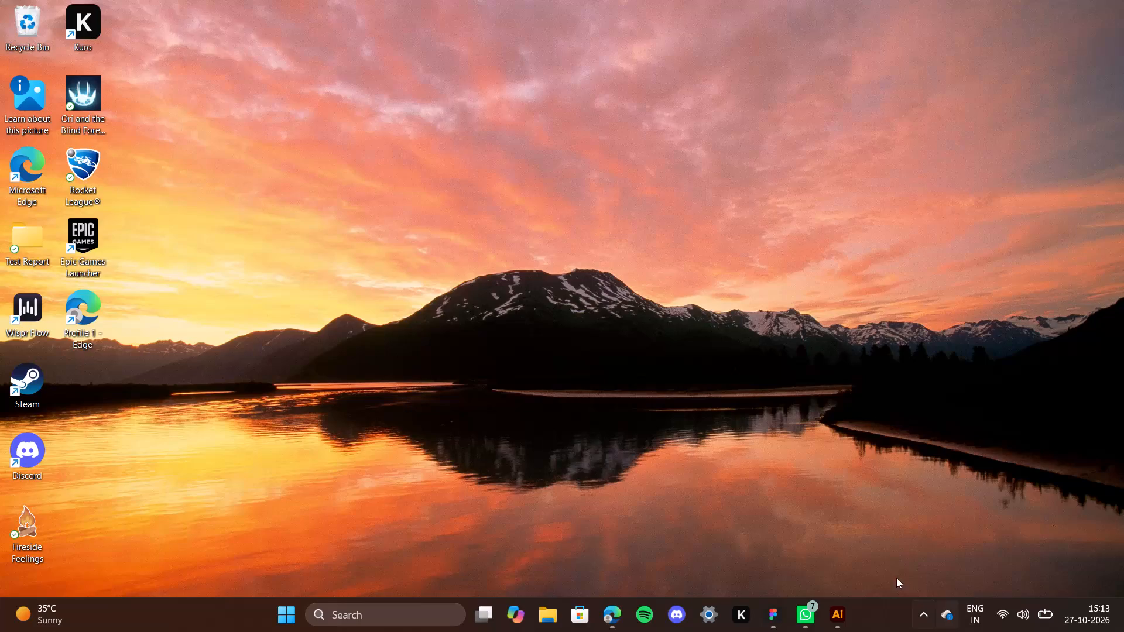
Check the open Illustrator artwork and switch to Figma with the EA1 design file in view.
{"action": "left_click", "coordinate": [769, 615]}
{"action": "left_click", "coordinate": [831, 619]}
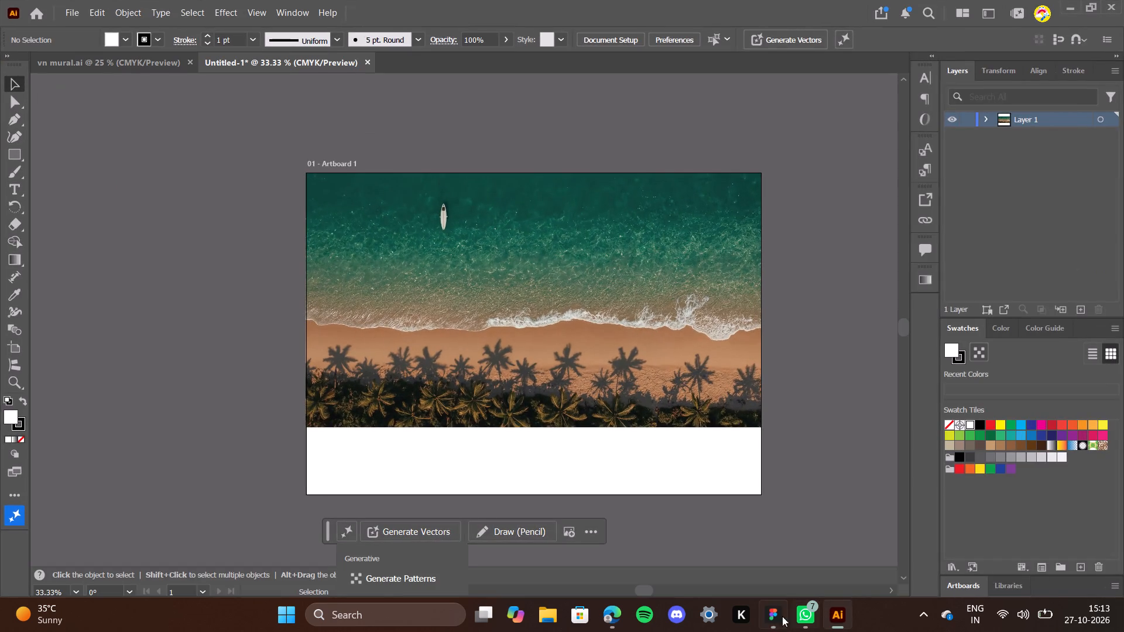
{"action": "left_click", "coordinate": [765, 617]}
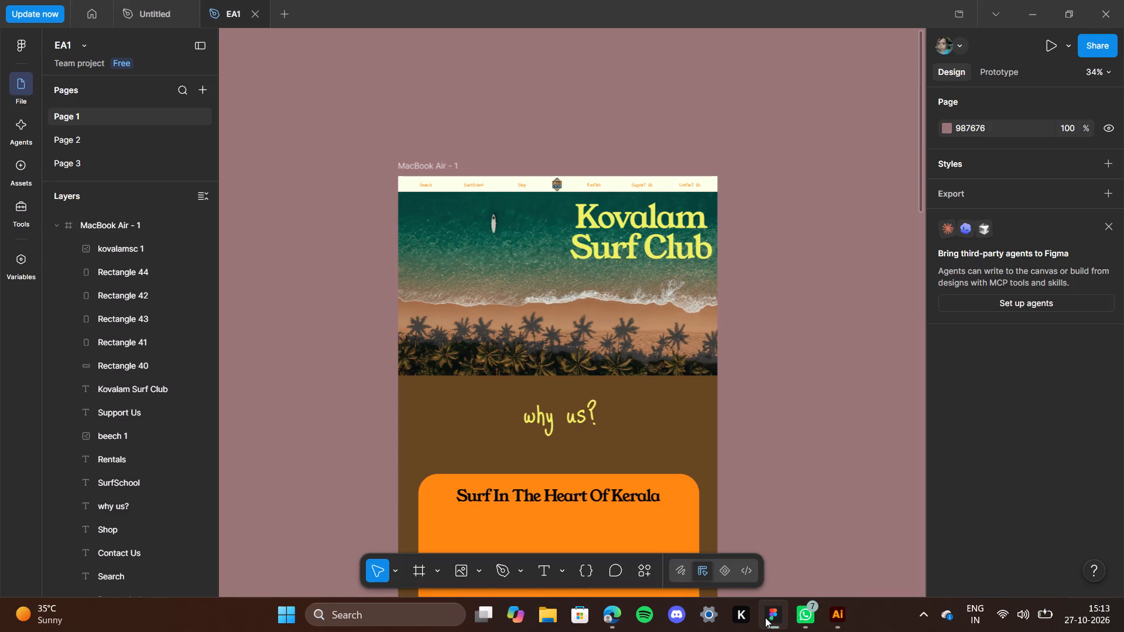
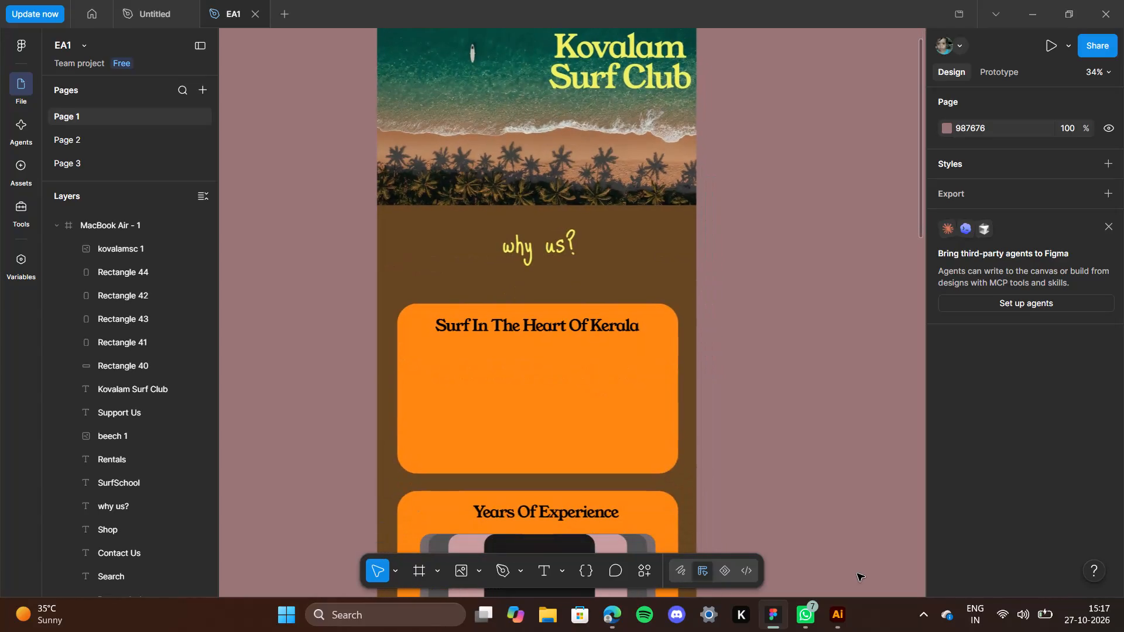
Recolour the "Surf In The Heart Of Kerala" card, sampling the header image's sea green and lightening the fill to 88D3C2.
{"action": "scroll", "coordinate": [857, 573], "scroll_direction": "down", "scroll_amount": 4}
{"action": "scroll", "coordinate": [857, 573], "scroll_direction": "up", "scroll_amount": 7}
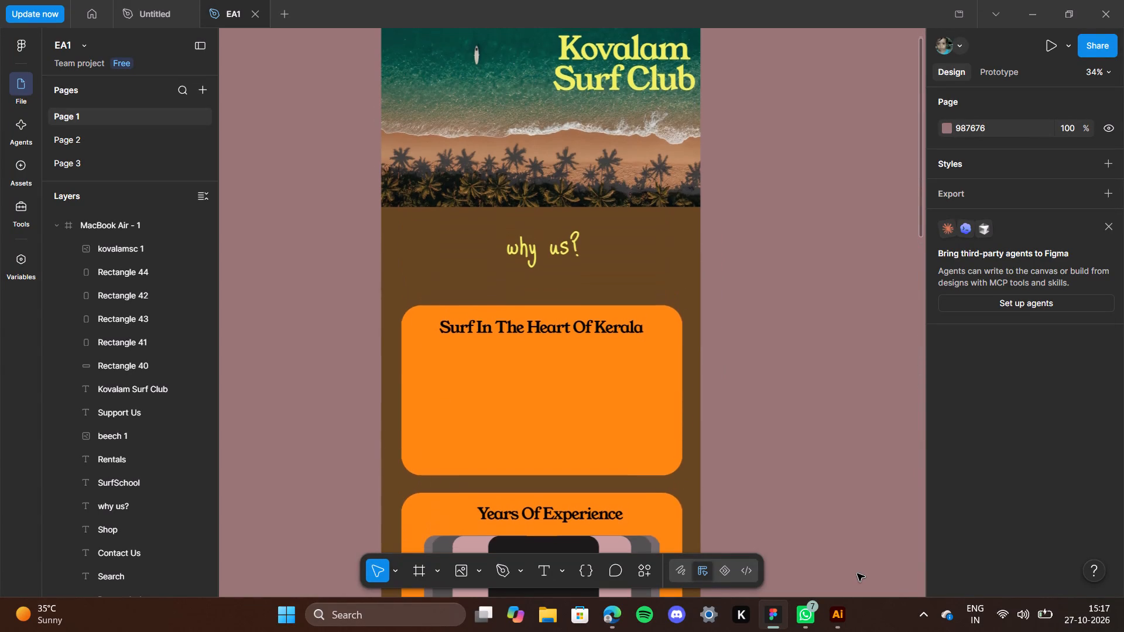
{"action": "scroll", "coordinate": [857, 573], "scroll_direction": "up", "scroll_amount": 1}
{"action": "left_click", "coordinate": [631, 424]}
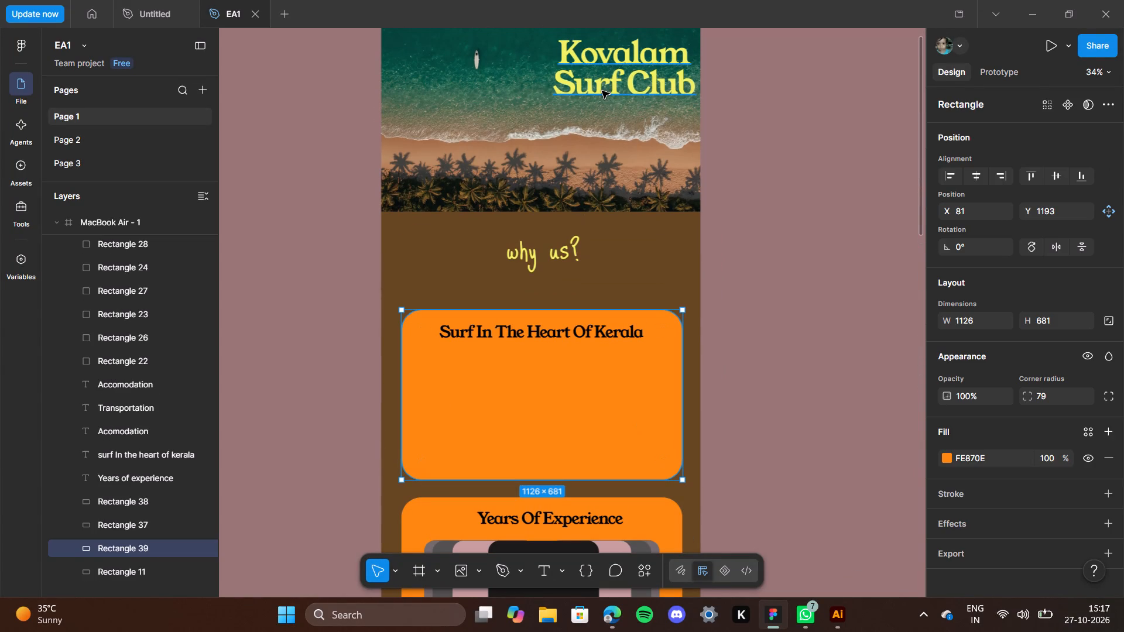
{"action": "left_click", "coordinate": [946, 459]}
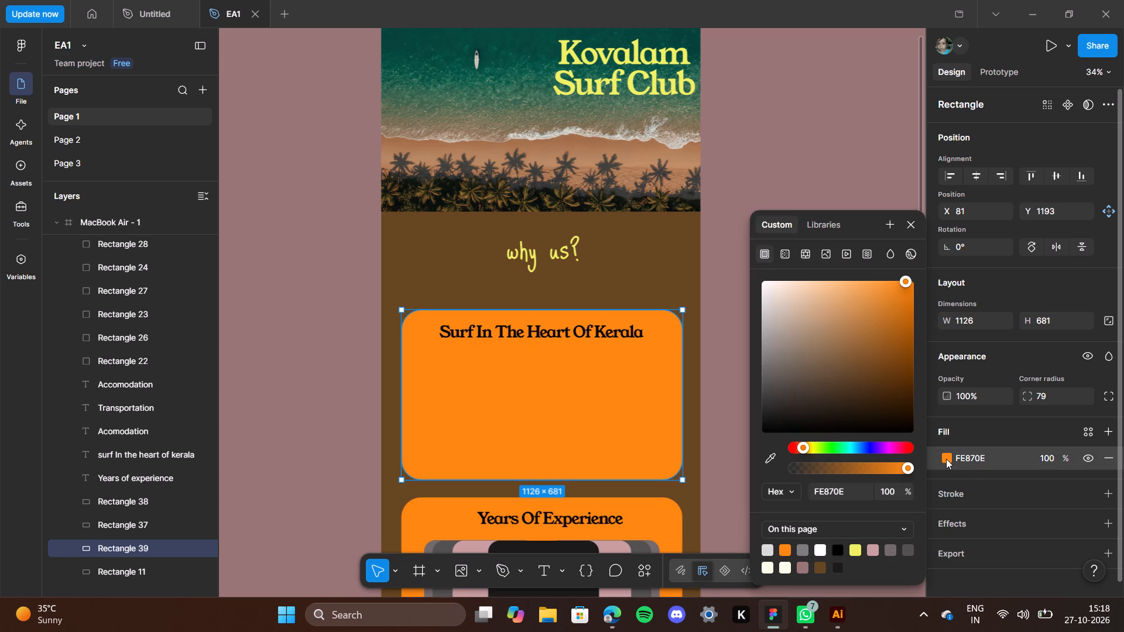
{"action": "left_click", "coordinate": [775, 460]}
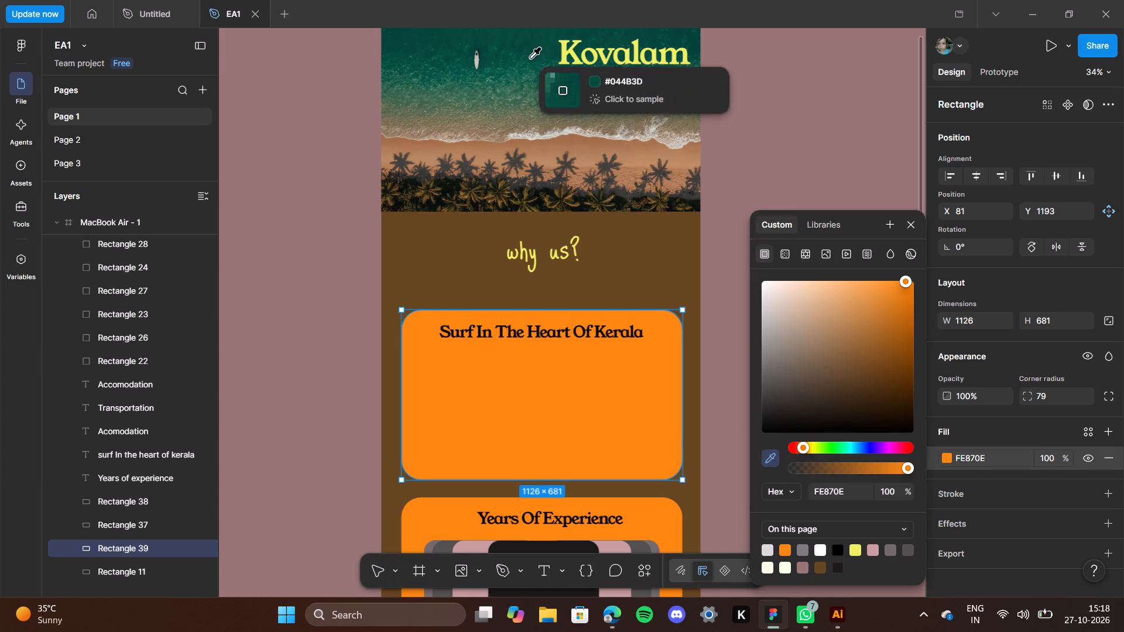
{"action": "left_click", "coordinate": [529, 67]}
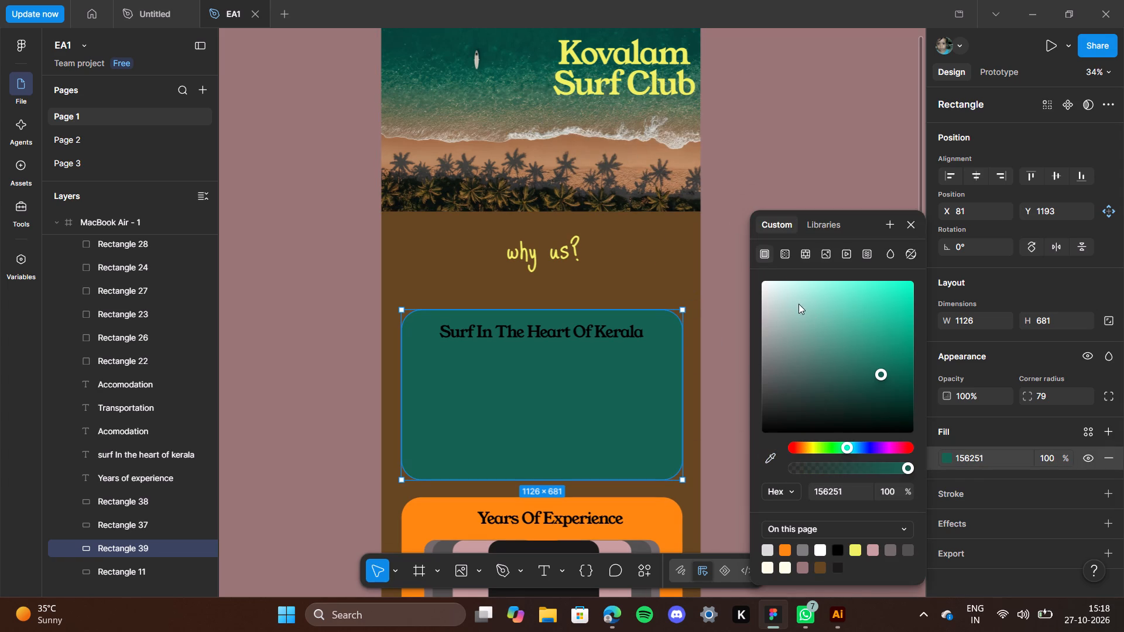
{"action": "left_click", "coordinate": [784, 285]}
{"action": "left_click_drag", "start_coordinate": [791, 288], "coordinate": [793, 288]}
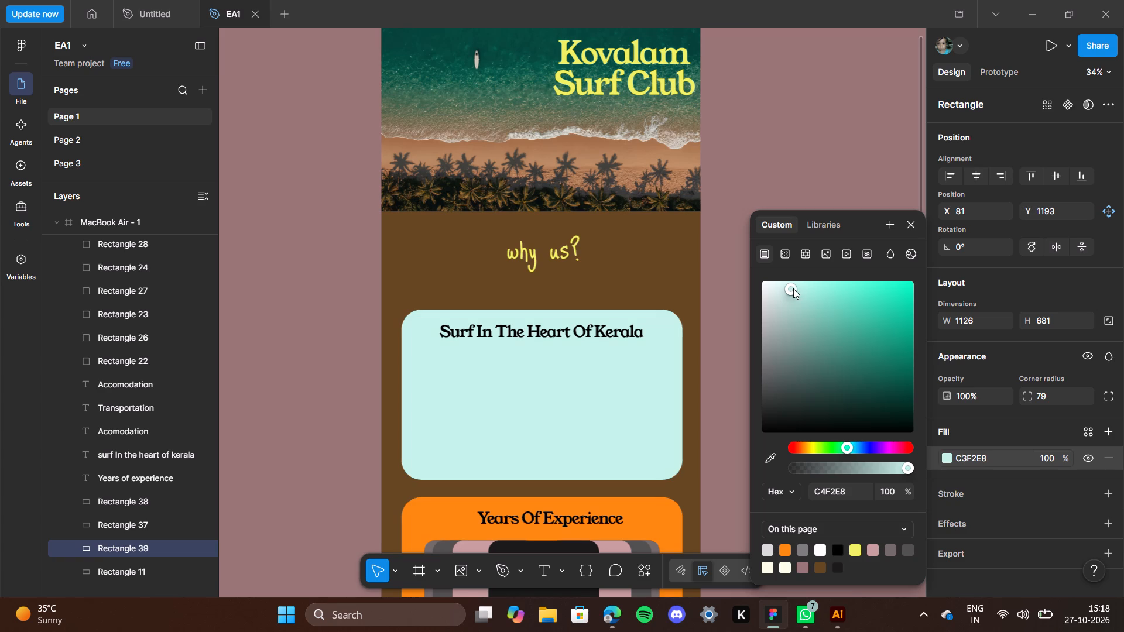
{"action": "left_click_drag", "start_coordinate": [793, 288], "coordinate": [809, 297]}
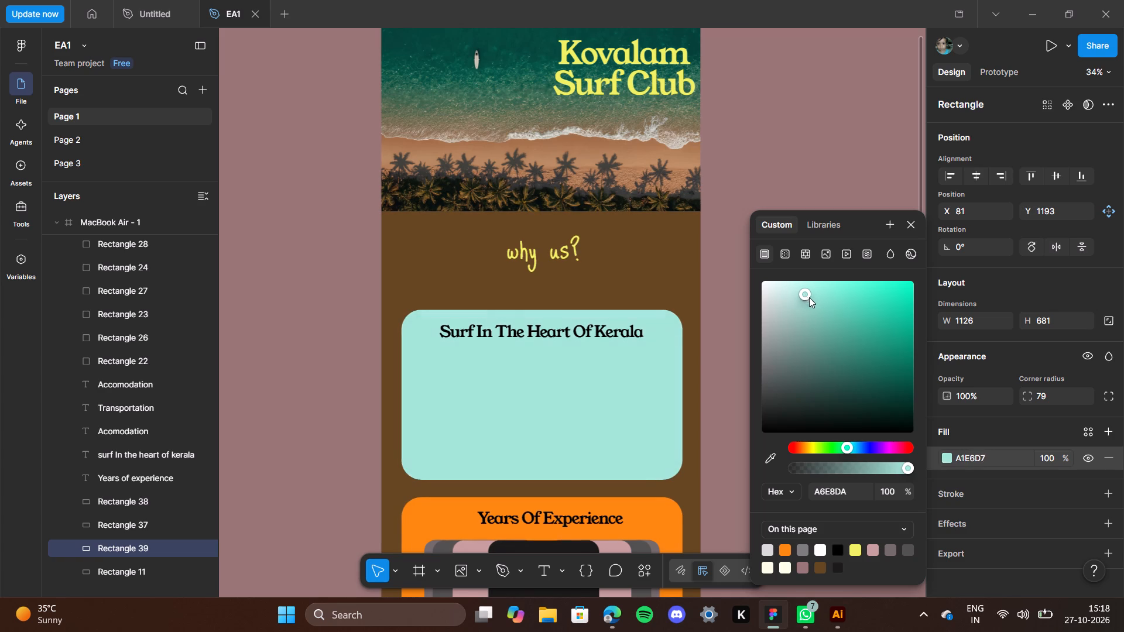
{"action": "left_click_drag", "start_coordinate": [809, 297], "coordinate": [815, 307]}
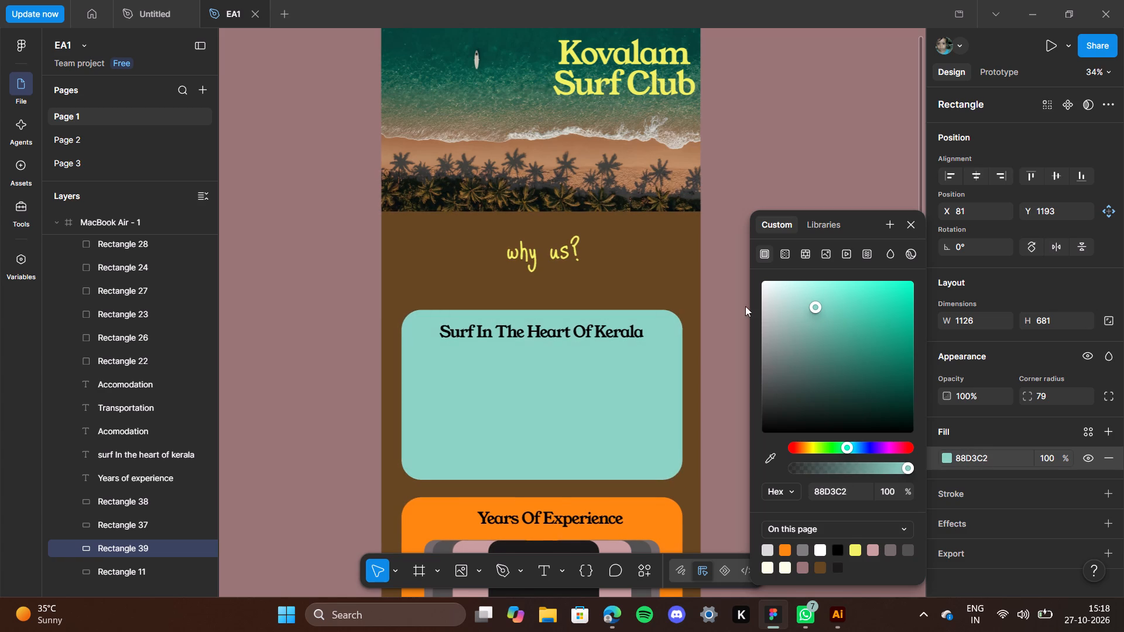
Review the recoloured card against the beach header and the "Years Of Experience" card.
{"action": "scroll", "coordinate": [760, 174], "scroll_direction": "up", "scroll_amount": 2}
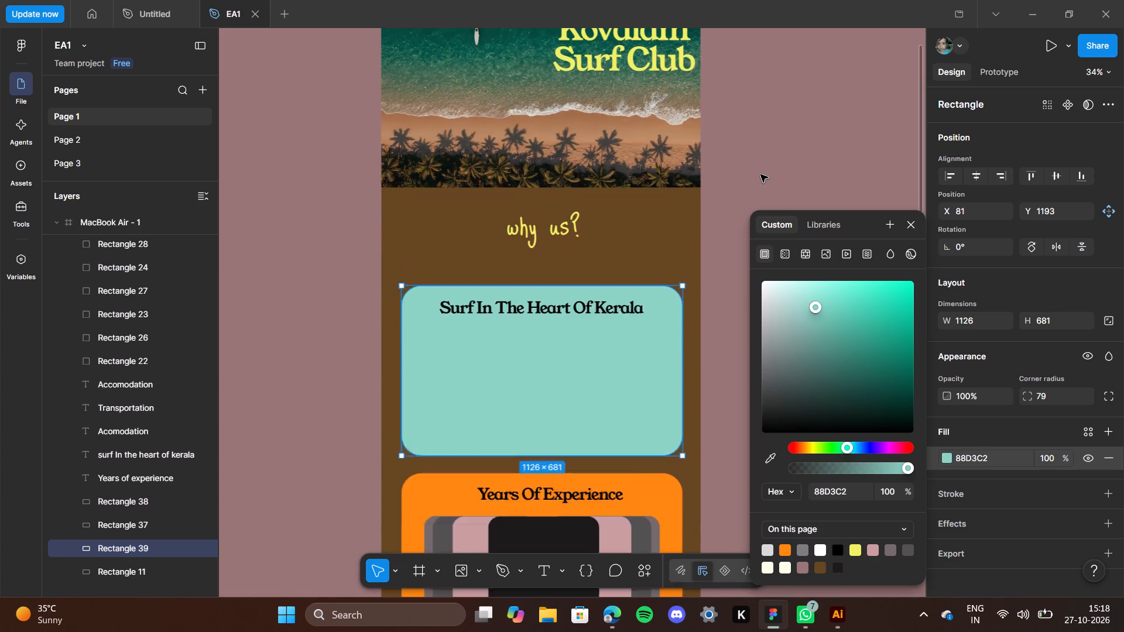
{"action": "scroll", "coordinate": [760, 174], "scroll_direction": "up", "scroll_amount": 2}
{"action": "scroll", "coordinate": [647, 238], "scroll_direction": "down", "scroll_amount": 1}
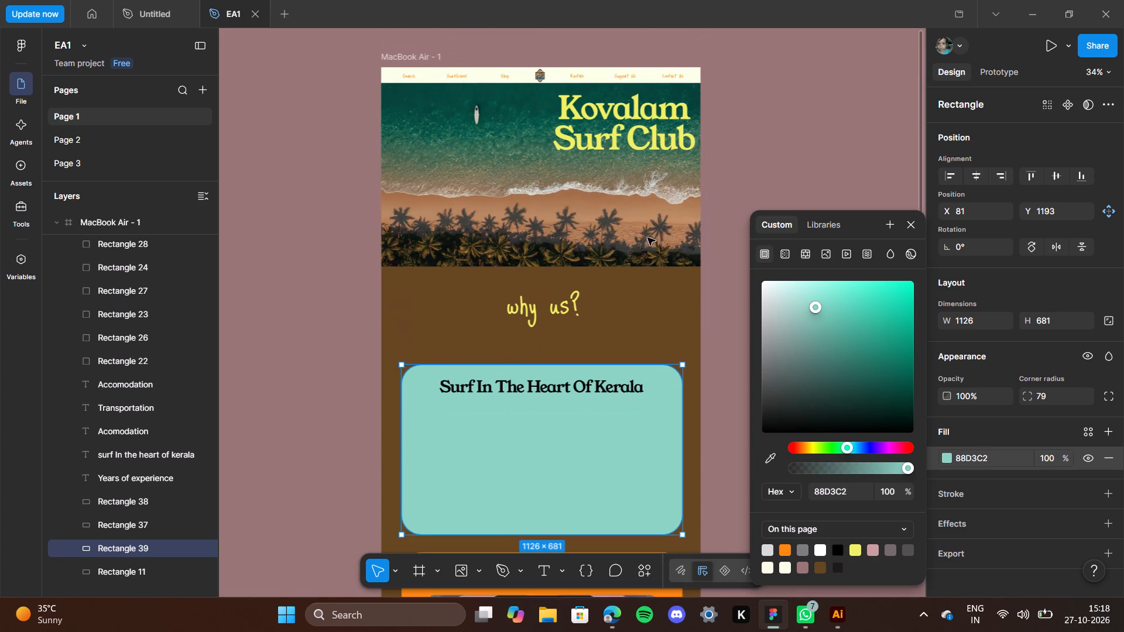
{"action": "scroll", "coordinate": [647, 238], "scroll_direction": "down", "scroll_amount": 1}
{"action": "scroll", "coordinate": [725, 116], "scroll_direction": "down", "scroll_amount": 1}
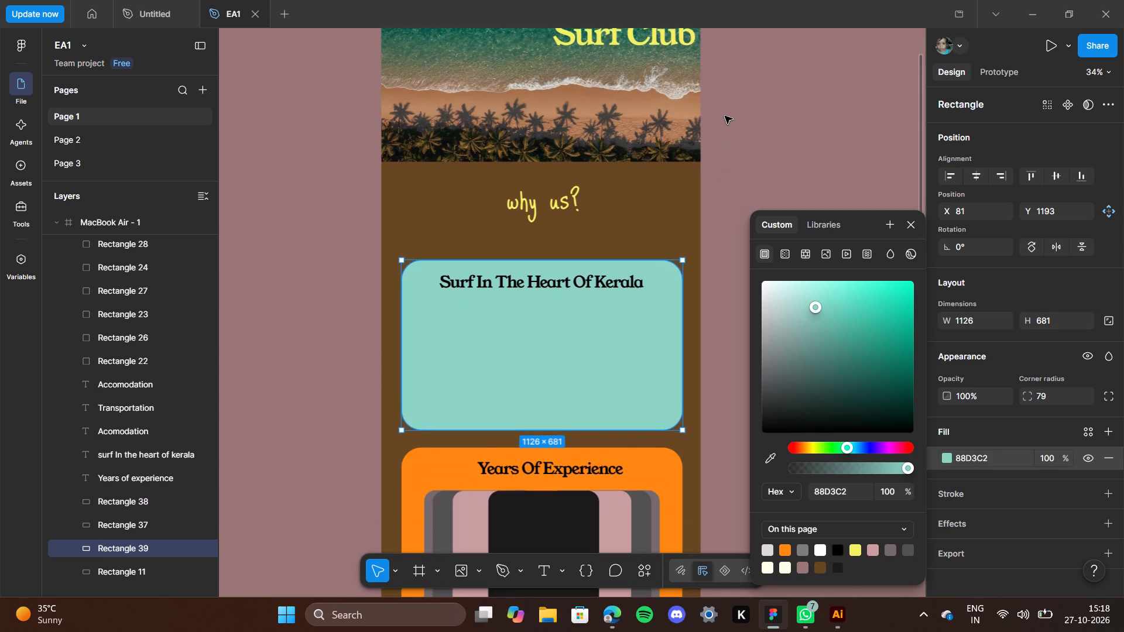
{"action": "scroll", "coordinate": [725, 116], "scroll_direction": "down", "scroll_amount": 1}
{"action": "scroll", "coordinate": [725, 116], "scroll_direction": "up", "scroll_amount": 2}
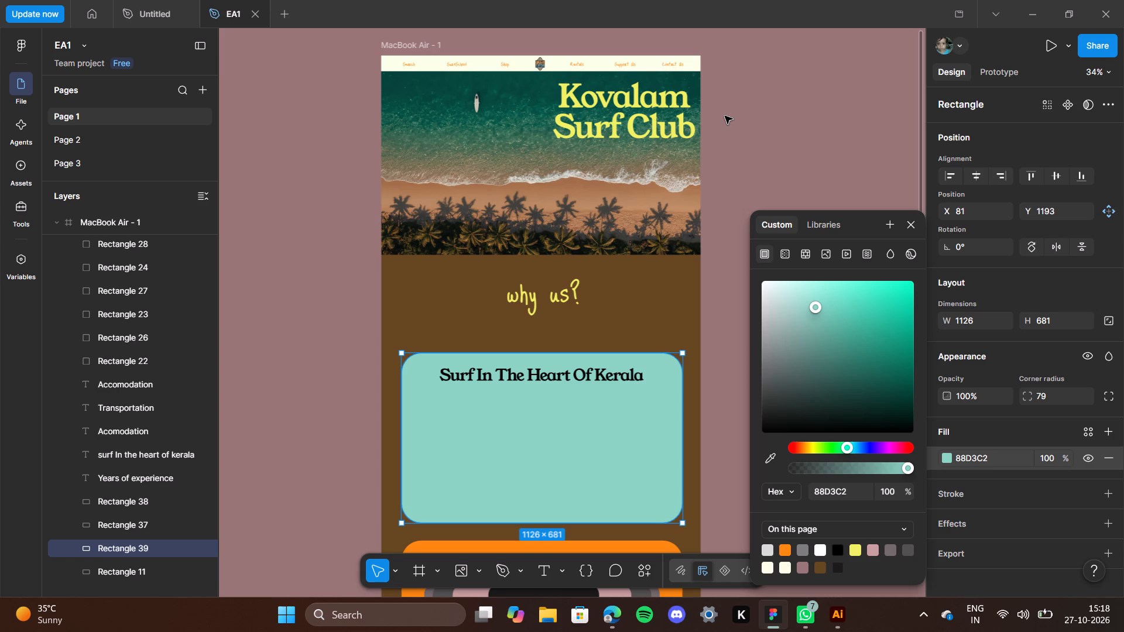
In the Untitled file, draw a frame about 232 × 40 below the grey circles in iPhone 16 & 17 Pro Max - 3.
{"action": "left_click", "coordinate": [149, 11]}
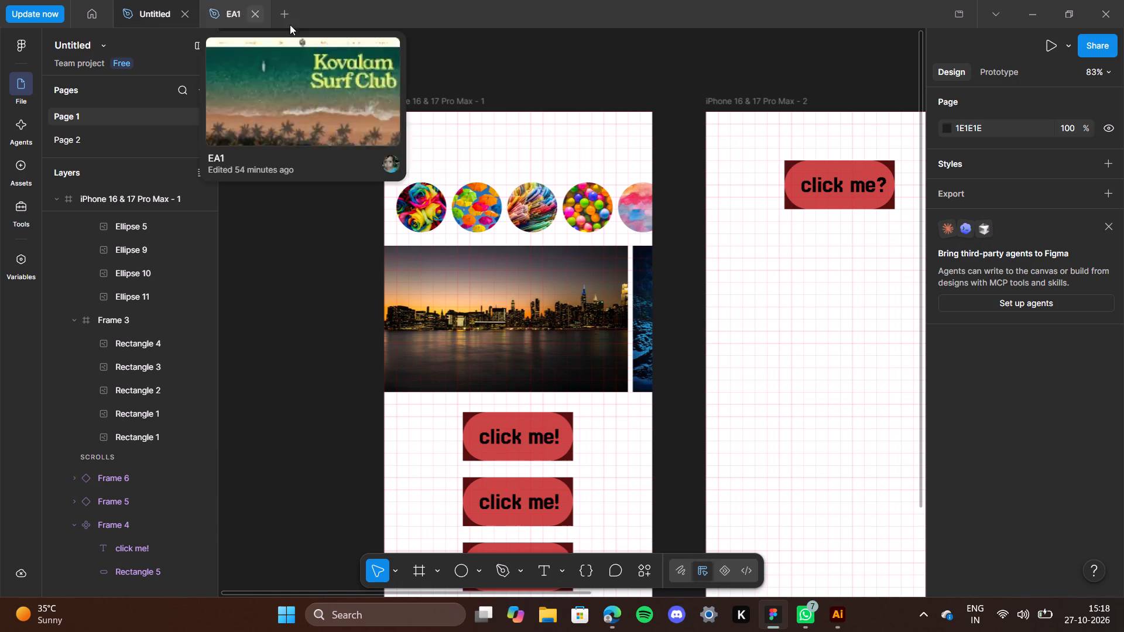
{"action": "scroll", "coordinate": [777, 341], "scroll_direction": "left", "scroll_amount": 4}
{"action": "scroll", "coordinate": [777, 341], "scroll_direction": "up", "scroll_amount": 2}
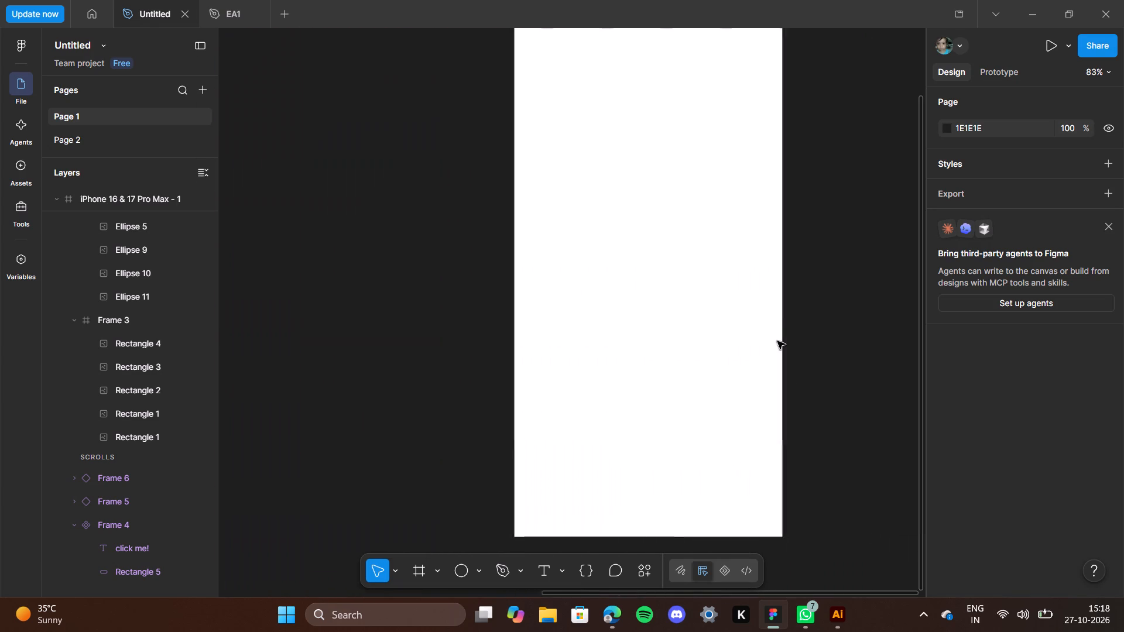
{"action": "scroll", "coordinate": [777, 341], "scroll_direction": "up", "scroll_amount": 1}
{"action": "scroll", "coordinate": [777, 341], "scroll_direction": "down", "scroll_amount": 1}
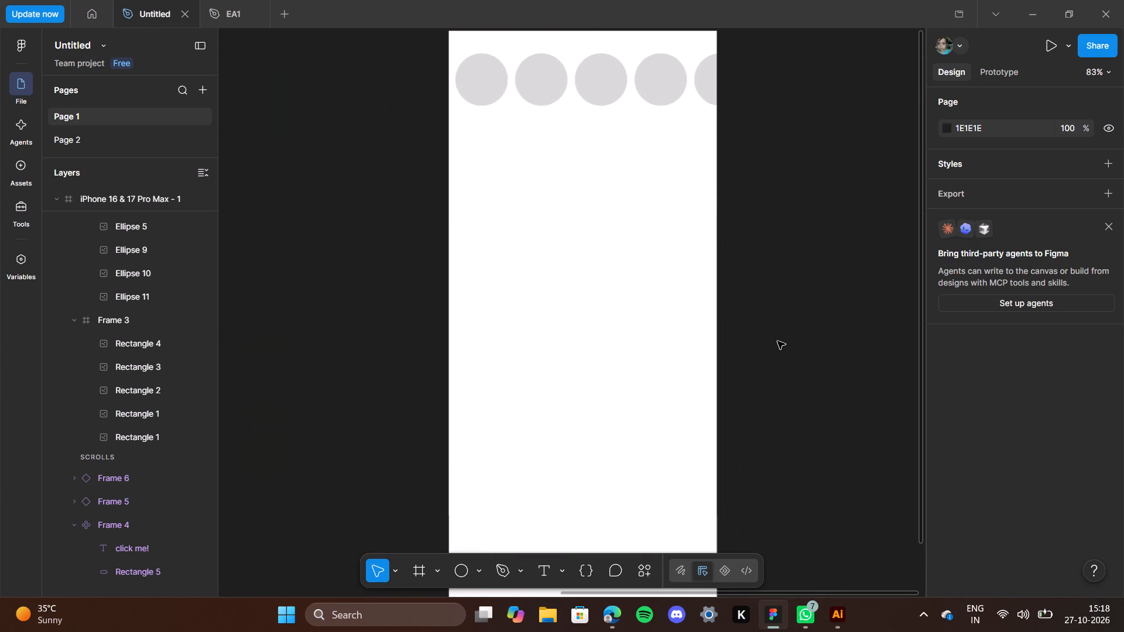
{"action": "left_click", "coordinate": [436, 571]}
{"action": "left_click", "coordinate": [490, 516]}
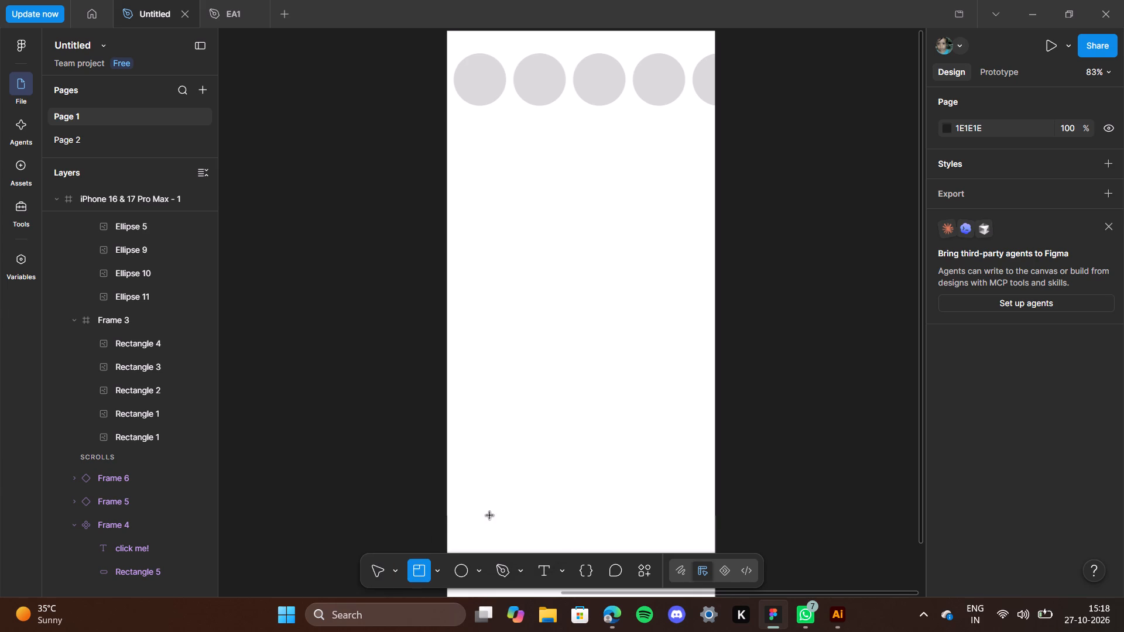
{"action": "left_click", "coordinate": [441, 573]}
{"action": "left_click", "coordinate": [482, 509]}
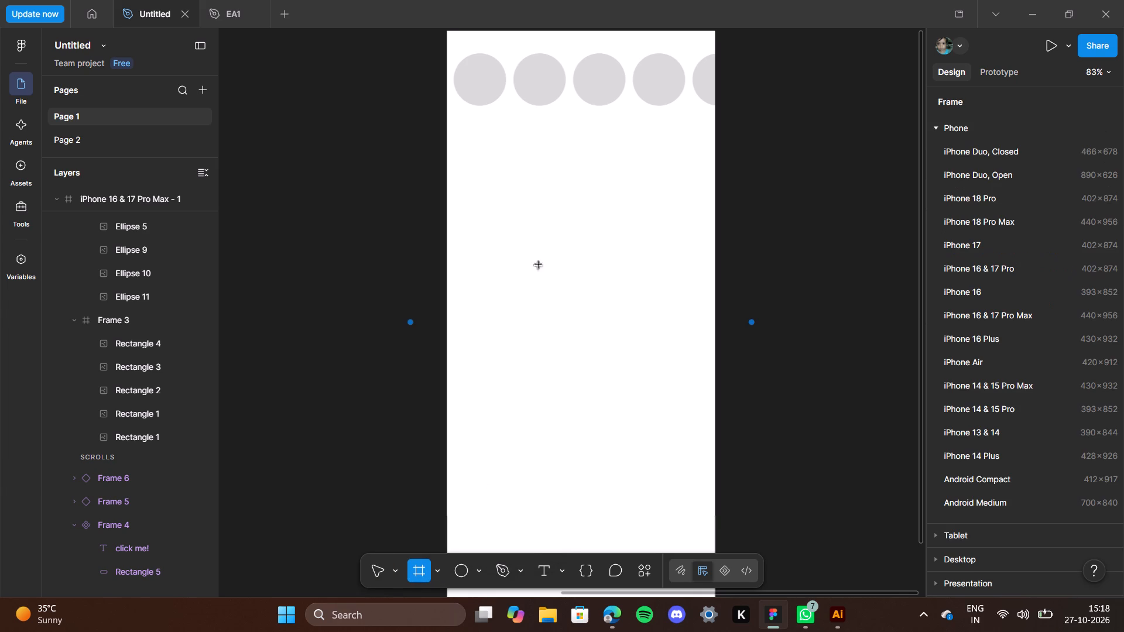
{"action": "left_click_drag", "start_coordinate": [458, 138], "coordinate": [602, 142], "text": "shift"}
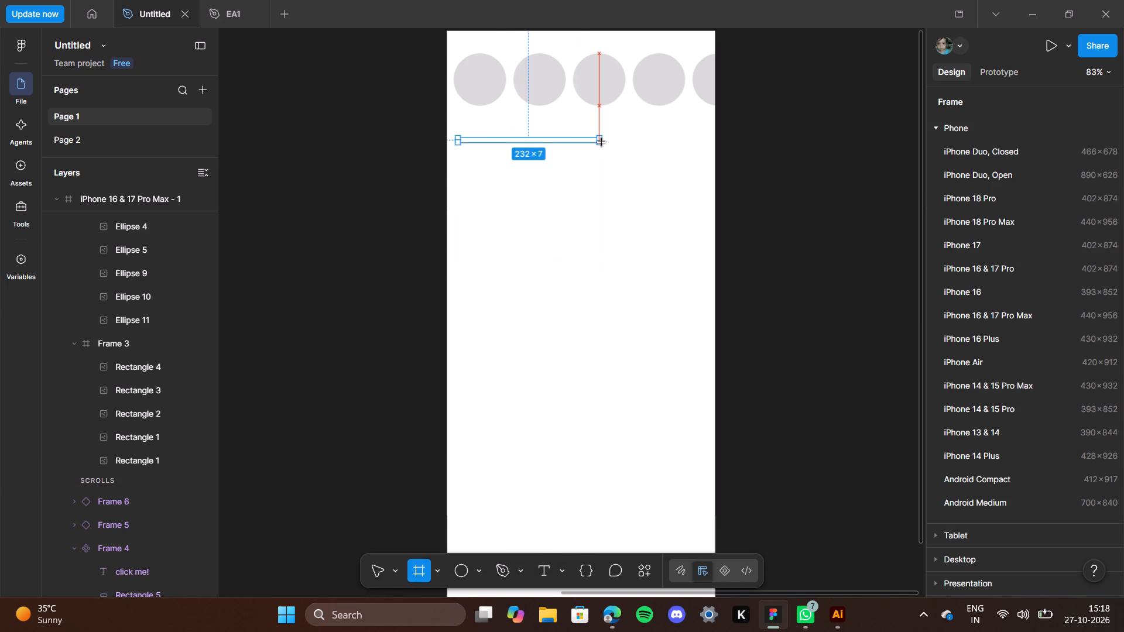
{"action": "left_click_drag", "start_coordinate": [602, 142], "coordinate": [602, 169], "text": "shift"}
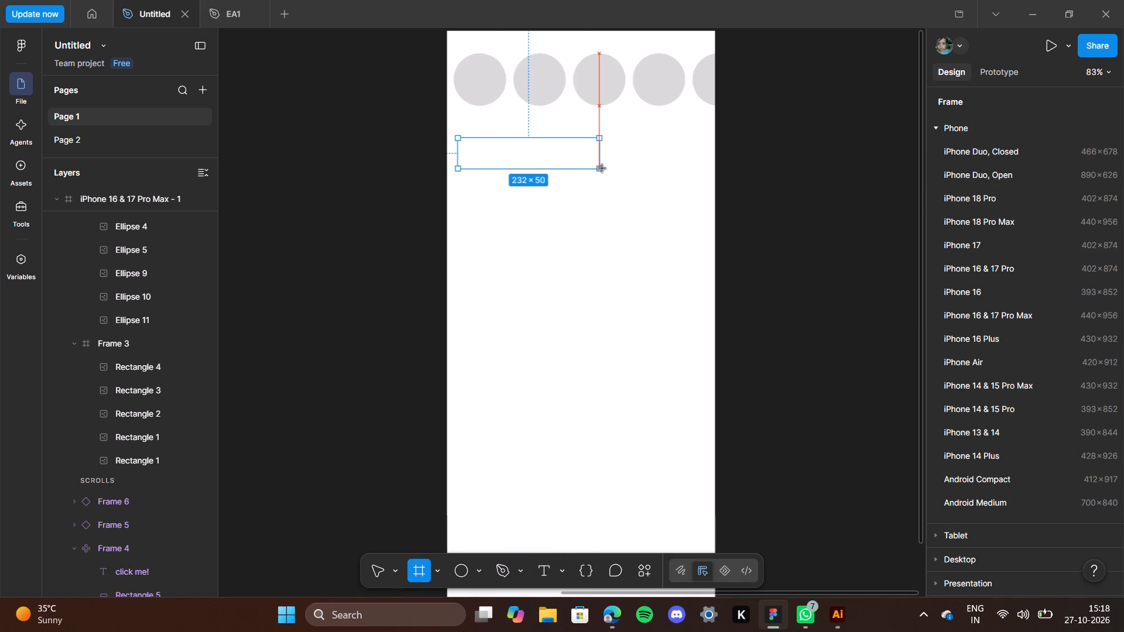
{"action": "left_click_drag", "start_coordinate": [602, 169], "coordinate": [601, 163], "text": "shift"}
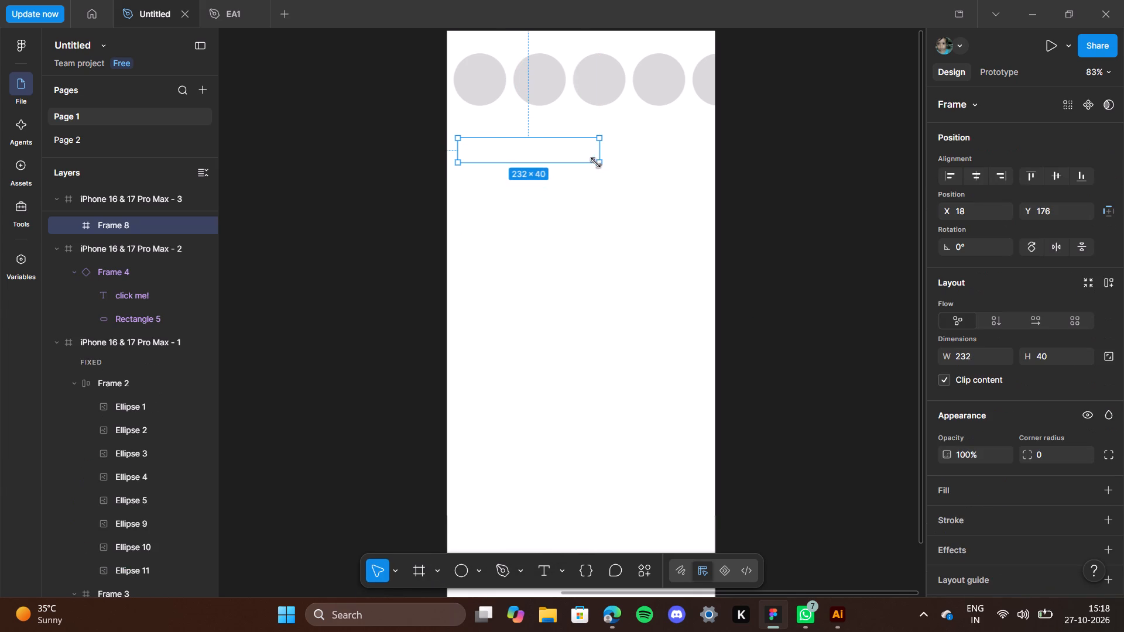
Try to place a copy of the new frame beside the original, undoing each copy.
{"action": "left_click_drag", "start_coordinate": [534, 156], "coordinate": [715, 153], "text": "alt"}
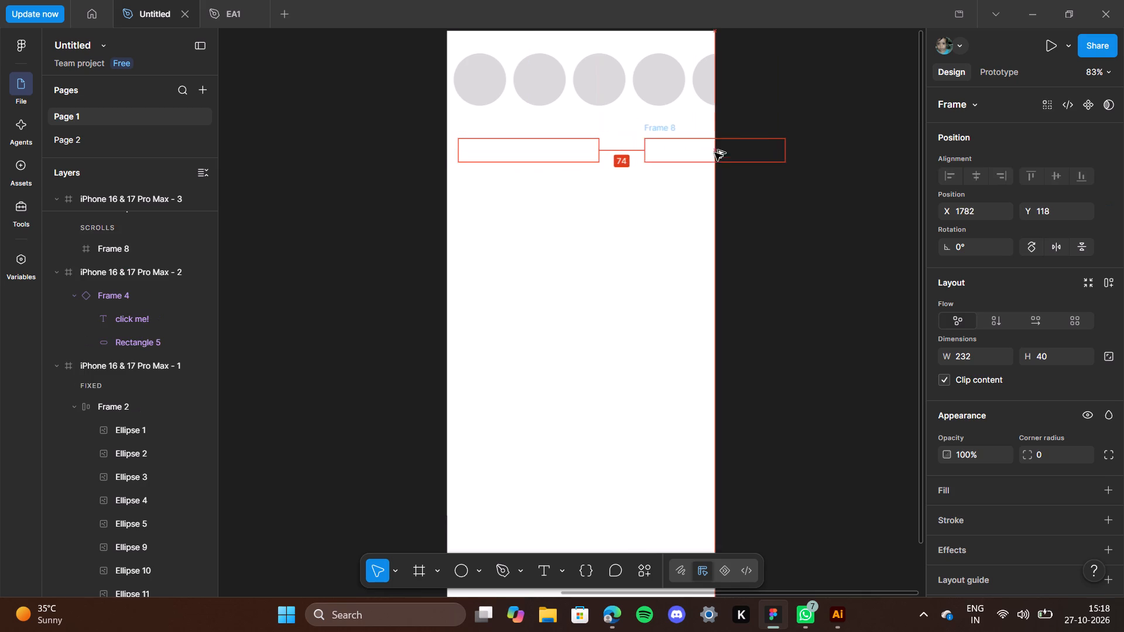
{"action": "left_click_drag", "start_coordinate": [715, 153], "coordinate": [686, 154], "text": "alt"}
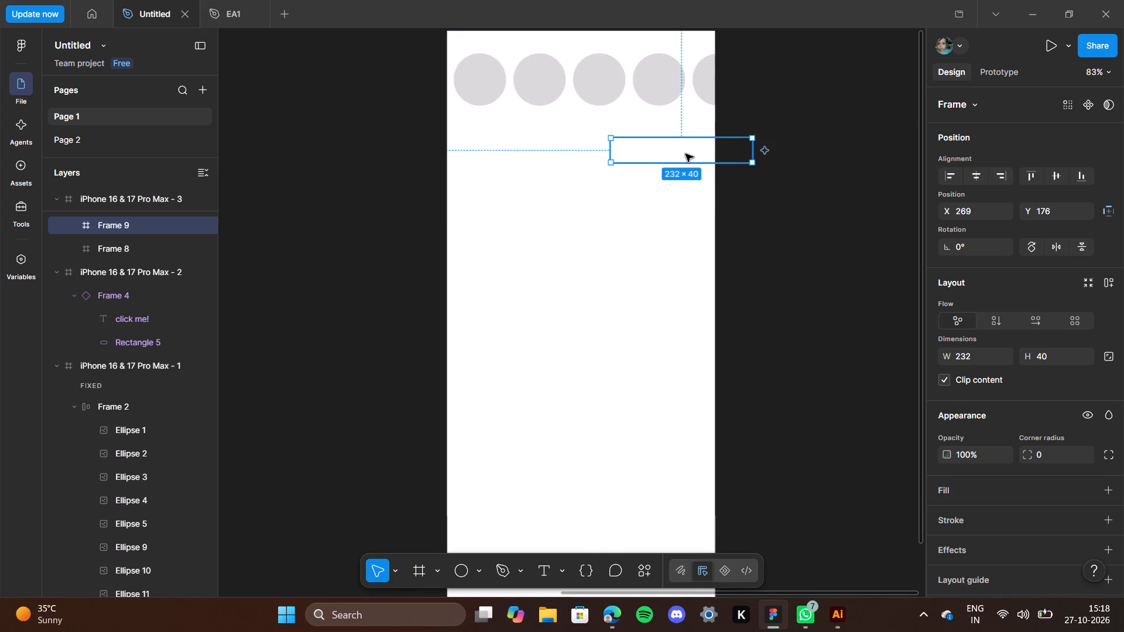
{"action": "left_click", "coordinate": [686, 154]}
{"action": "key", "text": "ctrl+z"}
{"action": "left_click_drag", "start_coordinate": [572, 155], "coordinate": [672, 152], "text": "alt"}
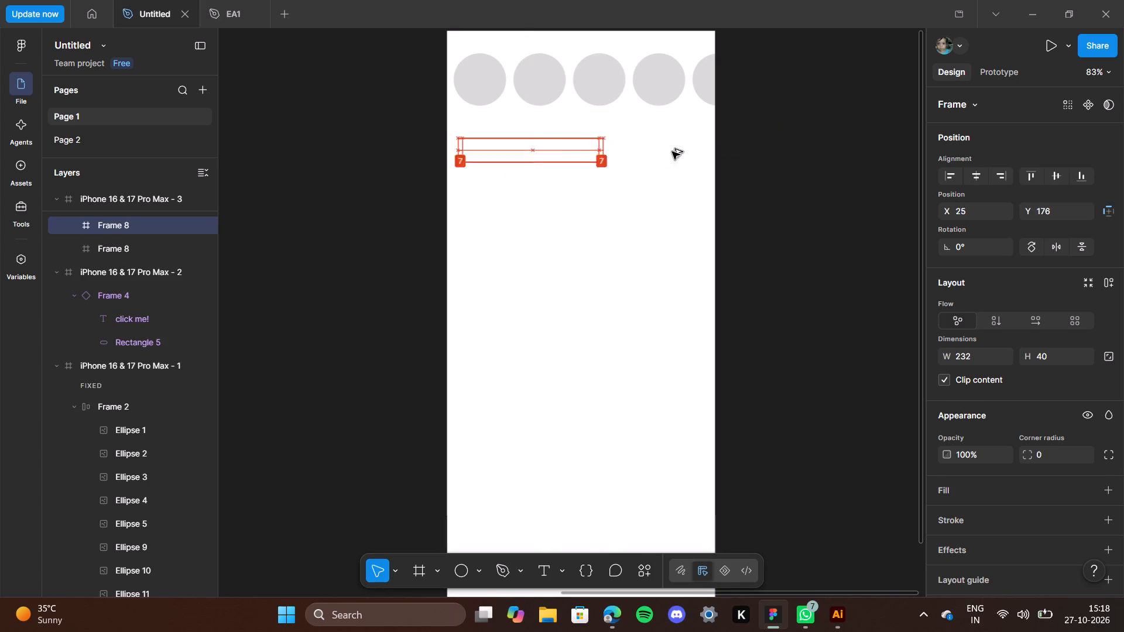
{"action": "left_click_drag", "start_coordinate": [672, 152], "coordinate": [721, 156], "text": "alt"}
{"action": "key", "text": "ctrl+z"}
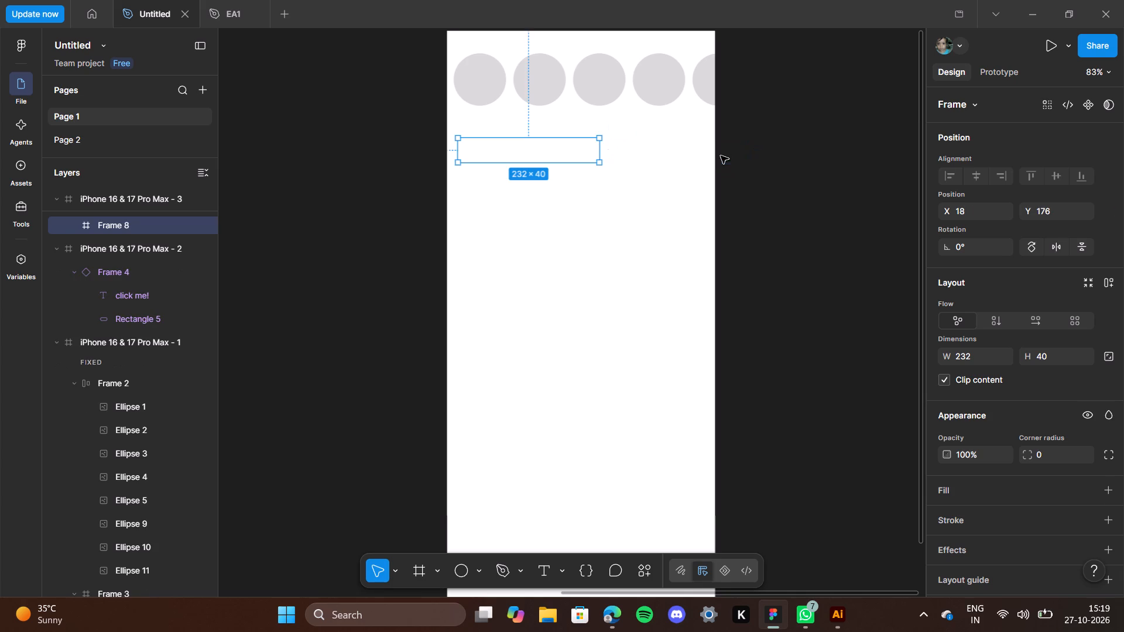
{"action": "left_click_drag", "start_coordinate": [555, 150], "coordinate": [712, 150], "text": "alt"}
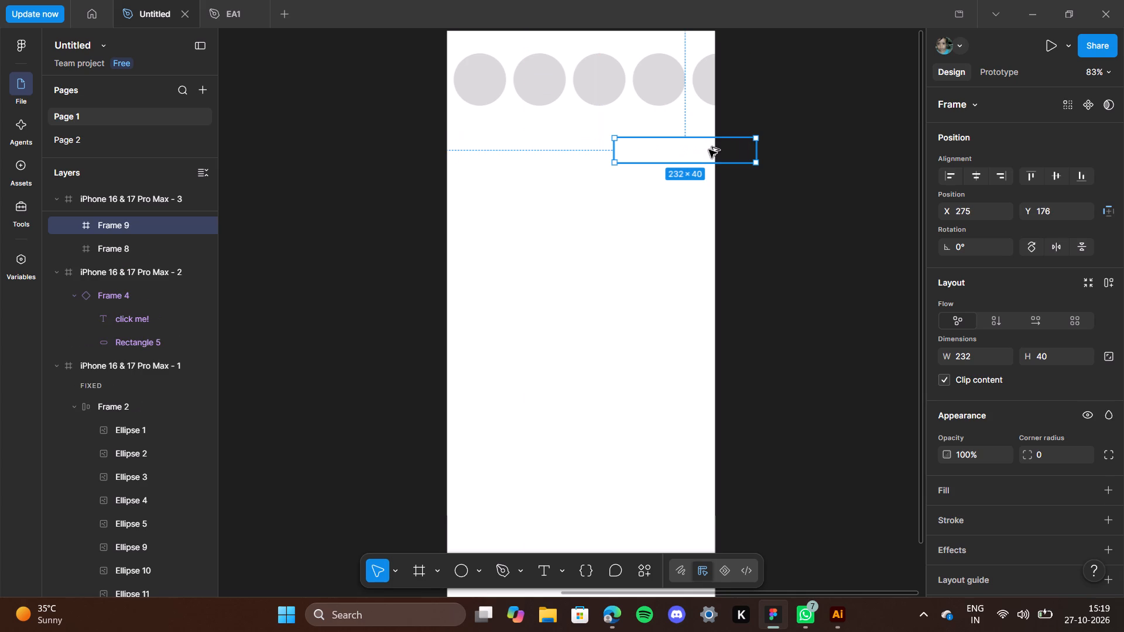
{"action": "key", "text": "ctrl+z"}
Copy the frame to about 20 px past the original's right edge, and duplicate the copy twice to form a row of four.
{"action": "left_click_drag", "start_coordinate": [570, 152], "coordinate": [742, 171], "text": "alt"}
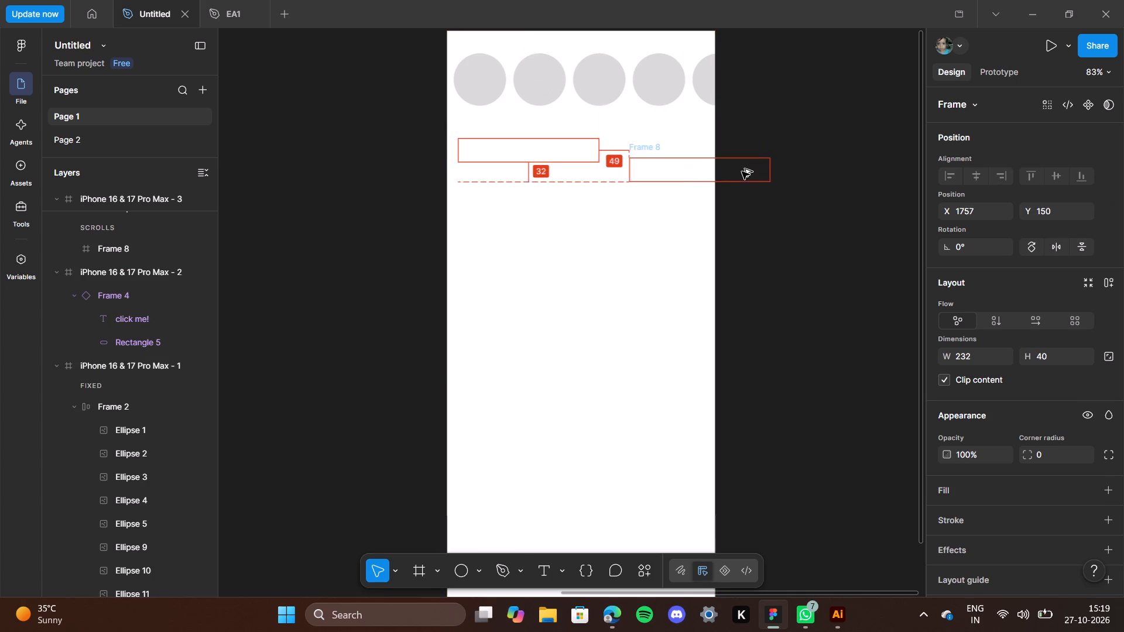
{"action": "left_click_drag", "start_coordinate": [742, 171], "coordinate": [723, 152], "text": "alt"}
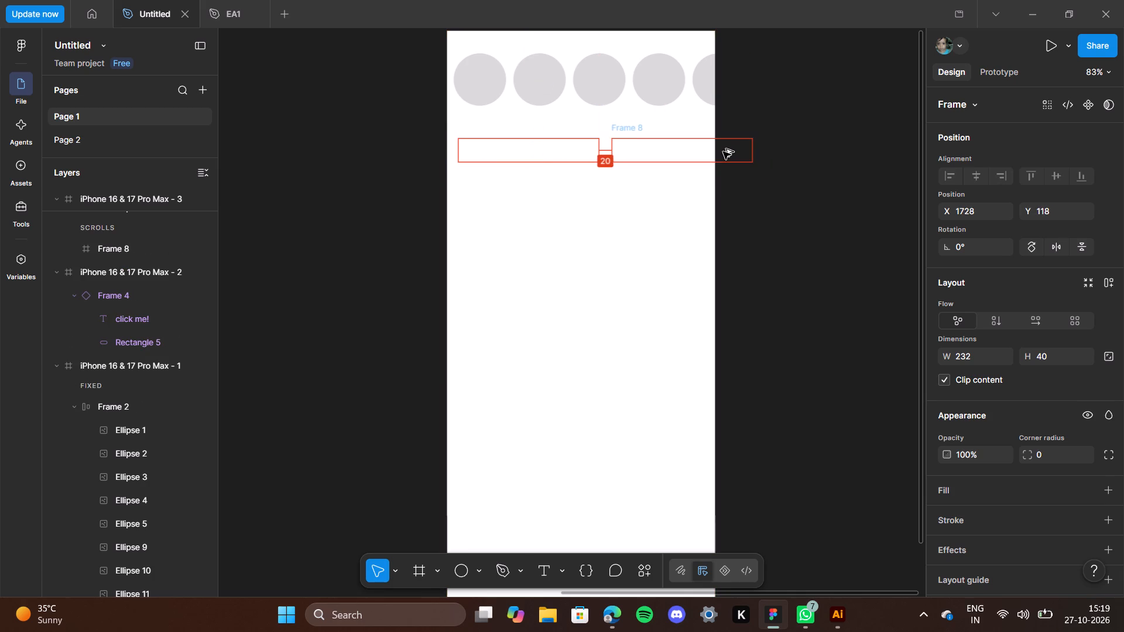
{"action": "left_click_drag", "start_coordinate": [723, 152], "coordinate": [724, 153], "text": "alt"}
{"action": "key", "text": "ctrl+d"}
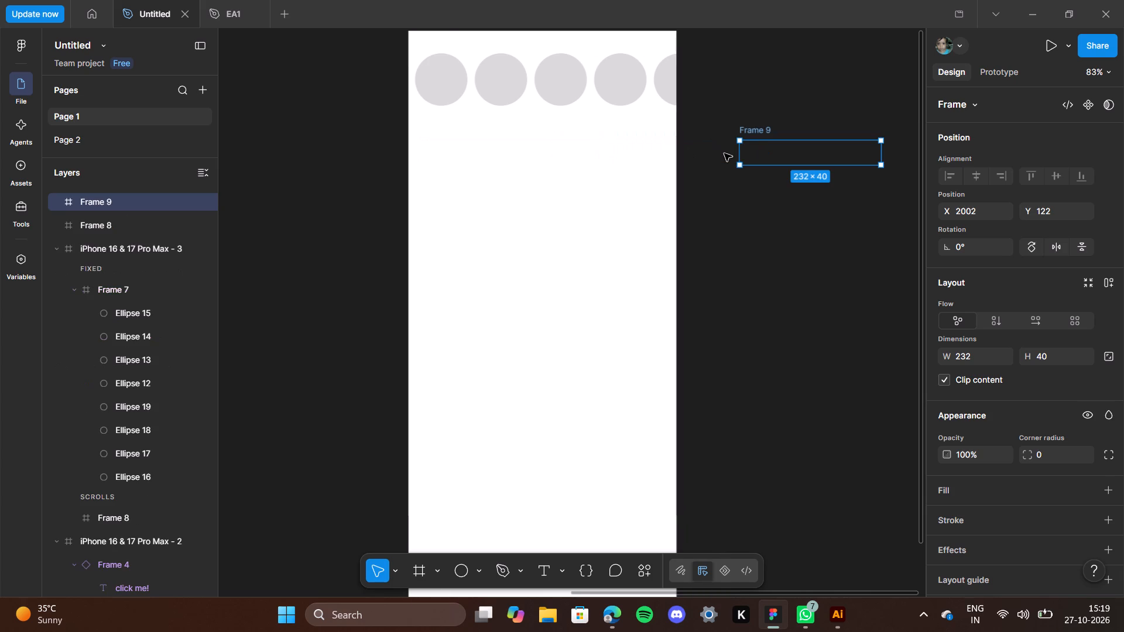
{"action": "key", "text": "ctrl+d"}
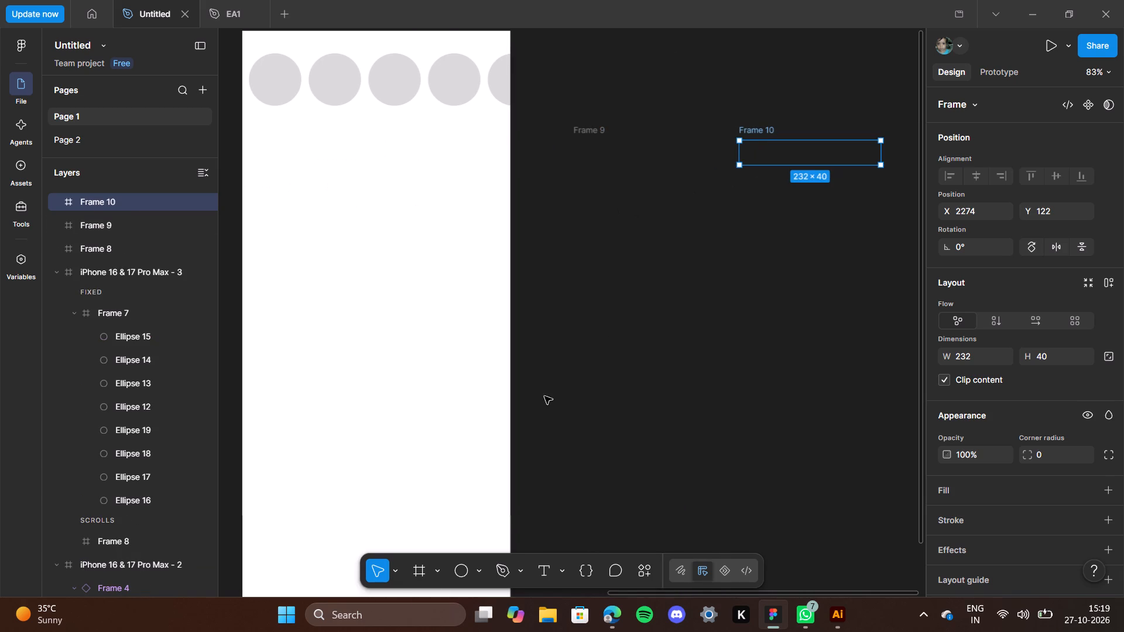
{"action": "left_click", "coordinate": [708, 327]}
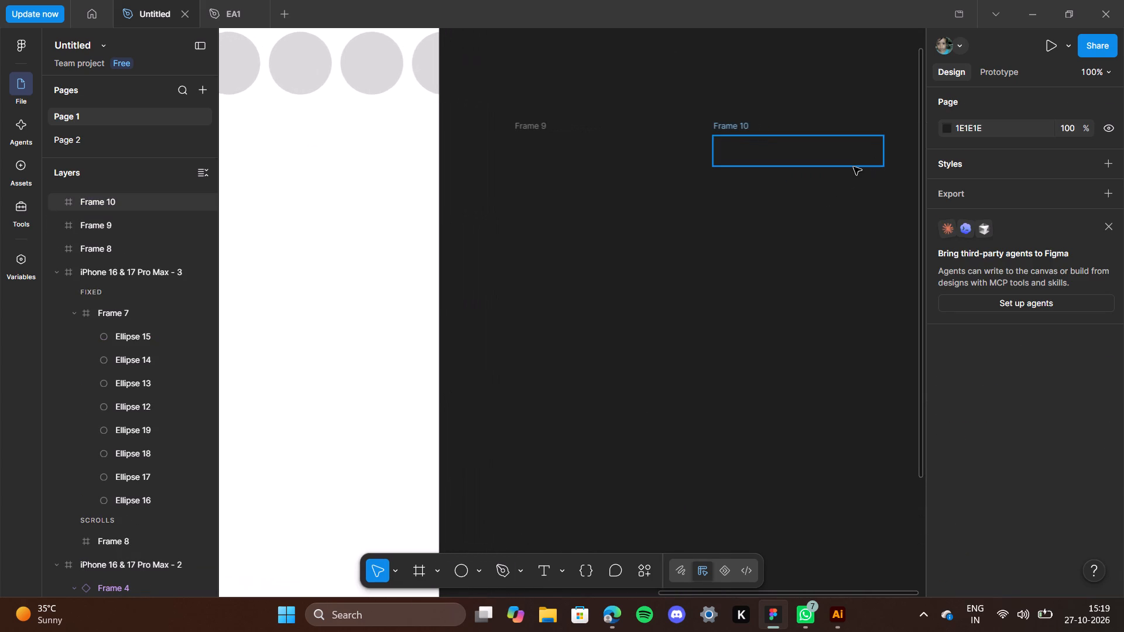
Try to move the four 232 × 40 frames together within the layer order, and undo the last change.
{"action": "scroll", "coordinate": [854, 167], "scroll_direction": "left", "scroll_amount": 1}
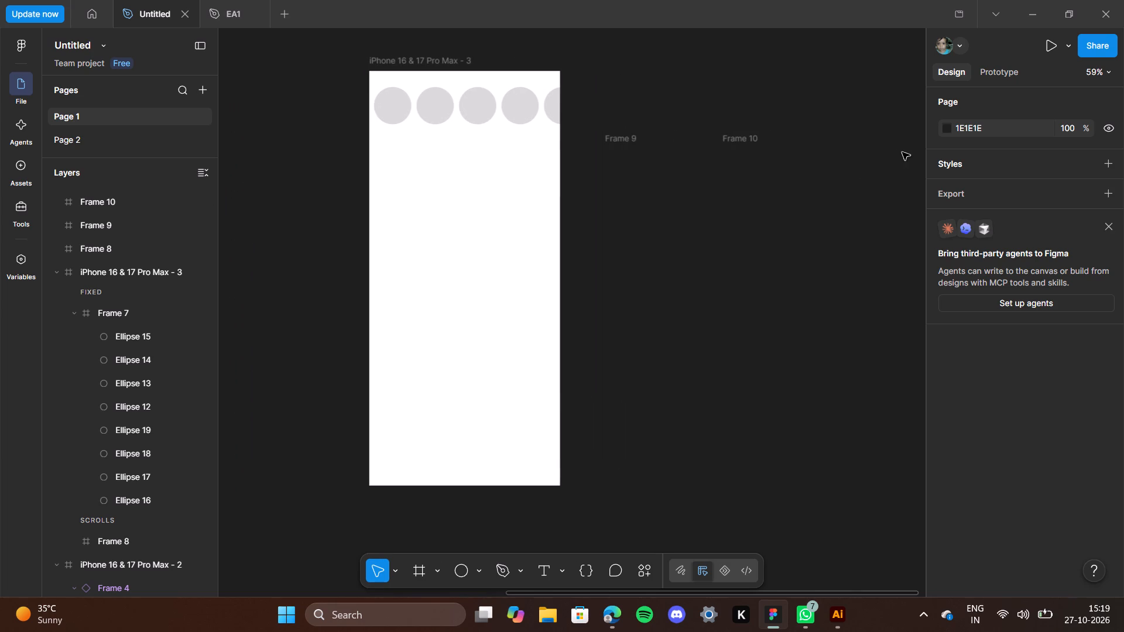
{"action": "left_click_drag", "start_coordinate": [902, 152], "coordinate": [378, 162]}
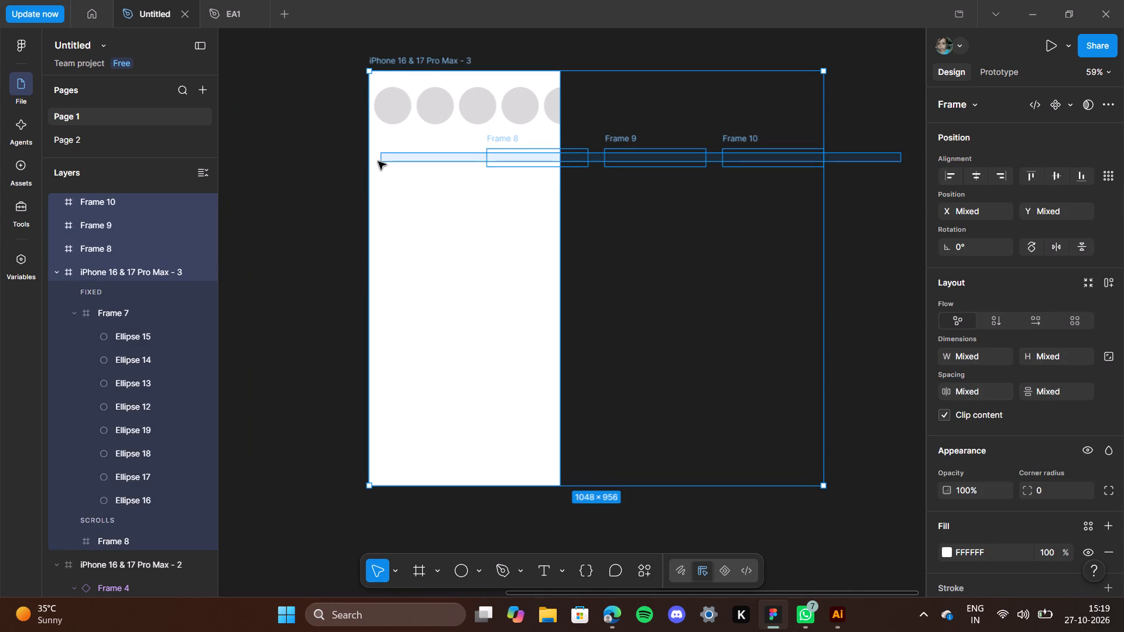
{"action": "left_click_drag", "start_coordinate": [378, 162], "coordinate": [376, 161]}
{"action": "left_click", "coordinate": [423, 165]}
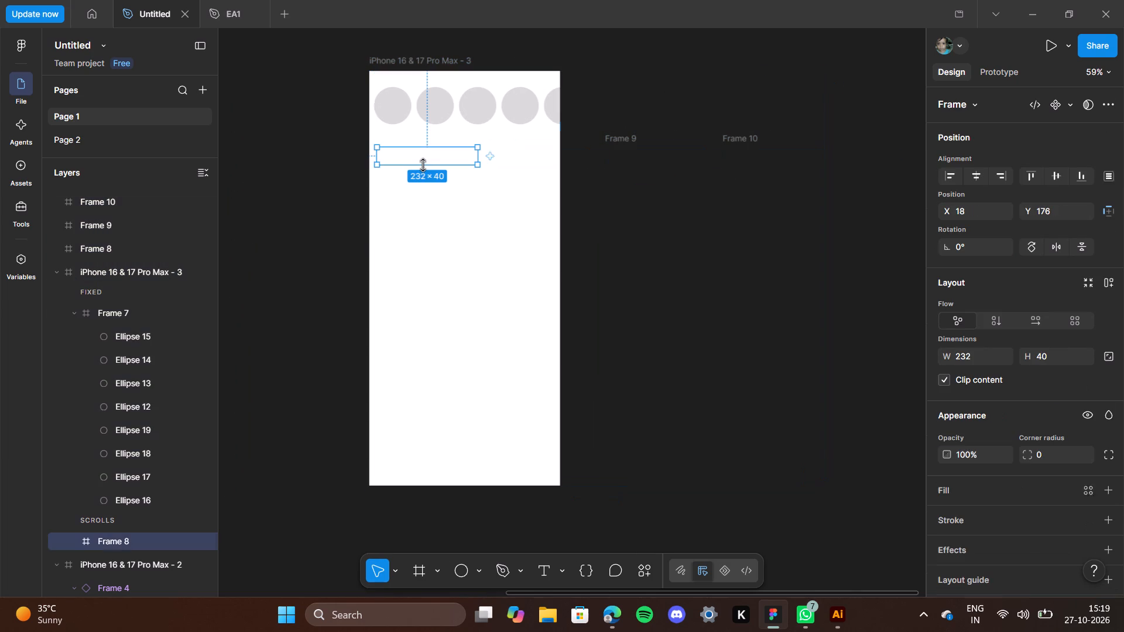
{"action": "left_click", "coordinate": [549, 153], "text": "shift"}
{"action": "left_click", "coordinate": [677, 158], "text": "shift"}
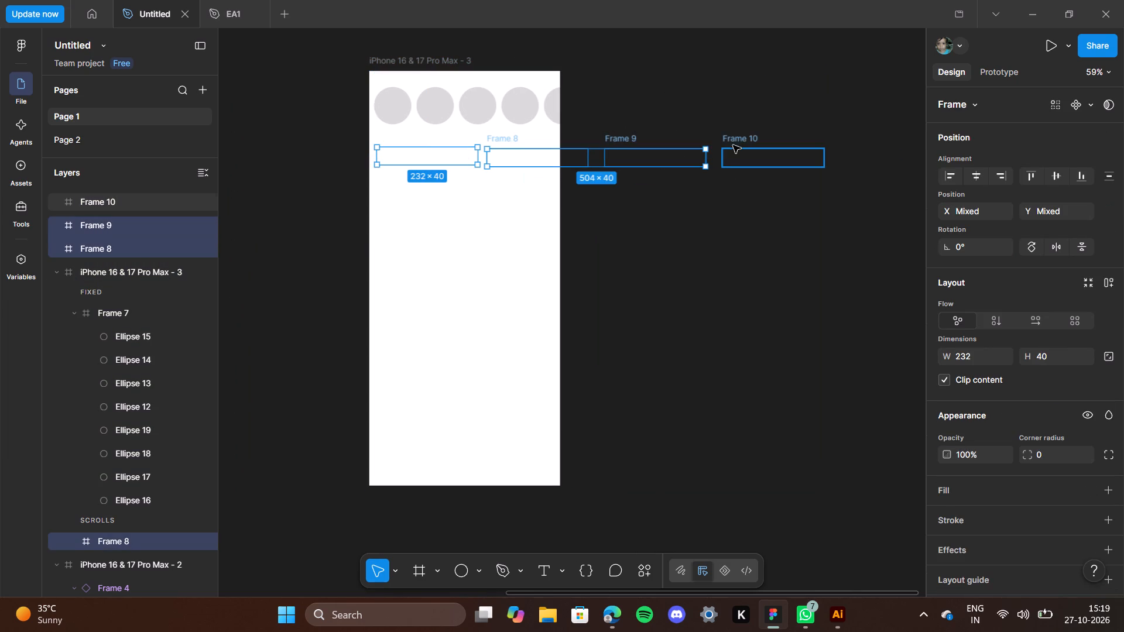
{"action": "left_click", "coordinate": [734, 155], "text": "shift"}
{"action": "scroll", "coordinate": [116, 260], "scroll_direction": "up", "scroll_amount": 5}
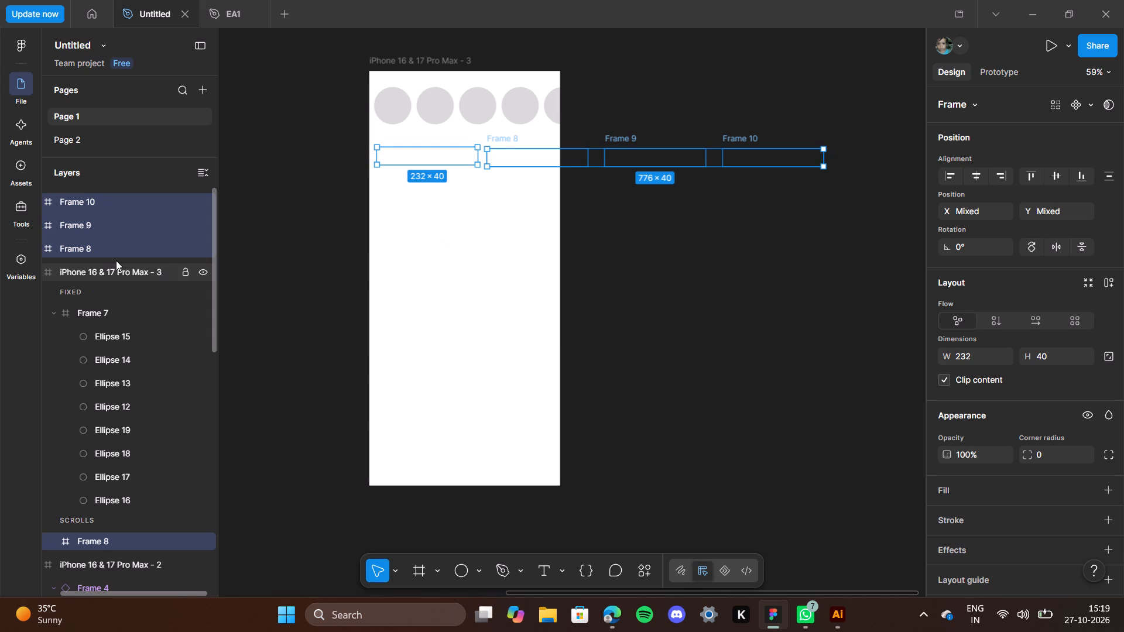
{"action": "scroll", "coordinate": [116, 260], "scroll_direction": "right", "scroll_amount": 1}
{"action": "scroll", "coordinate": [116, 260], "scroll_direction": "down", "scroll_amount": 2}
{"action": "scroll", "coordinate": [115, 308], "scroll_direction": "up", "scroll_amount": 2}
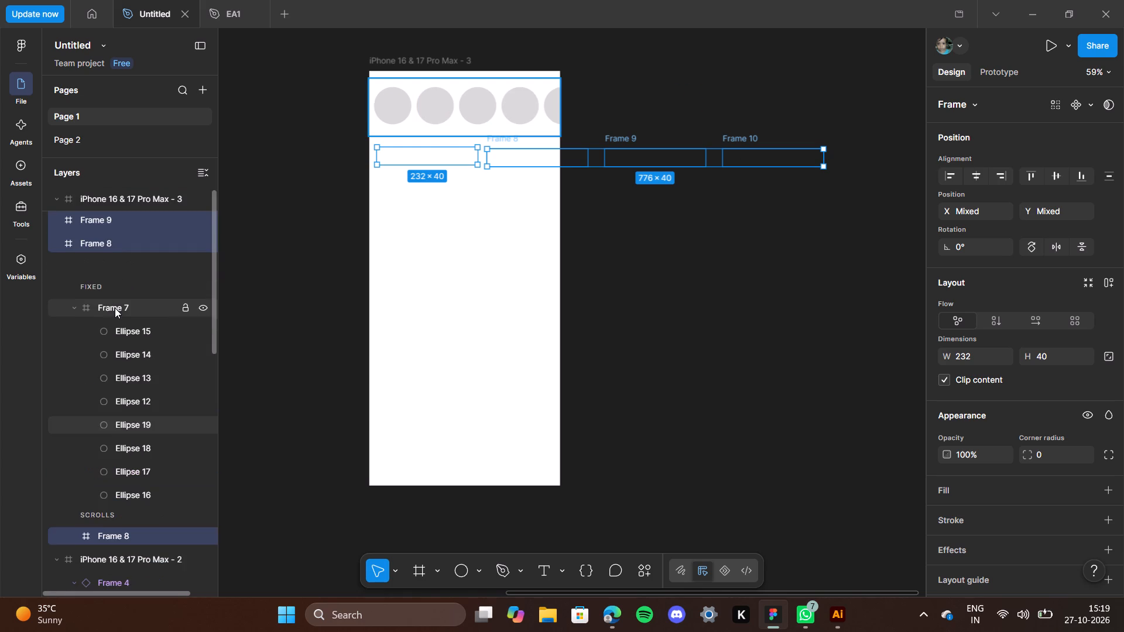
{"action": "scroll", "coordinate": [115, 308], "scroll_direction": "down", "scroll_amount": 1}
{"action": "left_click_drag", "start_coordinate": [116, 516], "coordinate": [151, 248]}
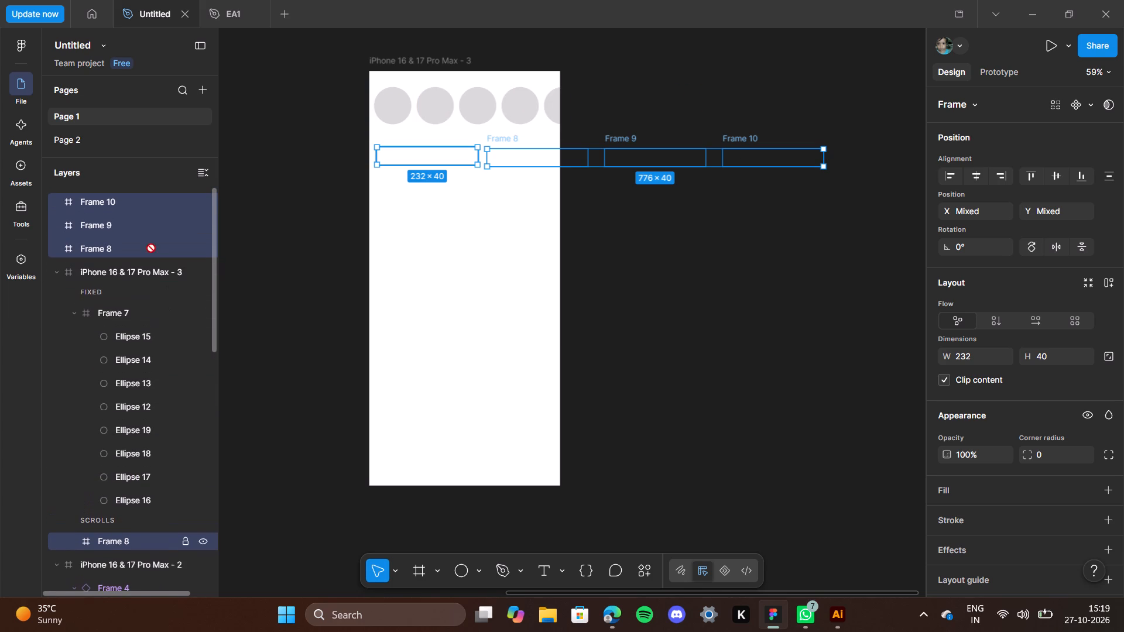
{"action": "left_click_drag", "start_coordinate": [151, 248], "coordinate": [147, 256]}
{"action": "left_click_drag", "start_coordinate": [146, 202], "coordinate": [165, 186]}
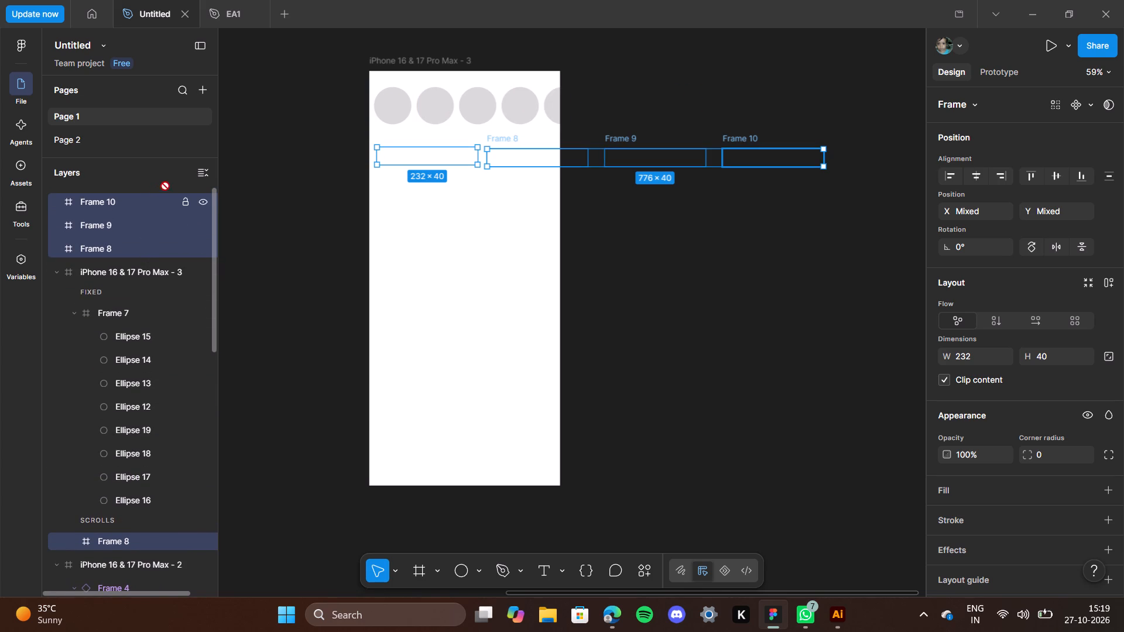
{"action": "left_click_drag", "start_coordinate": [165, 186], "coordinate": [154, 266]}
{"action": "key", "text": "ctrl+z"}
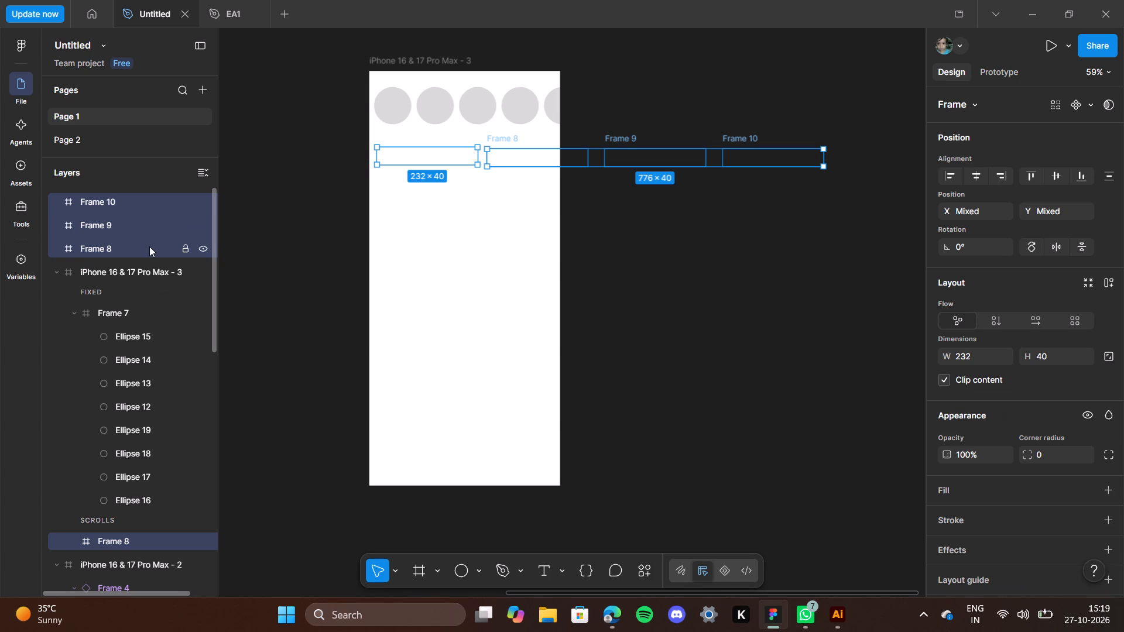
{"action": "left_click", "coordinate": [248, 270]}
Nest the outer Frame 8, Frame 9 and Frame 10 inside the Frame 8 that belongs to iPhone 16 & 17 Pro Max - 3.
{"action": "left_click", "coordinate": [101, 205]}
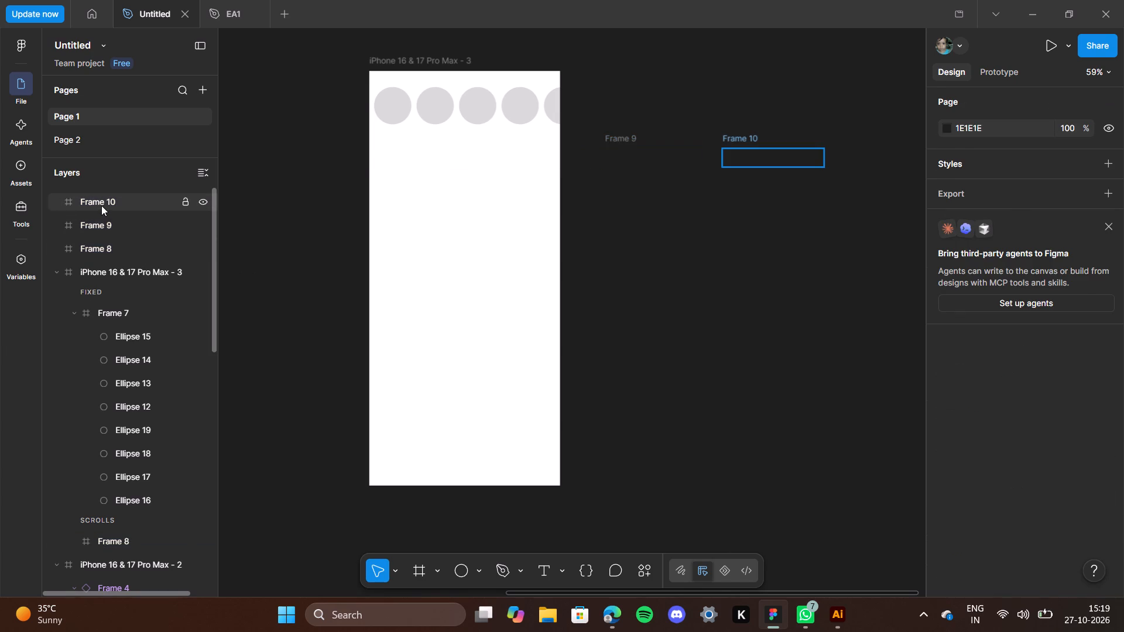
{"action": "left_click", "coordinate": [111, 242], "text": "shift"}
{"action": "left_click_drag", "start_coordinate": [121, 217], "coordinate": [124, 531]}
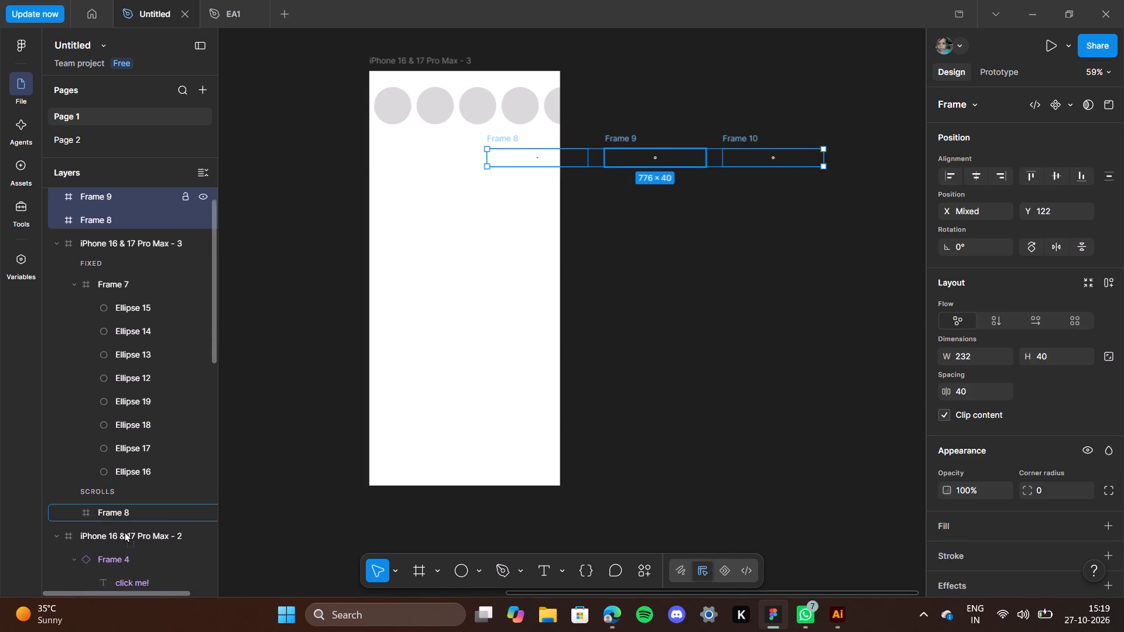
{"action": "left_click_drag", "start_coordinate": [124, 531], "coordinate": [104, 401]}
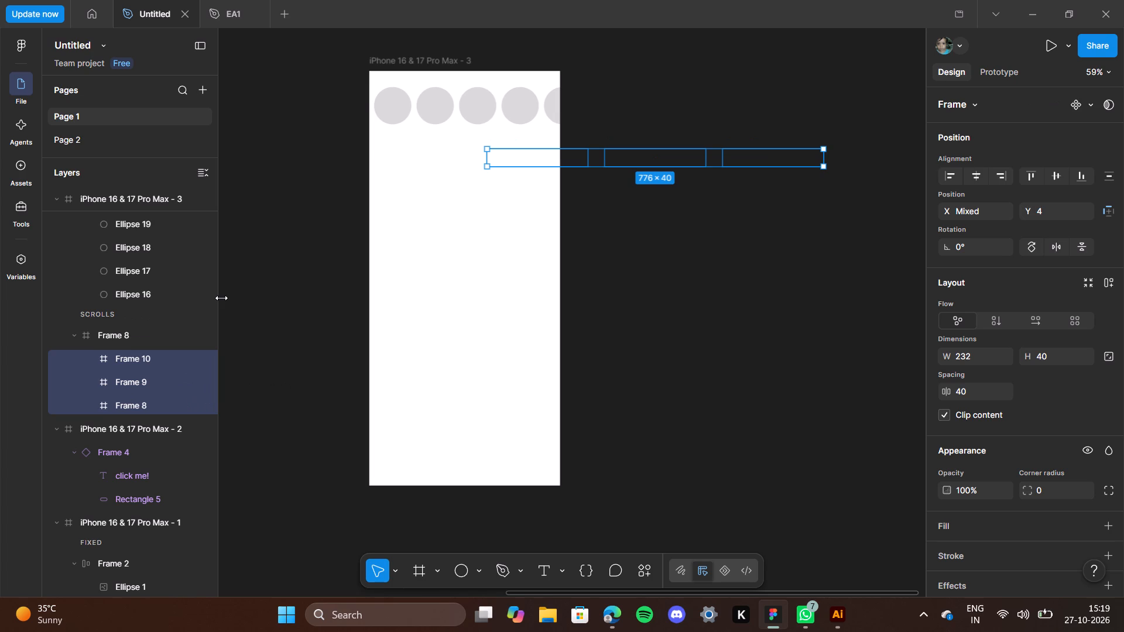
{"action": "left_click", "coordinate": [632, 255]}
Ungroup the parent Frame 8 so its three child frames sit directly in iPhone 16 & 17 Pro Max - 3.
{"action": "left_click", "coordinate": [109, 332]}
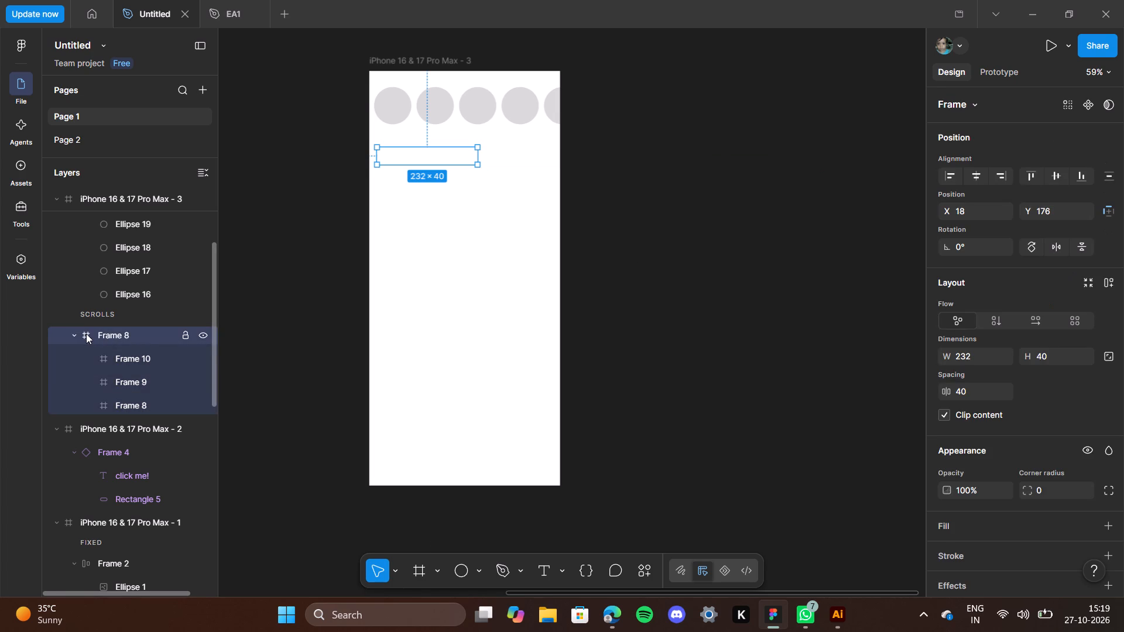
{"action": "right_click", "coordinate": [86, 334]}
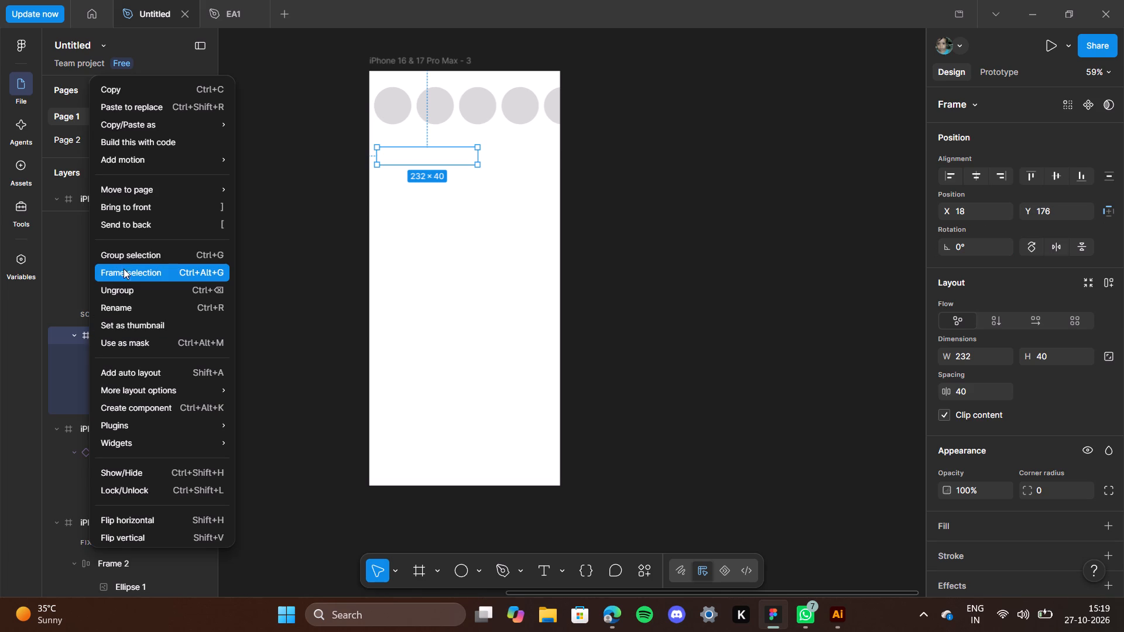
{"action": "left_click", "coordinate": [196, 290]}
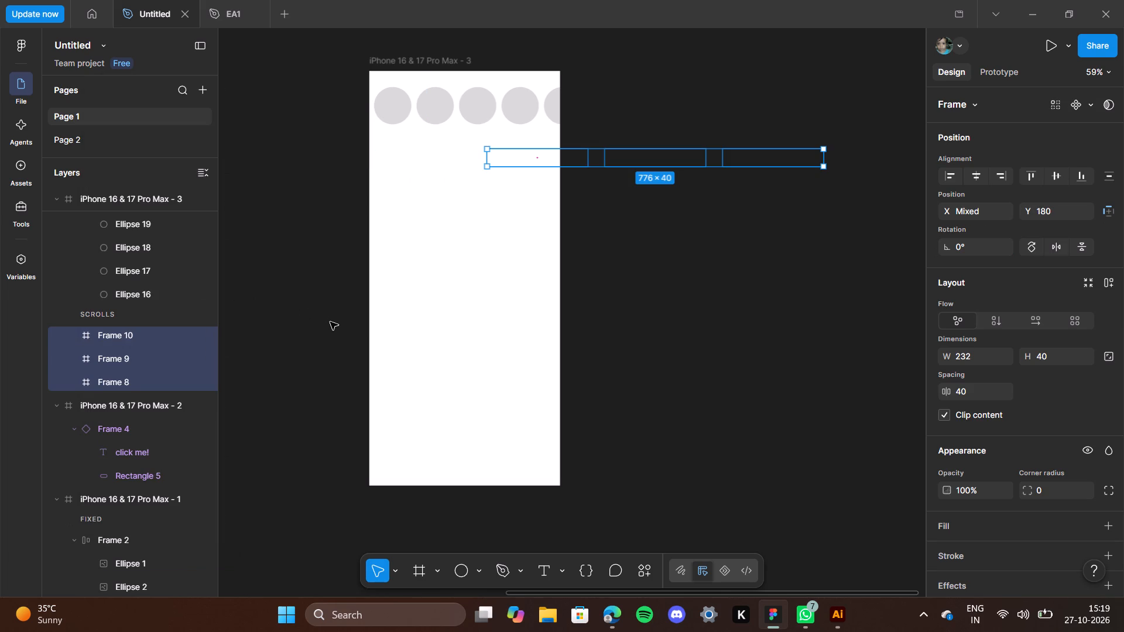
{"action": "left_click", "coordinate": [341, 315]}
Copy the row's first frame to X 0, Y 180 at the phone's left edge, leaving a 40 px gap before the original.
{"action": "scroll", "coordinate": [341, 315], "scroll_direction": "up", "scroll_amount": 1}
{"action": "scroll", "coordinate": [120, 340], "scroll_direction": "right", "scroll_amount": 1}
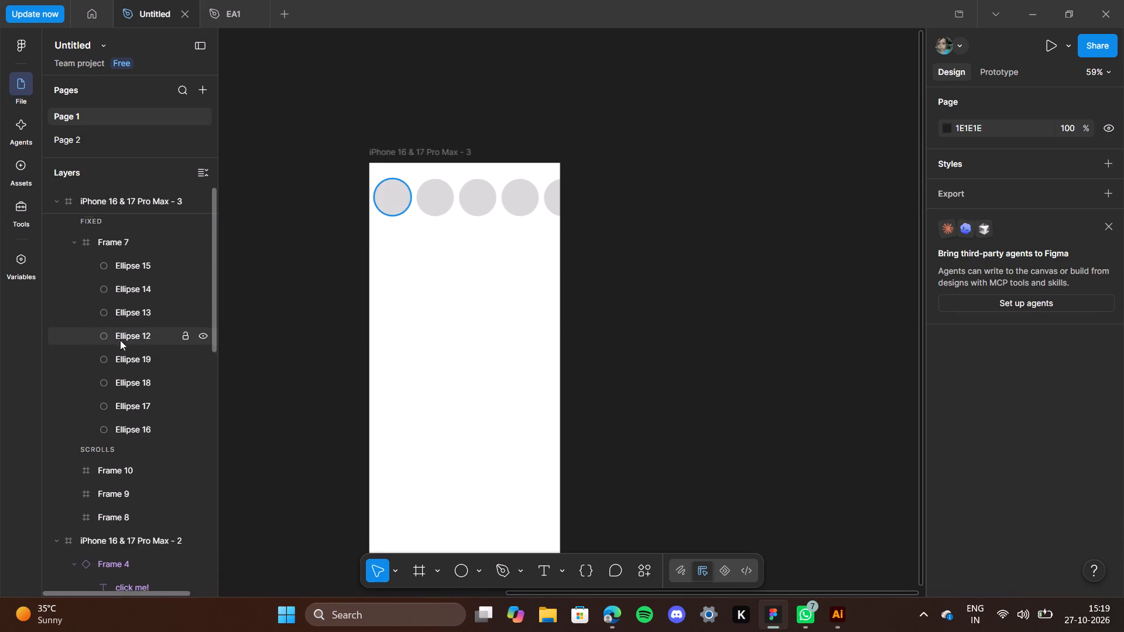
{"action": "scroll", "coordinate": [120, 340], "scroll_direction": "right", "scroll_amount": 1}
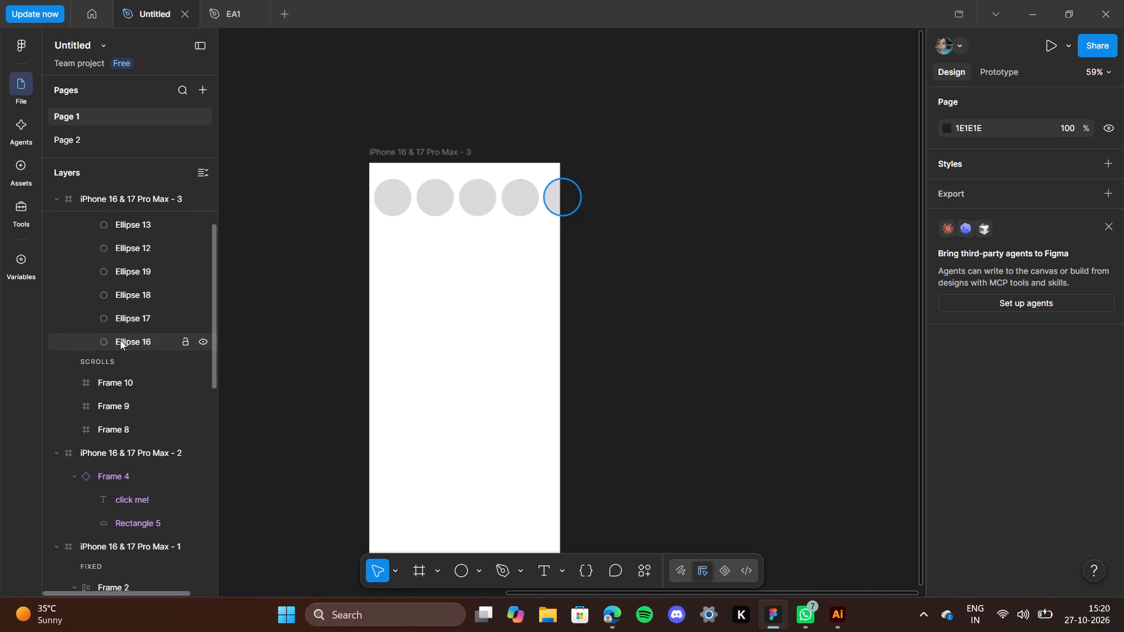
{"action": "scroll", "coordinate": [120, 340], "scroll_direction": "right", "scroll_amount": 1}
{"action": "scroll", "coordinate": [73, 537], "scroll_direction": "up", "scroll_amount": 1}
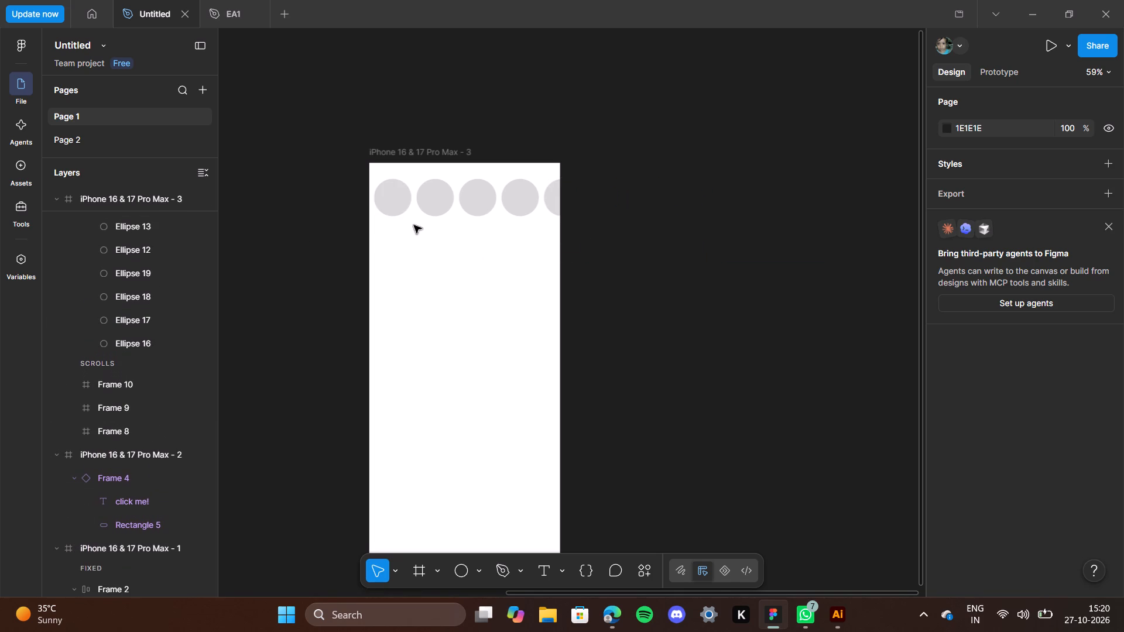
{"action": "left_click", "coordinate": [439, 246]}
{"action": "left_click", "coordinate": [502, 243]}
{"action": "left_click_drag", "start_coordinate": [517, 248], "coordinate": [397, 249], "text": "alt"}
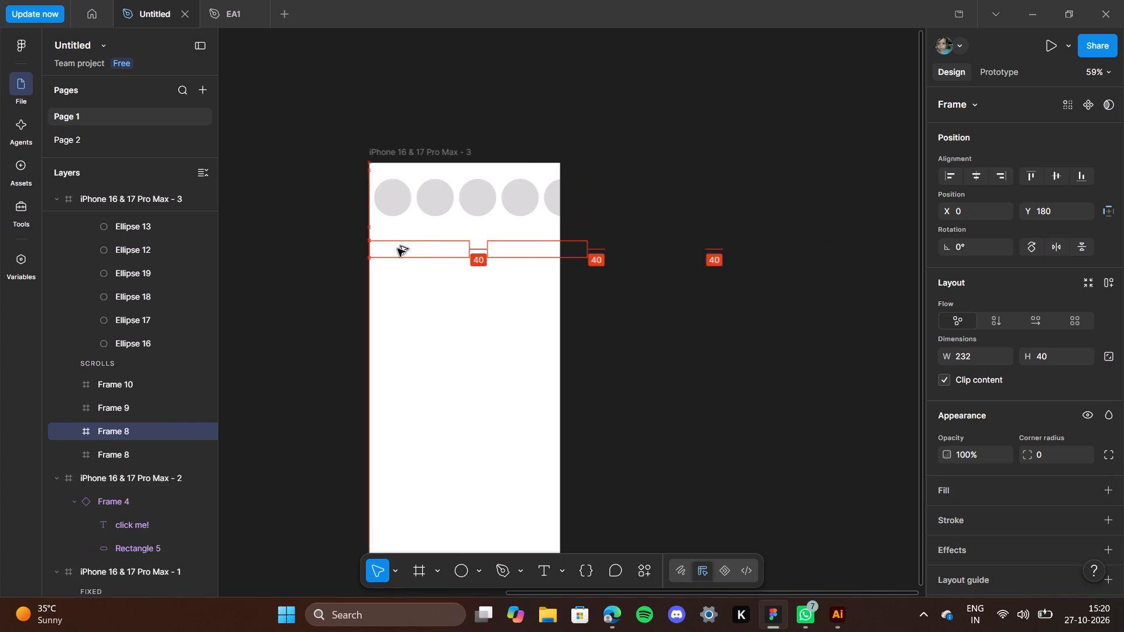
{"action": "left_click_drag", "start_coordinate": [397, 249], "coordinate": [396, 248], "text": "alt"}
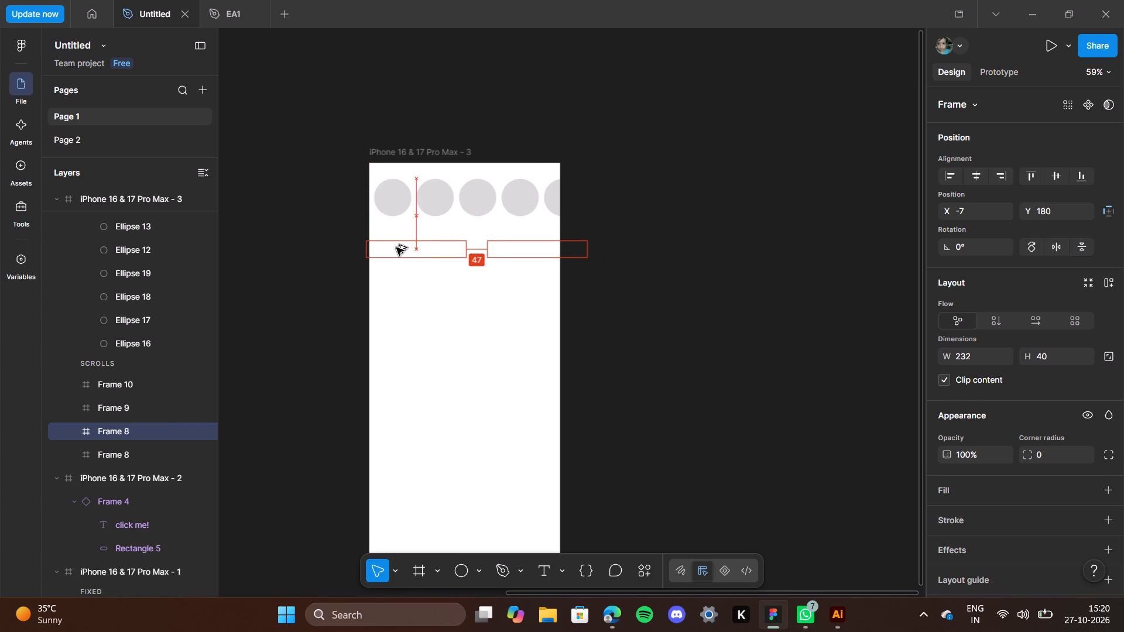
{"action": "left_click_drag", "start_coordinate": [396, 248], "coordinate": [397, 248], "text": "alt"}
{"action": "left_click", "coordinate": [417, 249]}
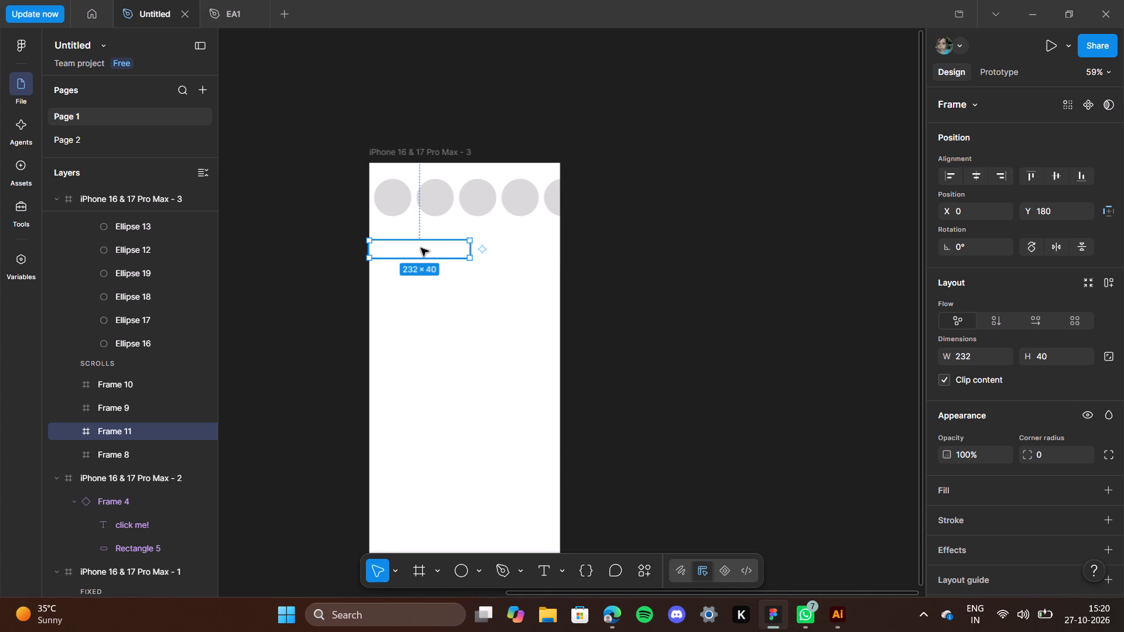
{"action": "left_click", "coordinate": [696, 312]}
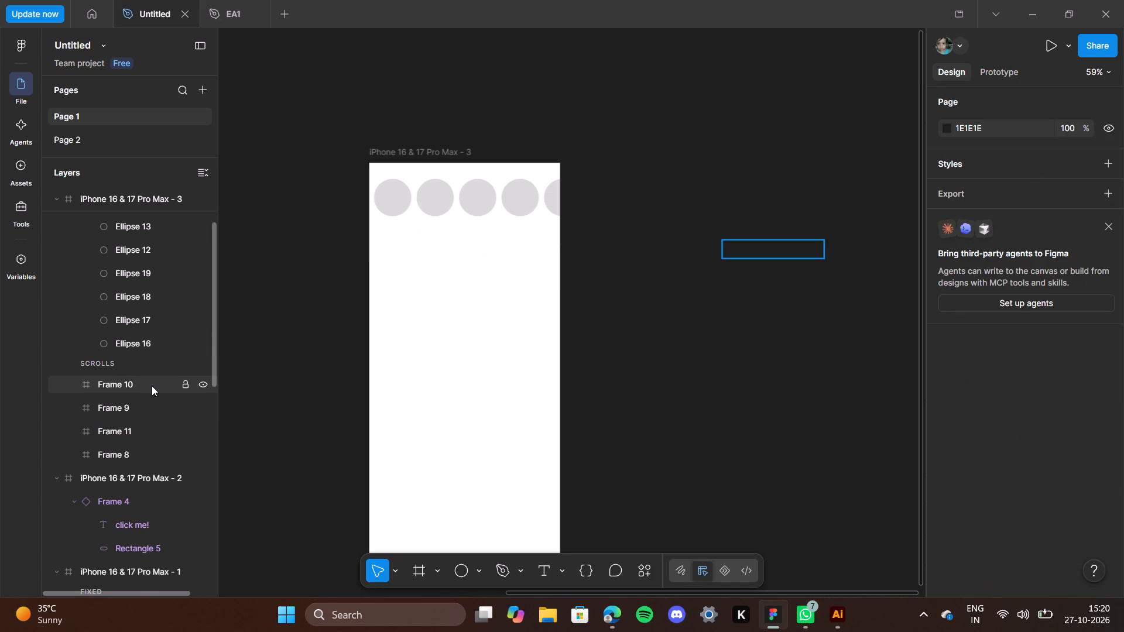
Create a component set from Frame 10, Frame 9, Frame 11 and Frame 8.
{"action": "left_click", "coordinate": [152, 383]}
{"action": "left_click", "coordinate": [148, 449], "text": "shift"}
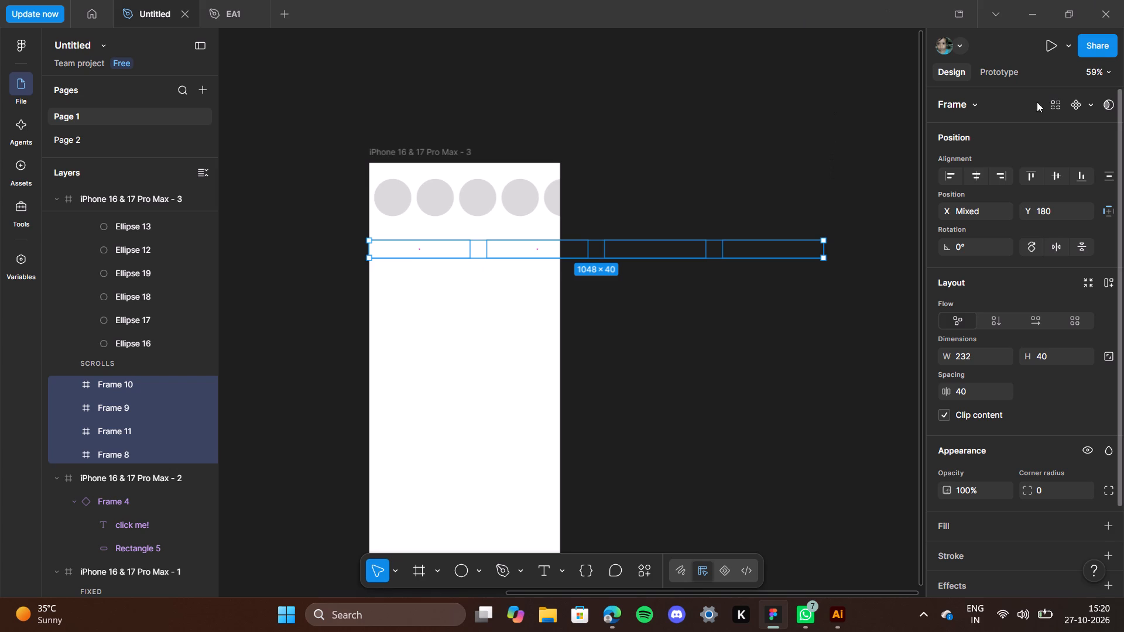
{"action": "left_click", "coordinate": [1093, 107]}
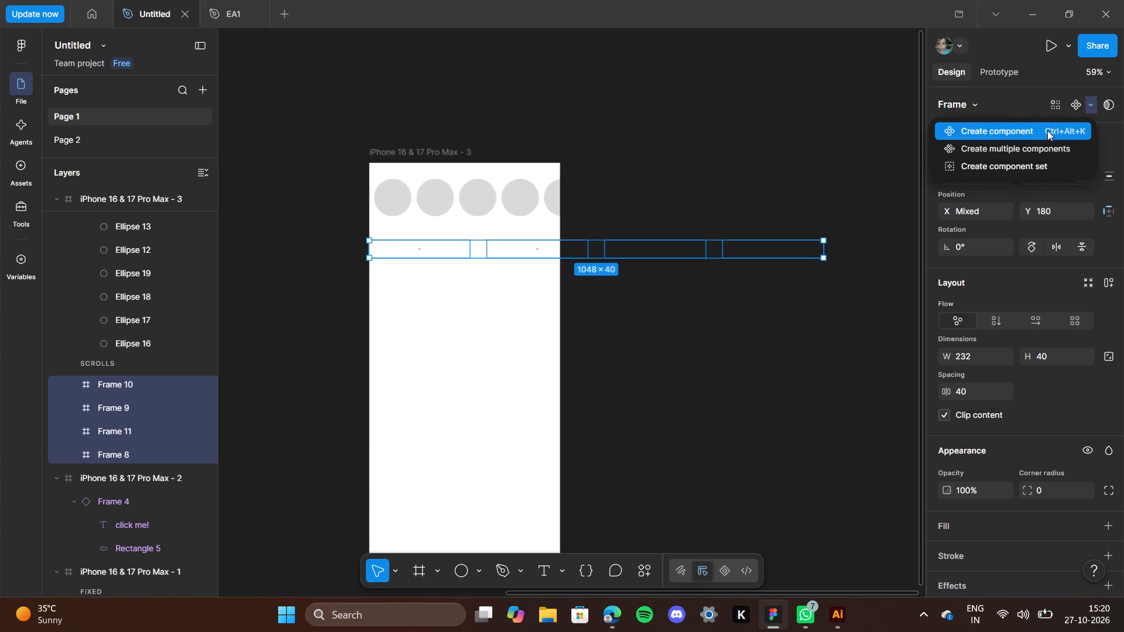
{"action": "left_click", "coordinate": [1042, 163]}
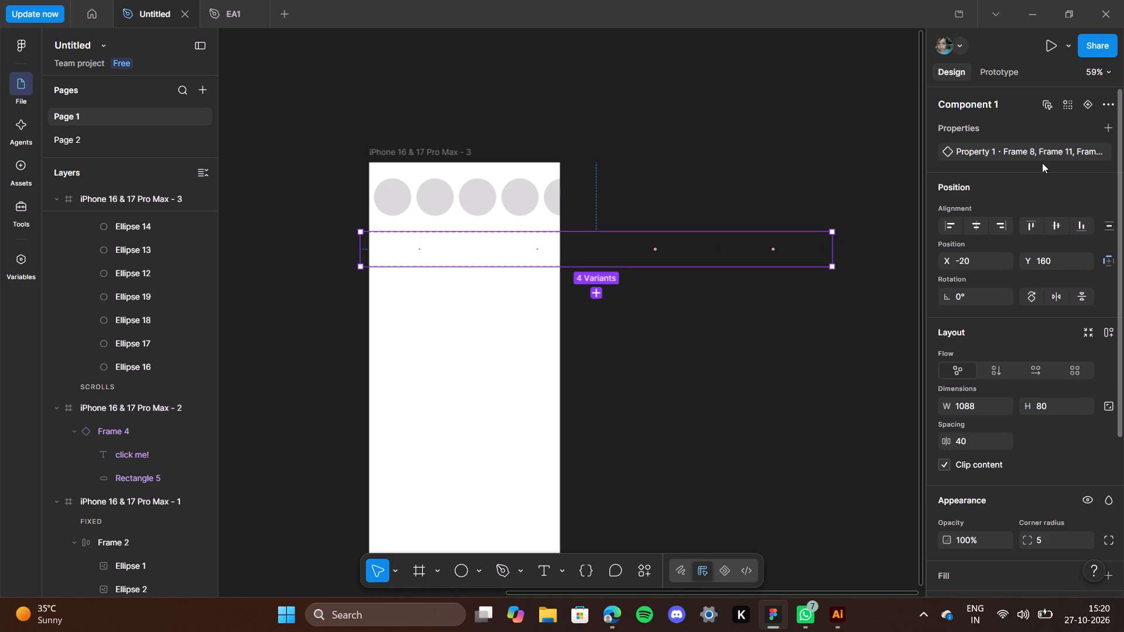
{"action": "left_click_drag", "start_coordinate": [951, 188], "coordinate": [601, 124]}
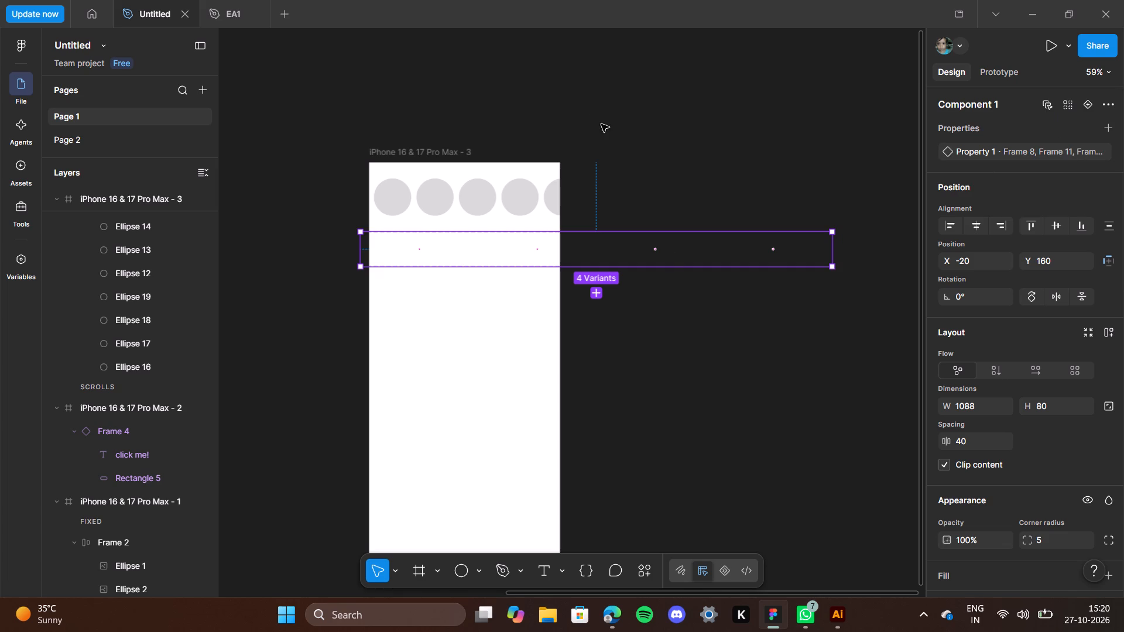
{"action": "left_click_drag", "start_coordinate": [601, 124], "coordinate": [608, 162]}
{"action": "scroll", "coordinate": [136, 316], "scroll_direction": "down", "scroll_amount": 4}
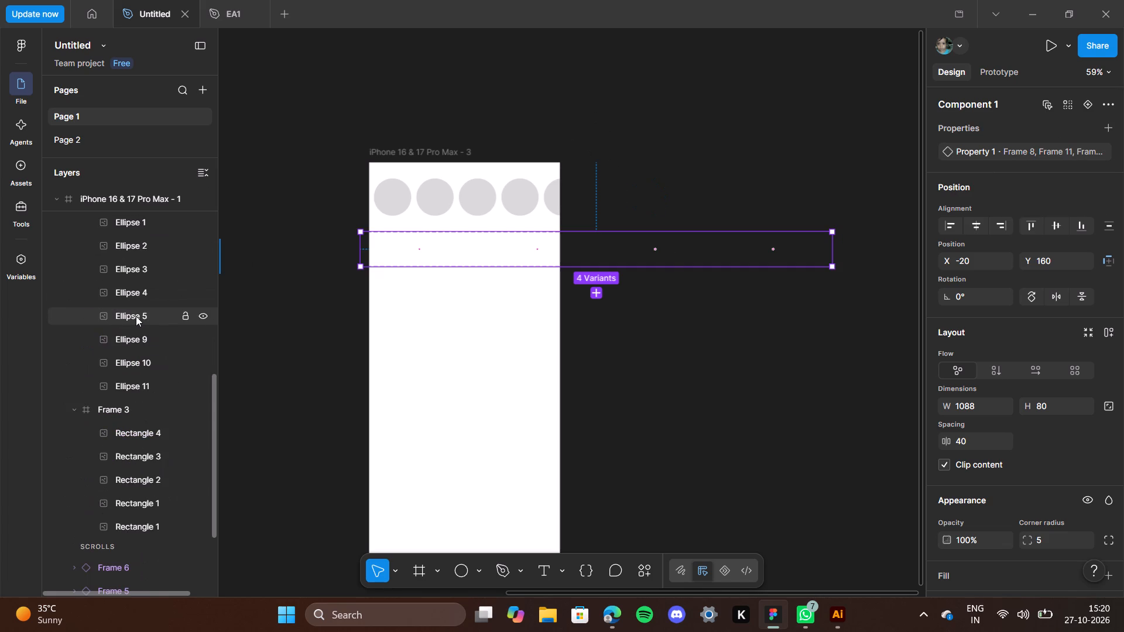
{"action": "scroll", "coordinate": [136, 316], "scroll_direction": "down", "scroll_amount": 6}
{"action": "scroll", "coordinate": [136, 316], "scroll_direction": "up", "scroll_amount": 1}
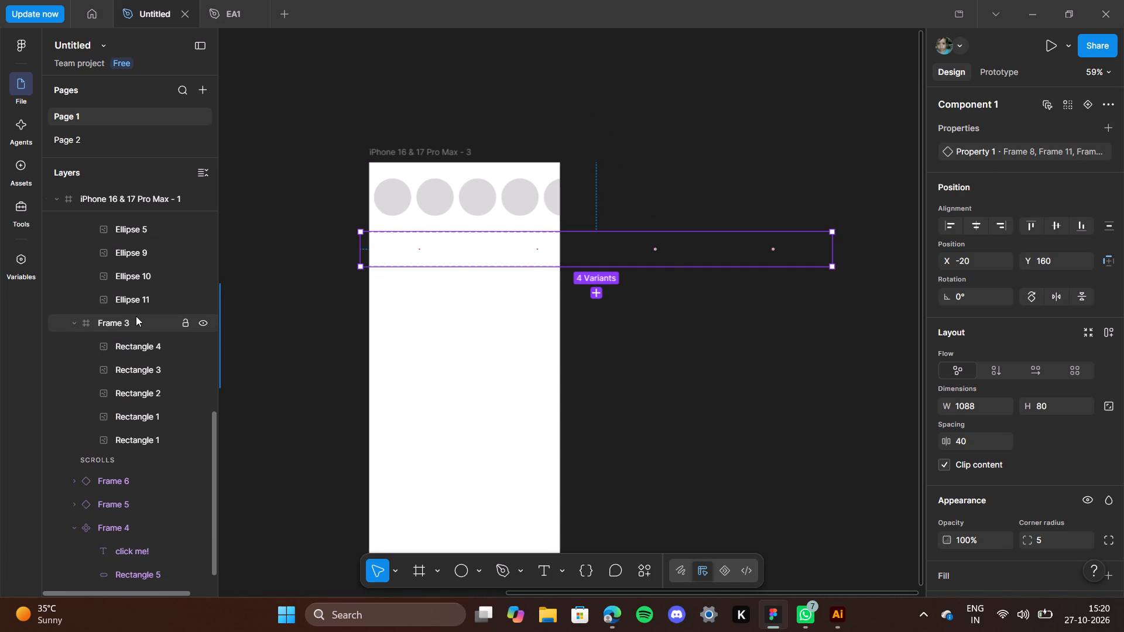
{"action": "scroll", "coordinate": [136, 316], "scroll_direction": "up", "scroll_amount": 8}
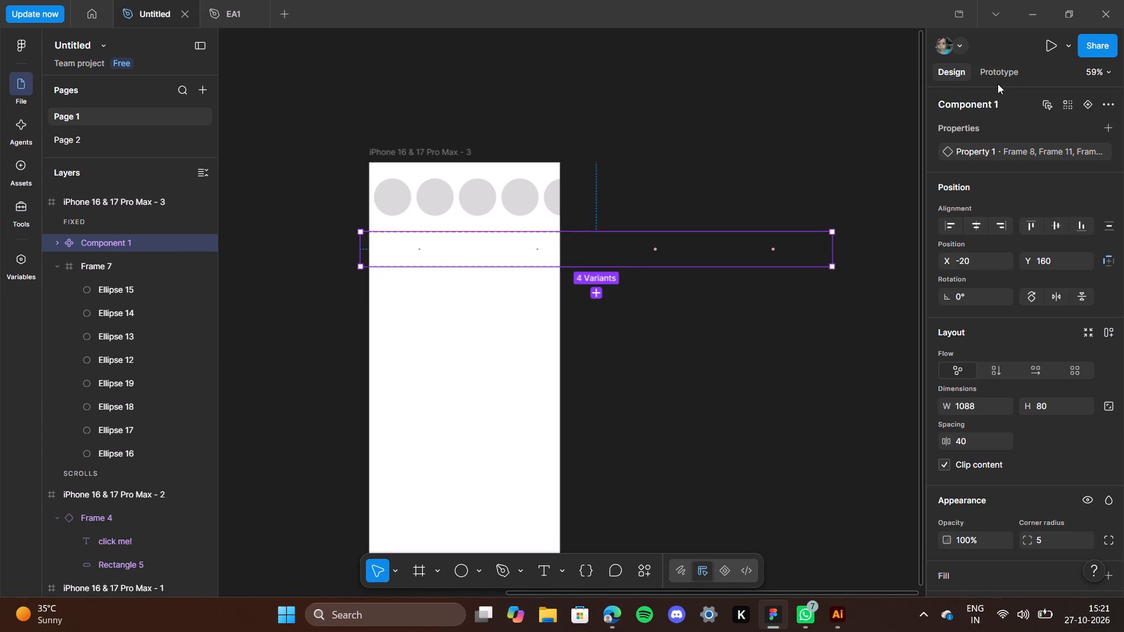
Connect the Frame 11 variant of Component 1 to the Frame 8 variant with a prototype interaction.
{"action": "left_click", "coordinate": [441, 249]}
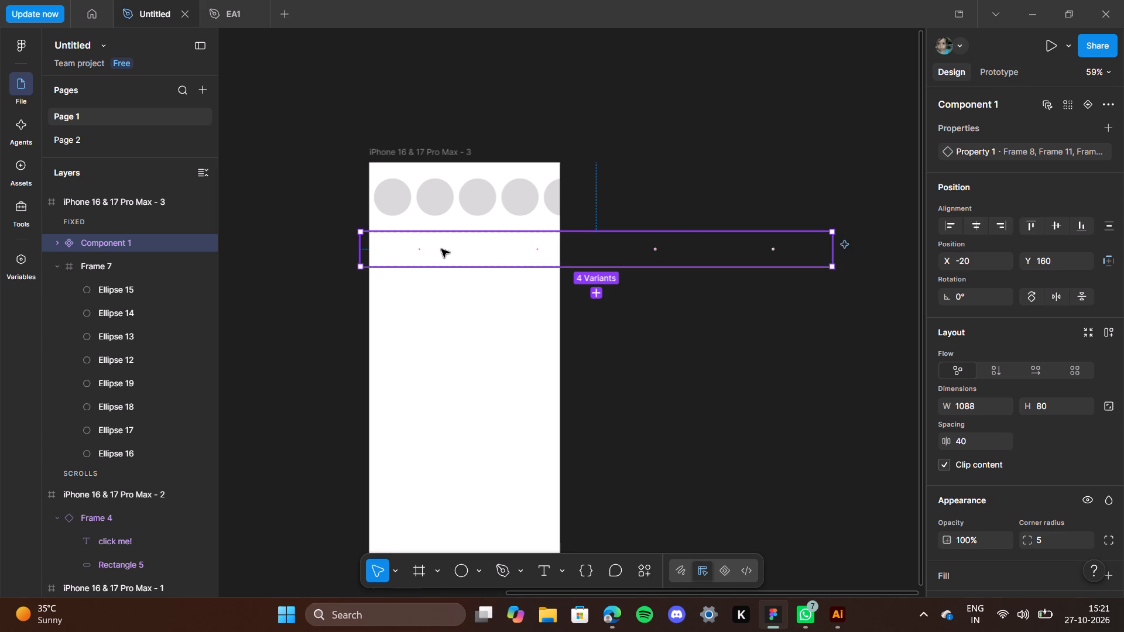
{"action": "double_click", "coordinate": [441, 249]}
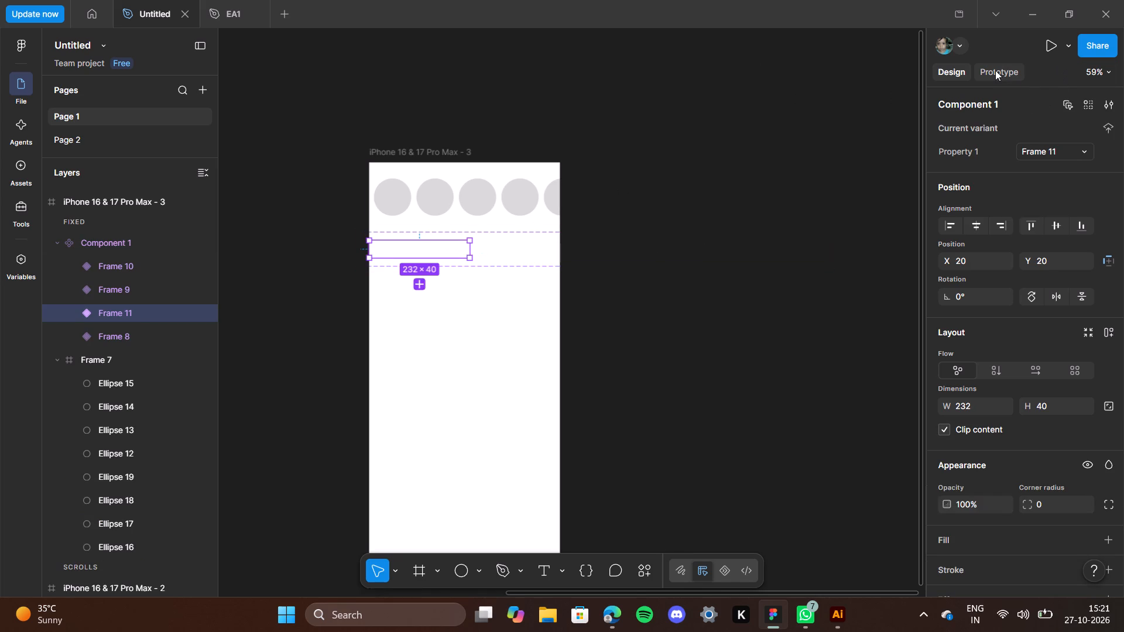
{"action": "left_click", "coordinate": [995, 70]}
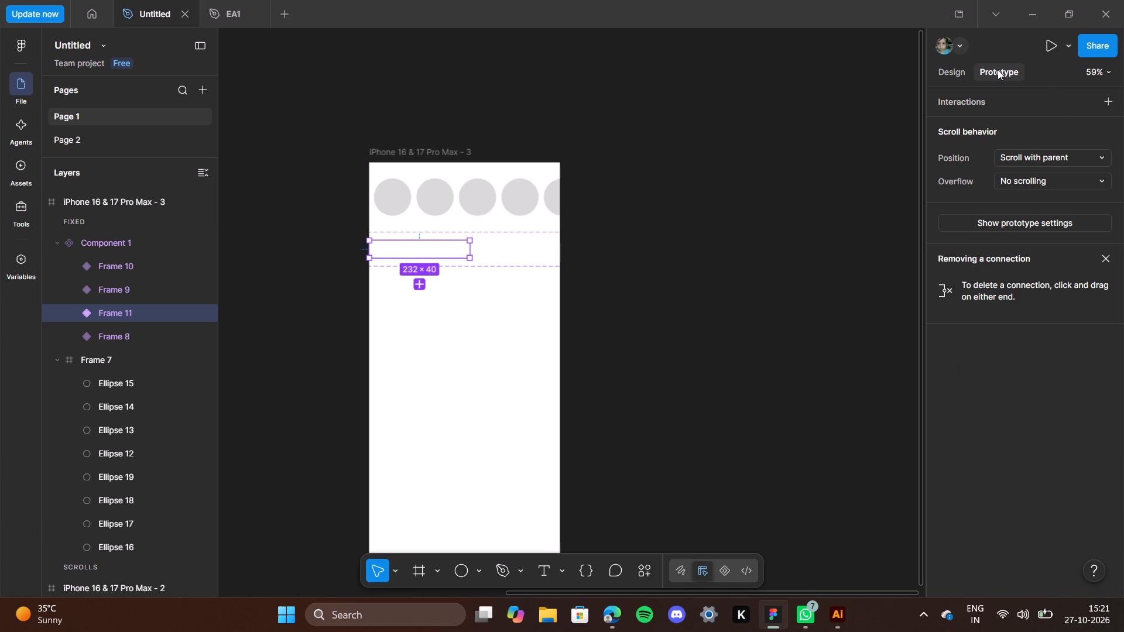
{"action": "left_click", "coordinate": [421, 241]}
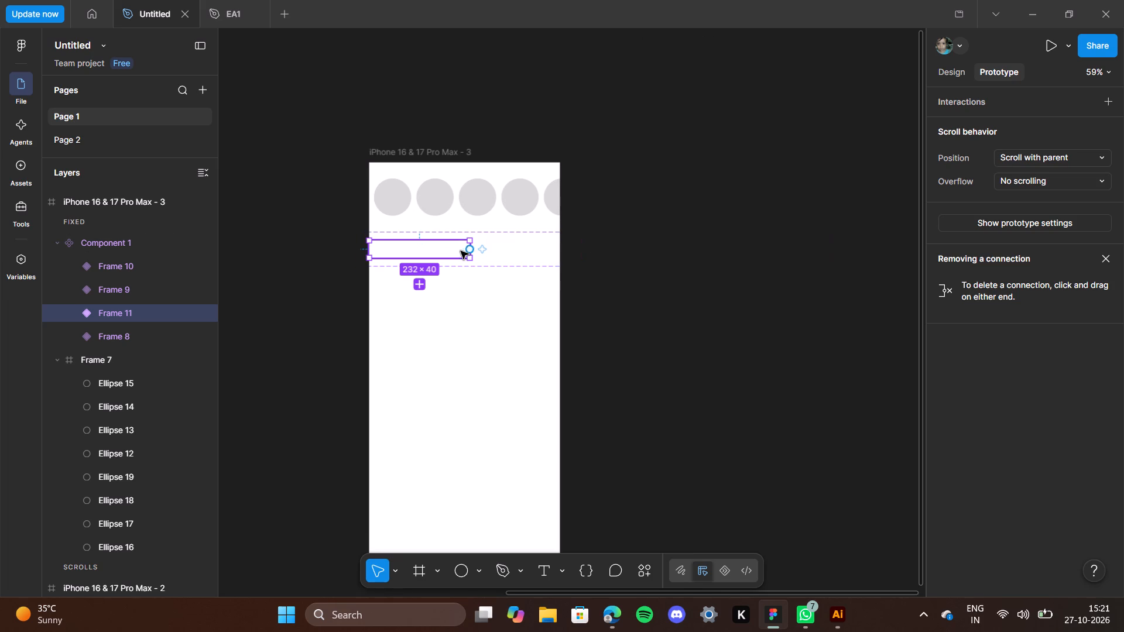
{"action": "left_click", "coordinate": [470, 248]}
{"action": "left_click_drag", "start_coordinate": [472, 250], "coordinate": [528, 252]}
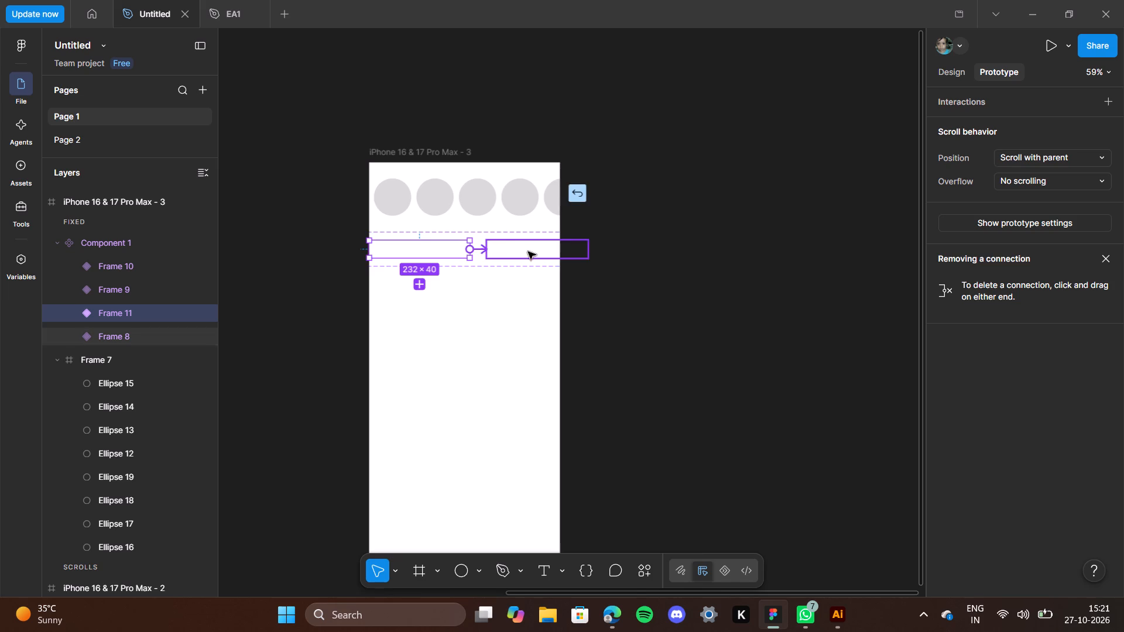
{"action": "left_click_drag", "start_coordinate": [528, 252], "coordinate": [686, 242]}
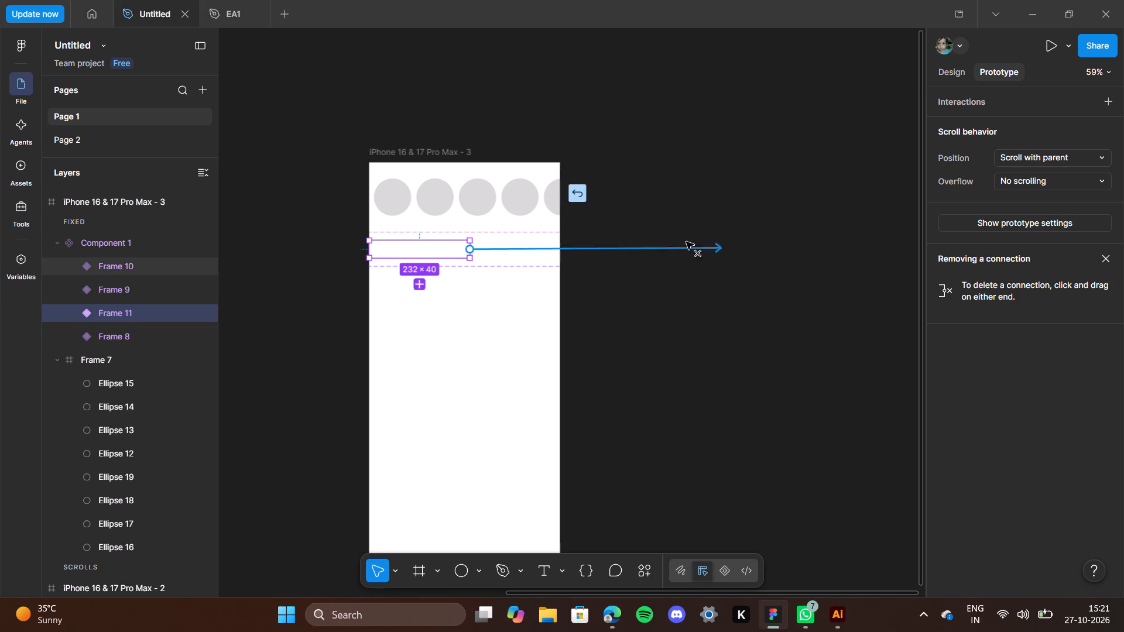
{"action": "left_click_drag", "start_coordinate": [686, 242], "coordinate": [497, 248]}
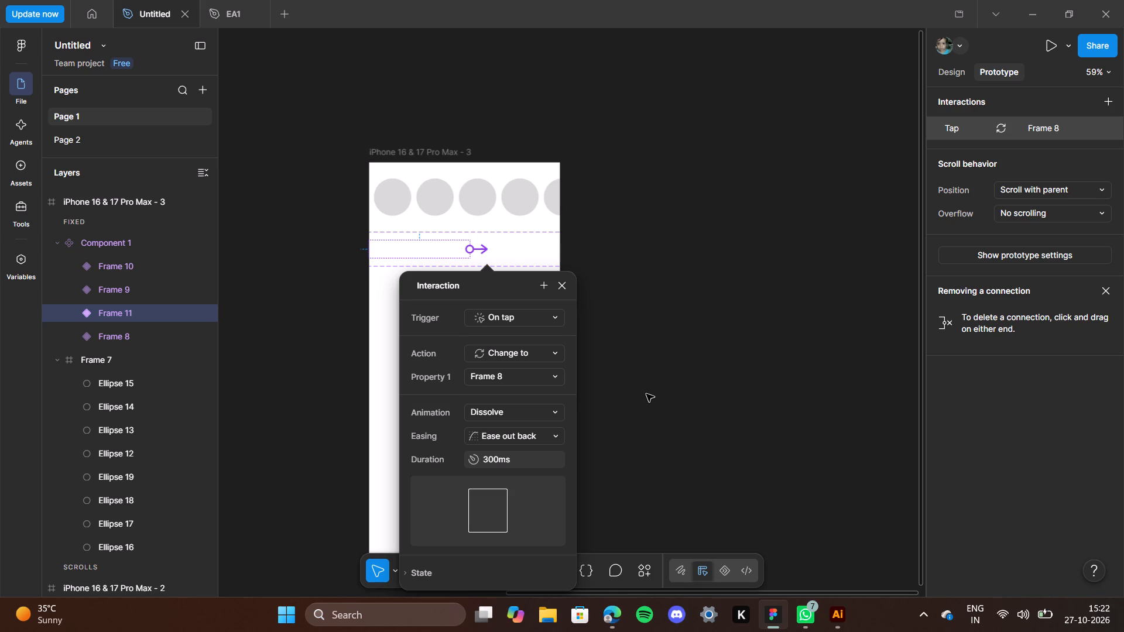
Configure the interaction's trigger as After delay, with the action Change to Frame 8 and a Dissolve animation.
{"action": "left_click", "coordinate": [517, 321]}
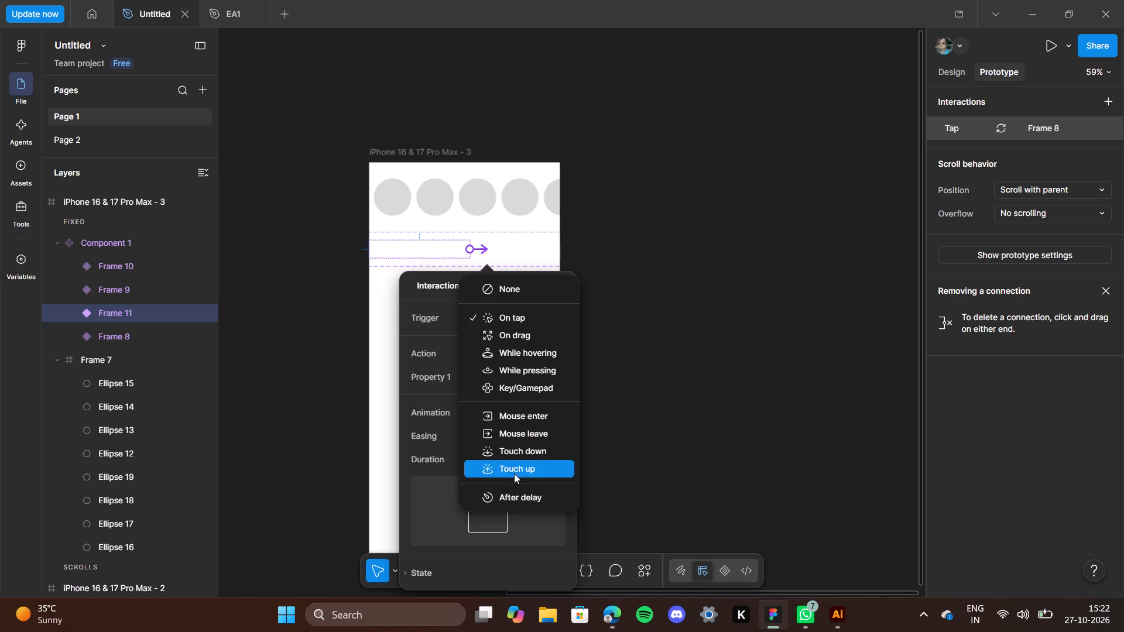
{"action": "left_click", "coordinate": [518, 491]}
{"action": "left_click", "coordinate": [518, 378]}
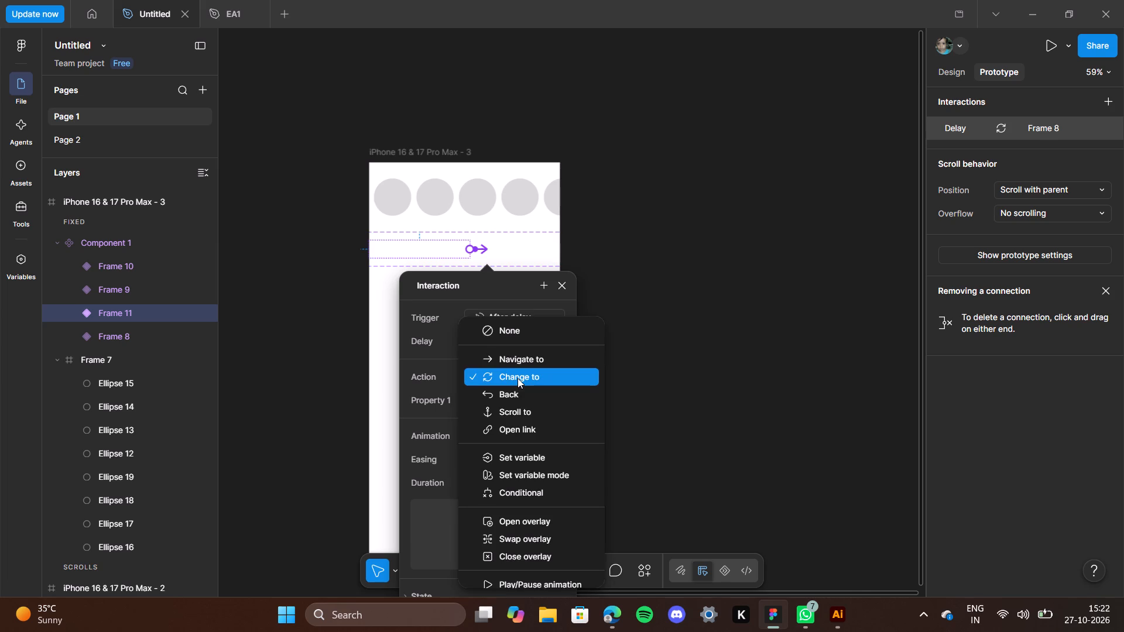
{"action": "left_click", "coordinate": [518, 378]}
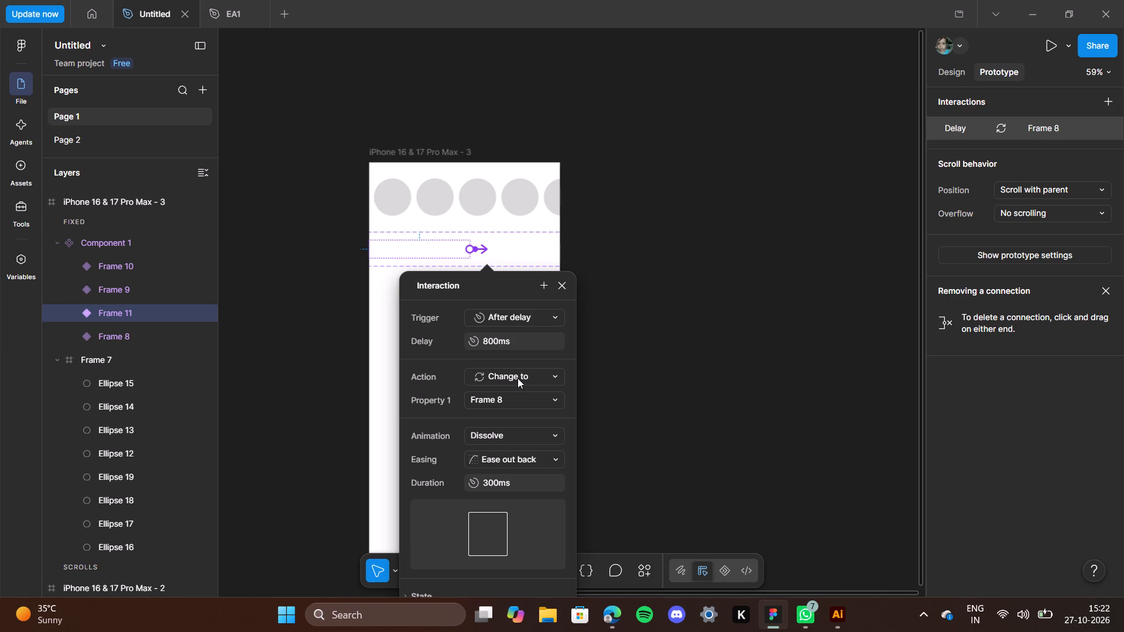
{"action": "left_click", "coordinate": [518, 378]}
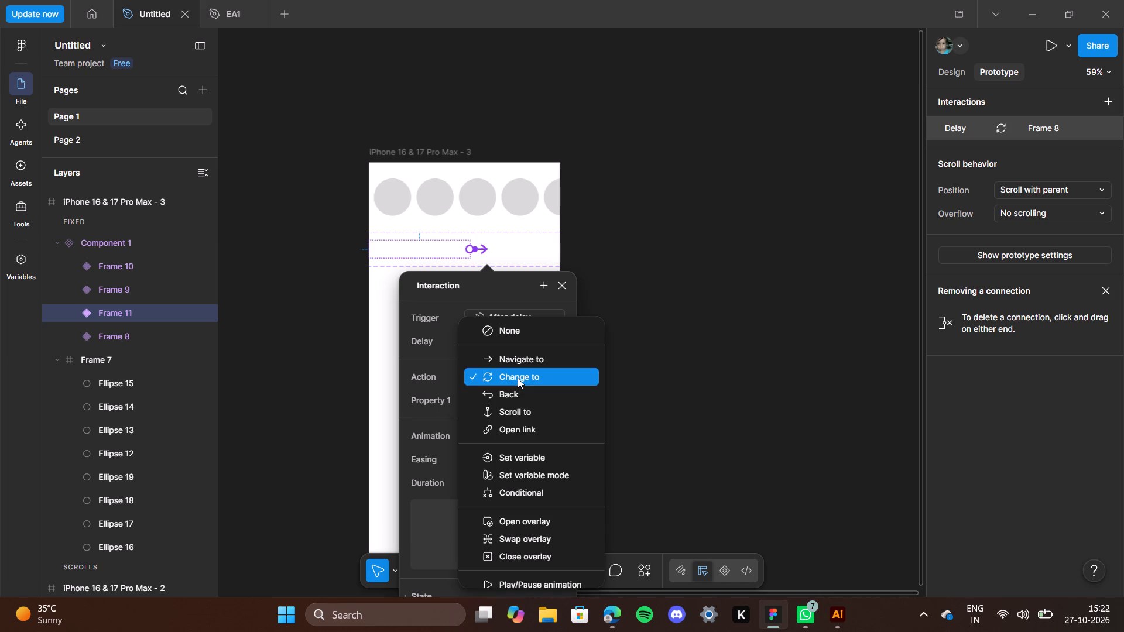
{"action": "left_click", "coordinate": [518, 378]}
{"action": "left_click", "coordinate": [498, 398]}
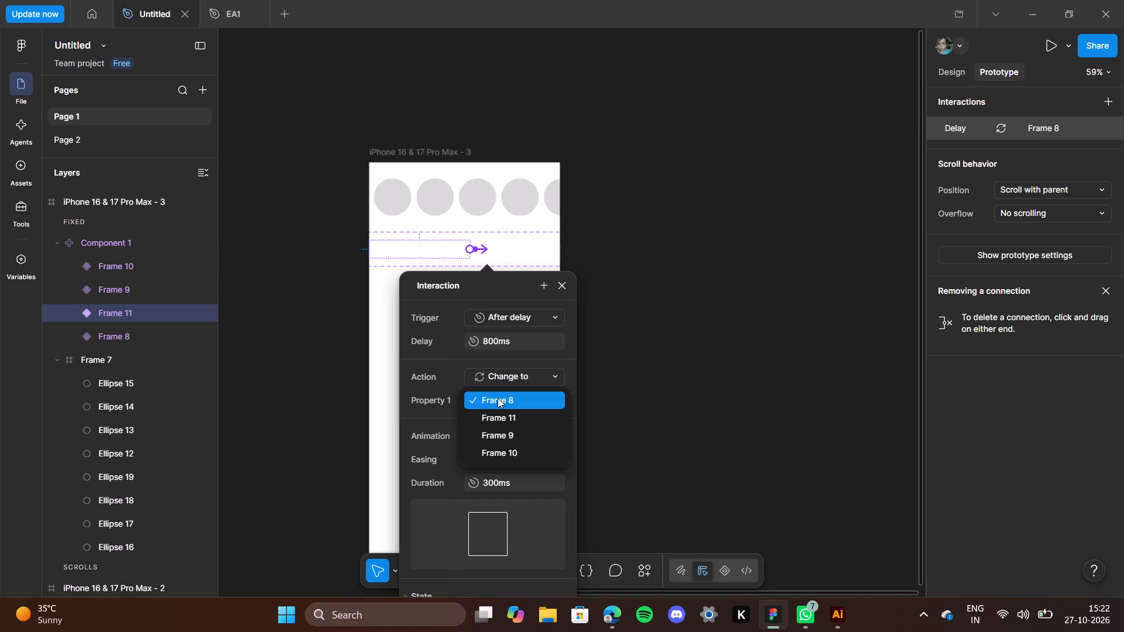
{"action": "left_click", "coordinate": [498, 398]}
{"action": "left_click", "coordinate": [498, 398]}
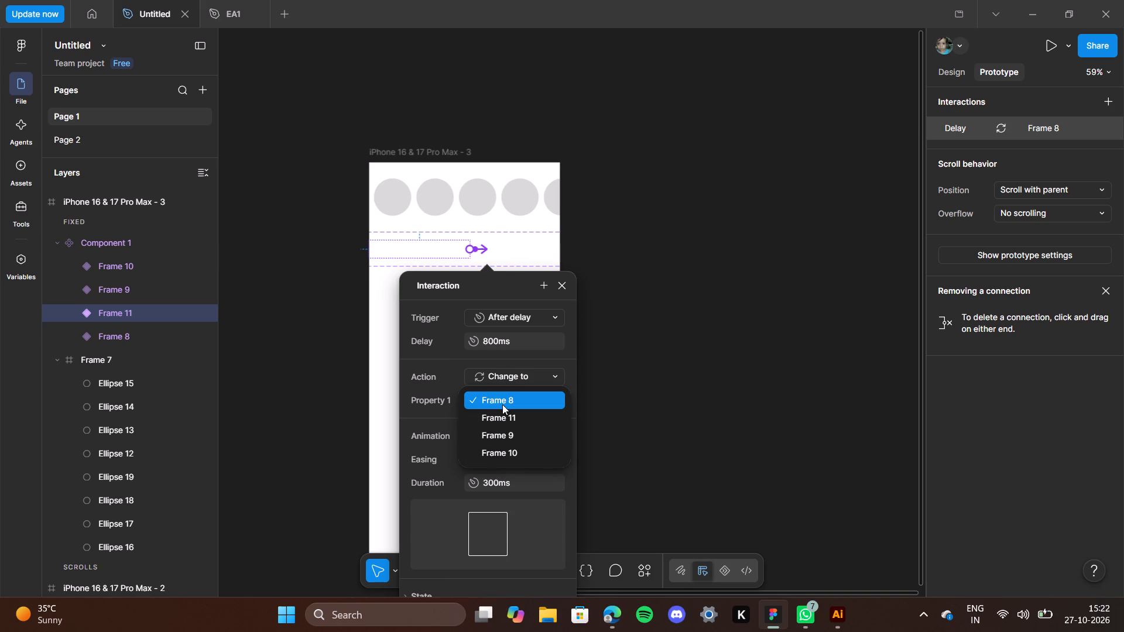
{"action": "left_click", "coordinate": [502, 404]}
{"action": "left_click", "coordinate": [504, 441]}
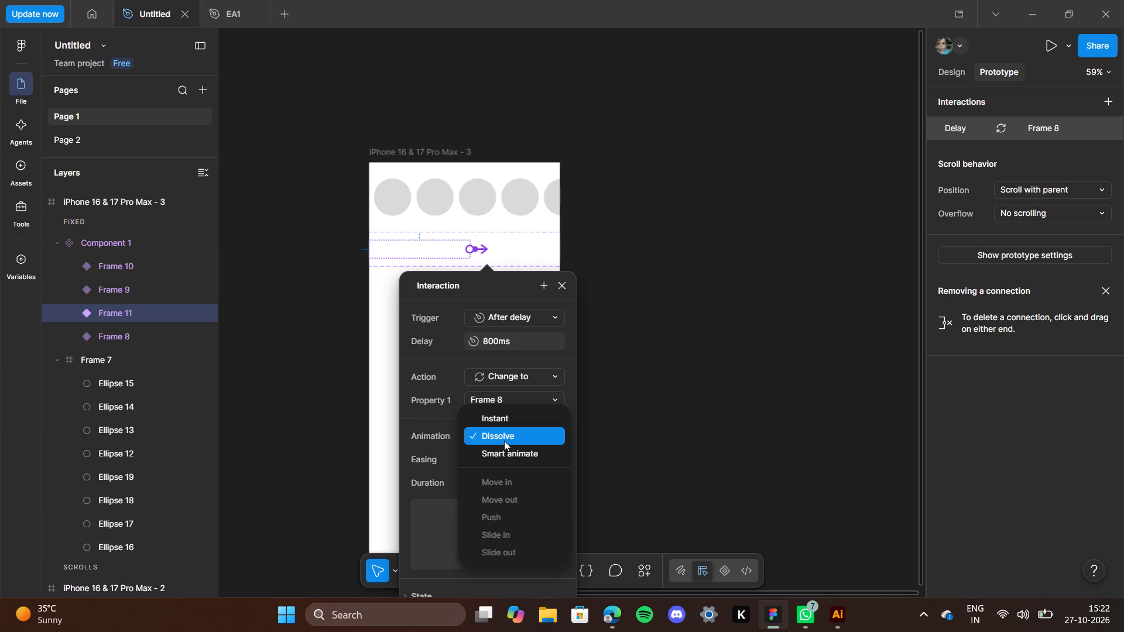
{"action": "left_click", "coordinate": [513, 434]}
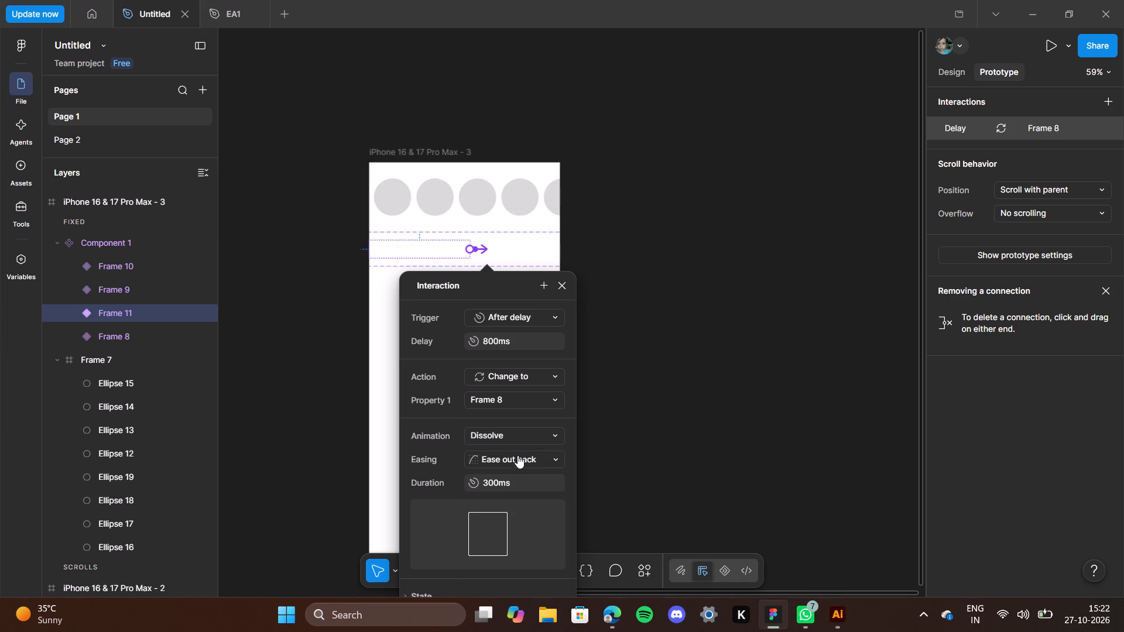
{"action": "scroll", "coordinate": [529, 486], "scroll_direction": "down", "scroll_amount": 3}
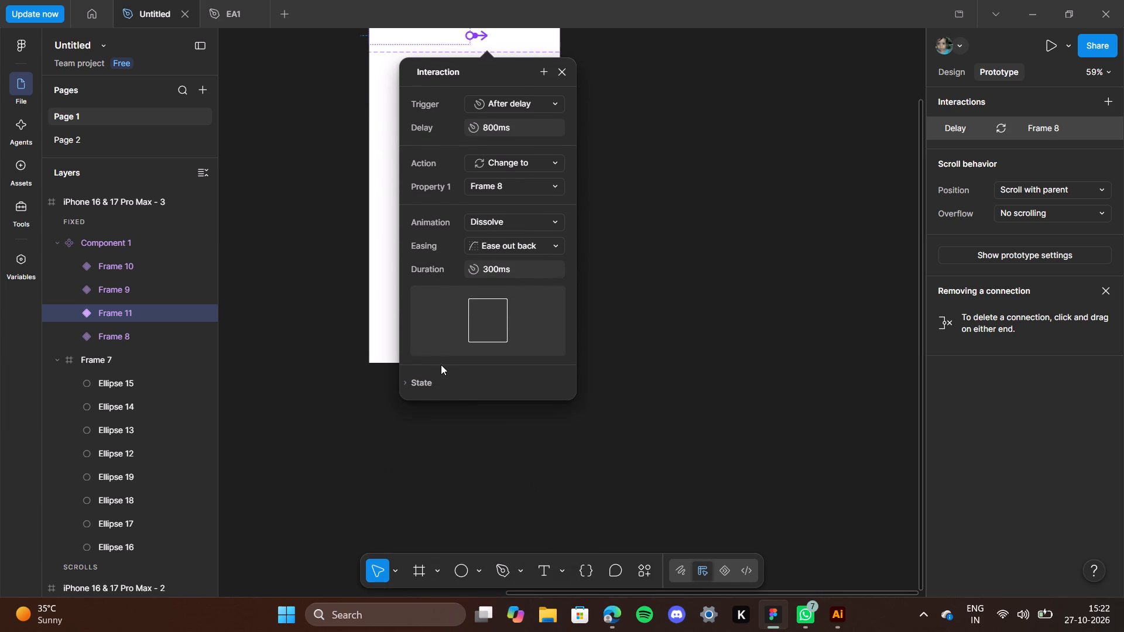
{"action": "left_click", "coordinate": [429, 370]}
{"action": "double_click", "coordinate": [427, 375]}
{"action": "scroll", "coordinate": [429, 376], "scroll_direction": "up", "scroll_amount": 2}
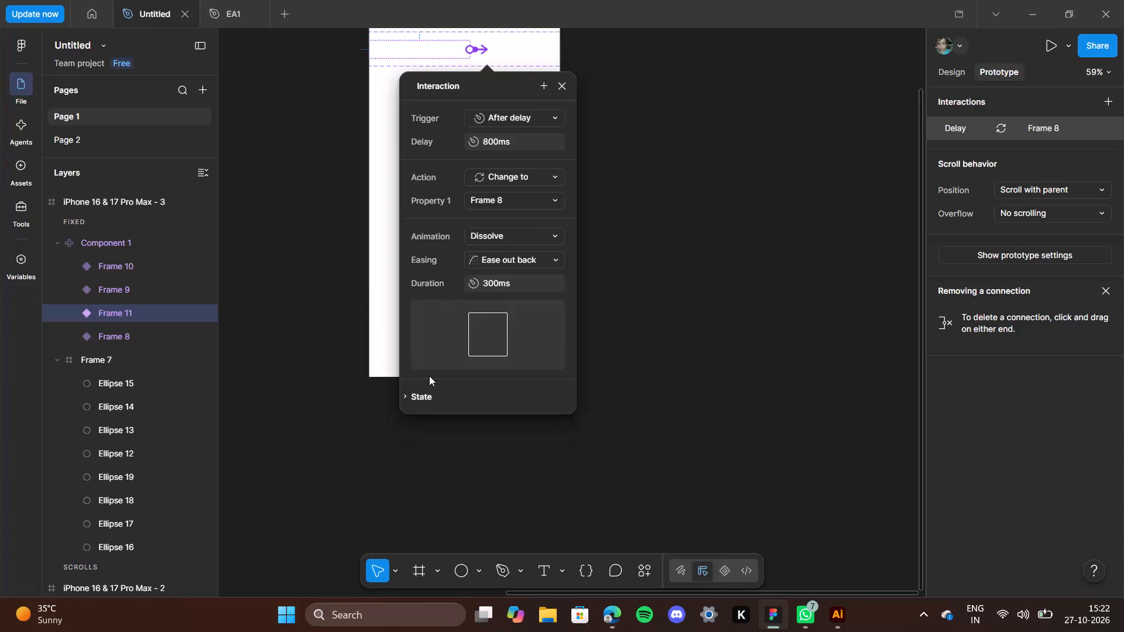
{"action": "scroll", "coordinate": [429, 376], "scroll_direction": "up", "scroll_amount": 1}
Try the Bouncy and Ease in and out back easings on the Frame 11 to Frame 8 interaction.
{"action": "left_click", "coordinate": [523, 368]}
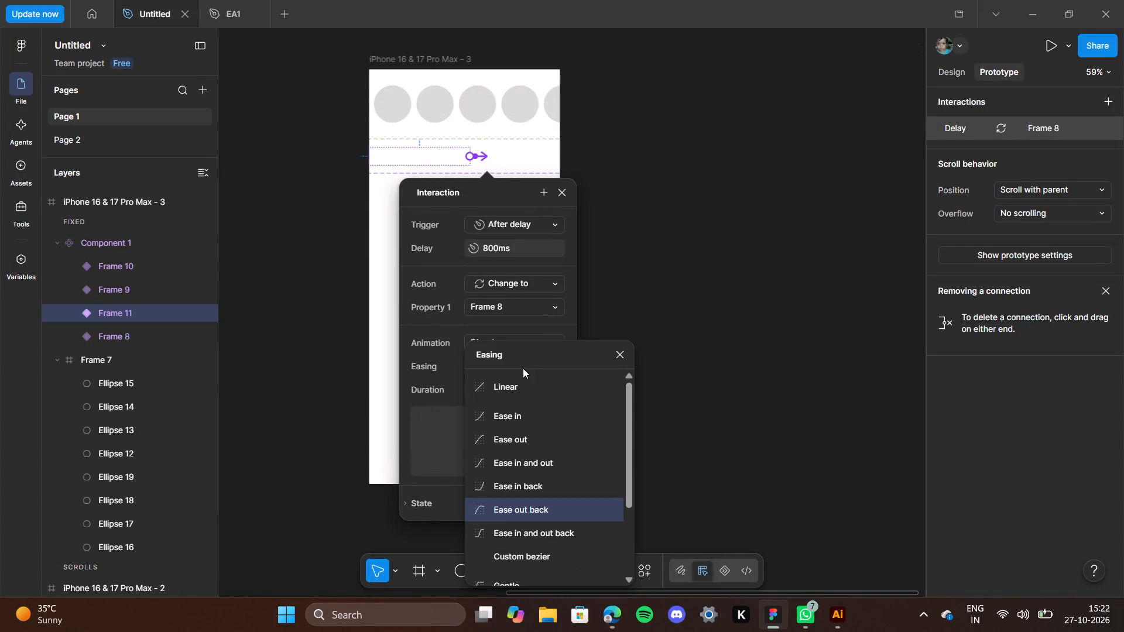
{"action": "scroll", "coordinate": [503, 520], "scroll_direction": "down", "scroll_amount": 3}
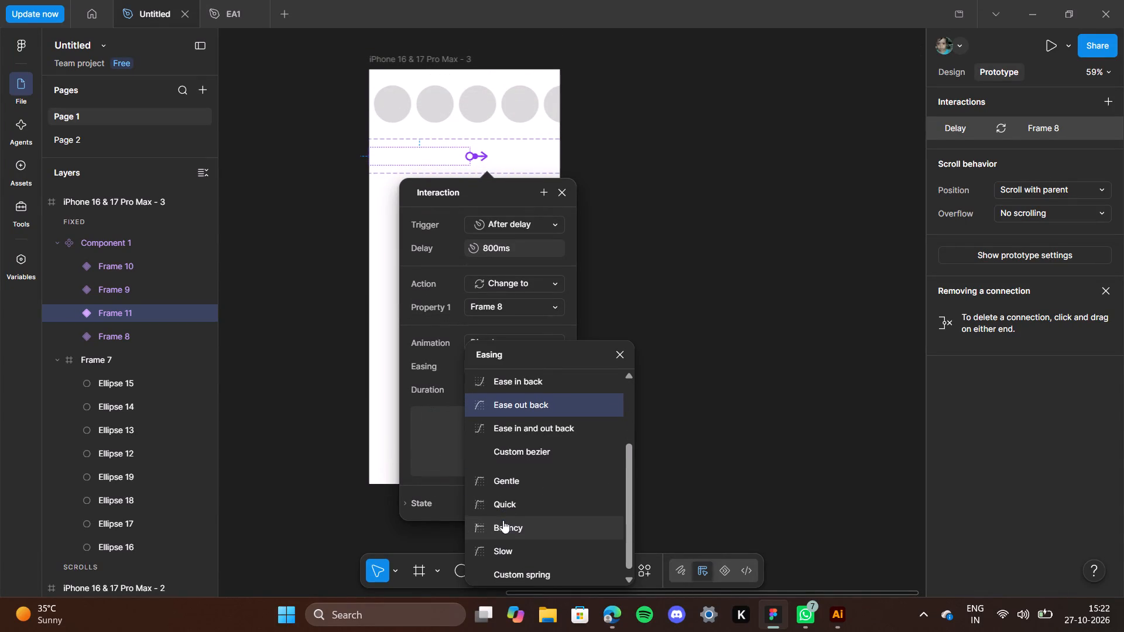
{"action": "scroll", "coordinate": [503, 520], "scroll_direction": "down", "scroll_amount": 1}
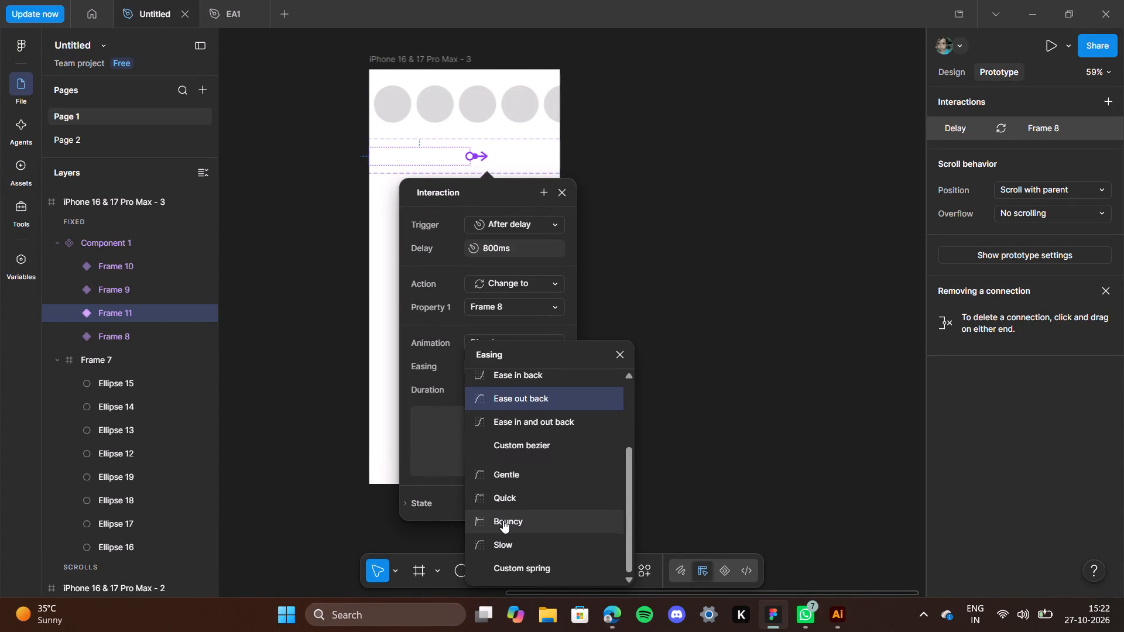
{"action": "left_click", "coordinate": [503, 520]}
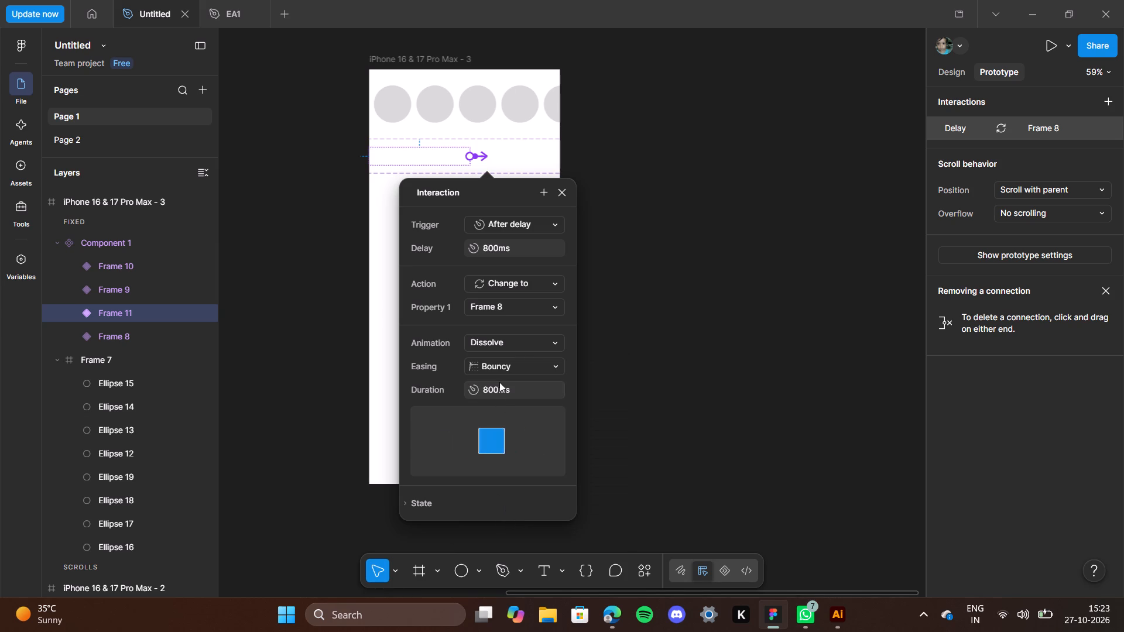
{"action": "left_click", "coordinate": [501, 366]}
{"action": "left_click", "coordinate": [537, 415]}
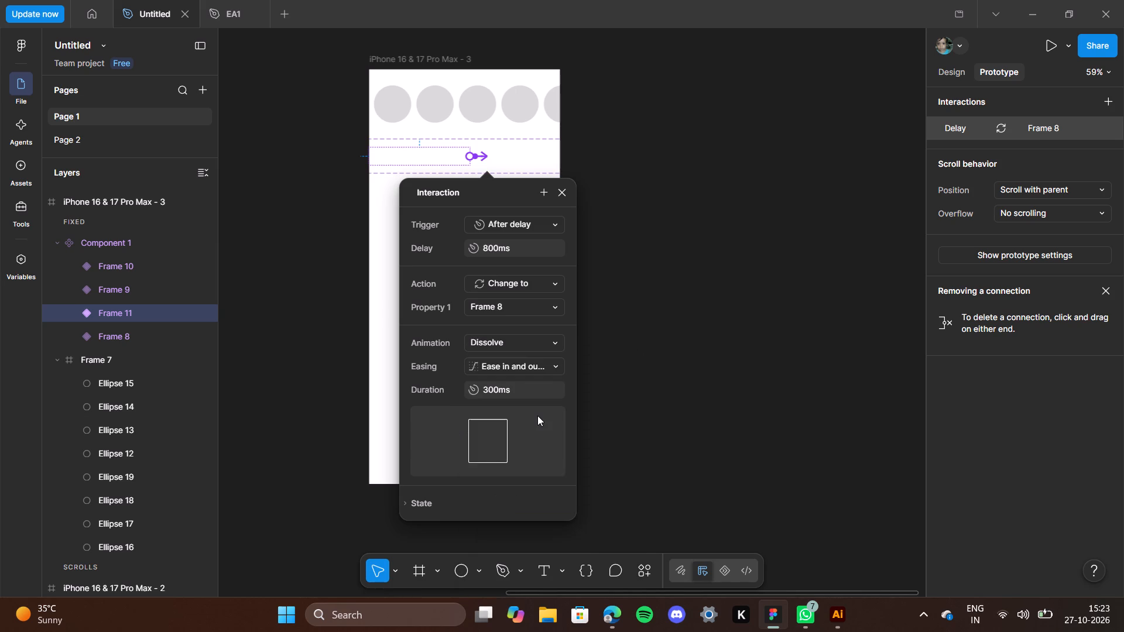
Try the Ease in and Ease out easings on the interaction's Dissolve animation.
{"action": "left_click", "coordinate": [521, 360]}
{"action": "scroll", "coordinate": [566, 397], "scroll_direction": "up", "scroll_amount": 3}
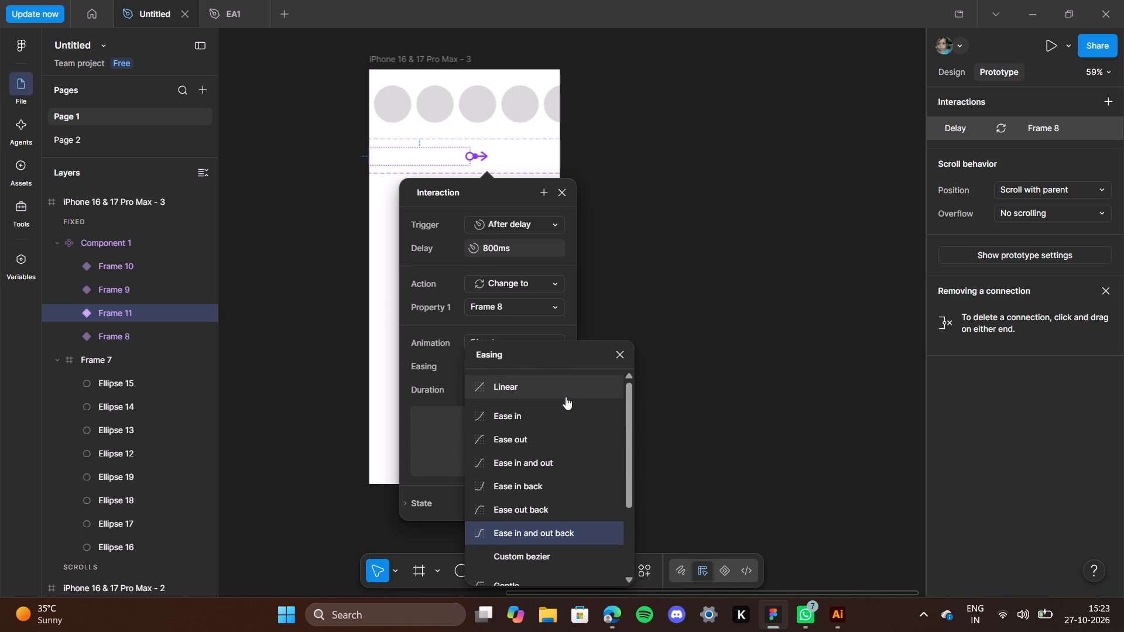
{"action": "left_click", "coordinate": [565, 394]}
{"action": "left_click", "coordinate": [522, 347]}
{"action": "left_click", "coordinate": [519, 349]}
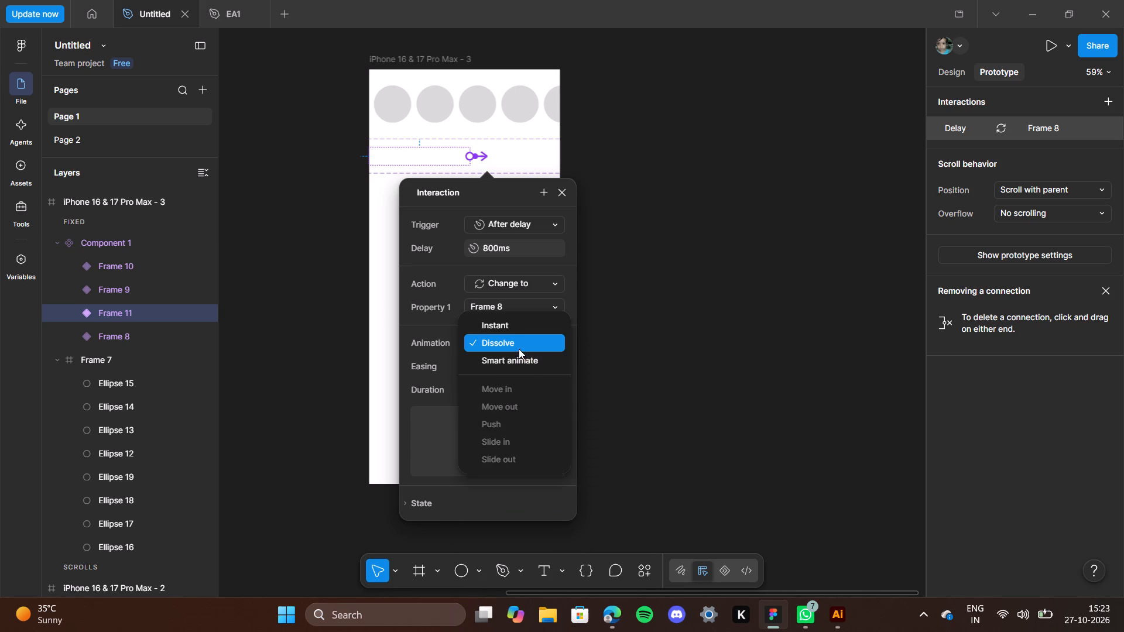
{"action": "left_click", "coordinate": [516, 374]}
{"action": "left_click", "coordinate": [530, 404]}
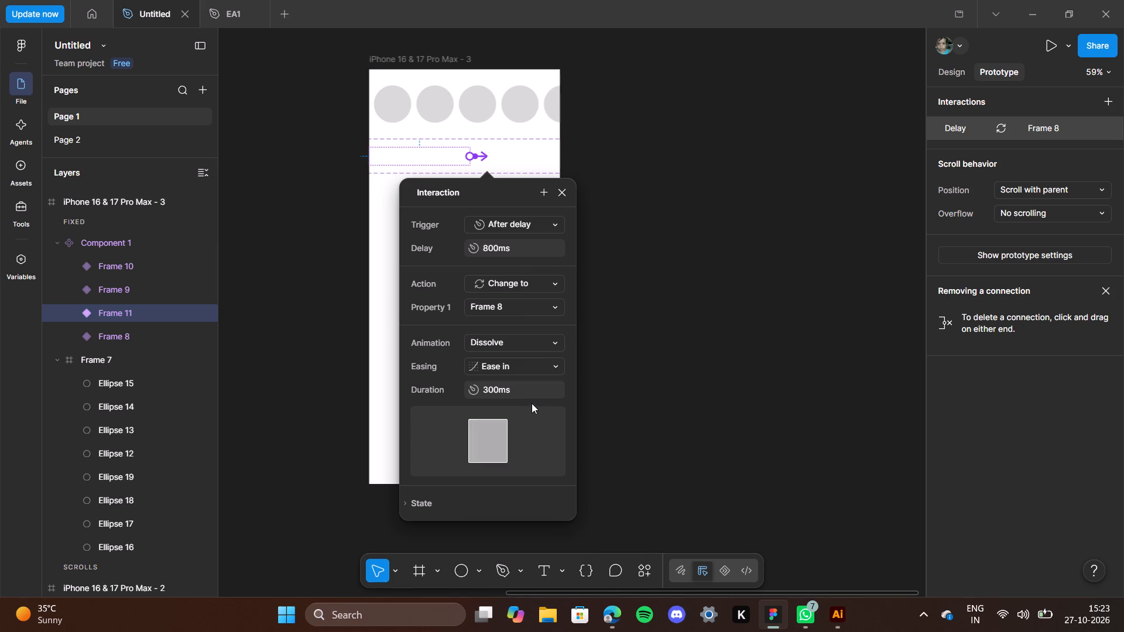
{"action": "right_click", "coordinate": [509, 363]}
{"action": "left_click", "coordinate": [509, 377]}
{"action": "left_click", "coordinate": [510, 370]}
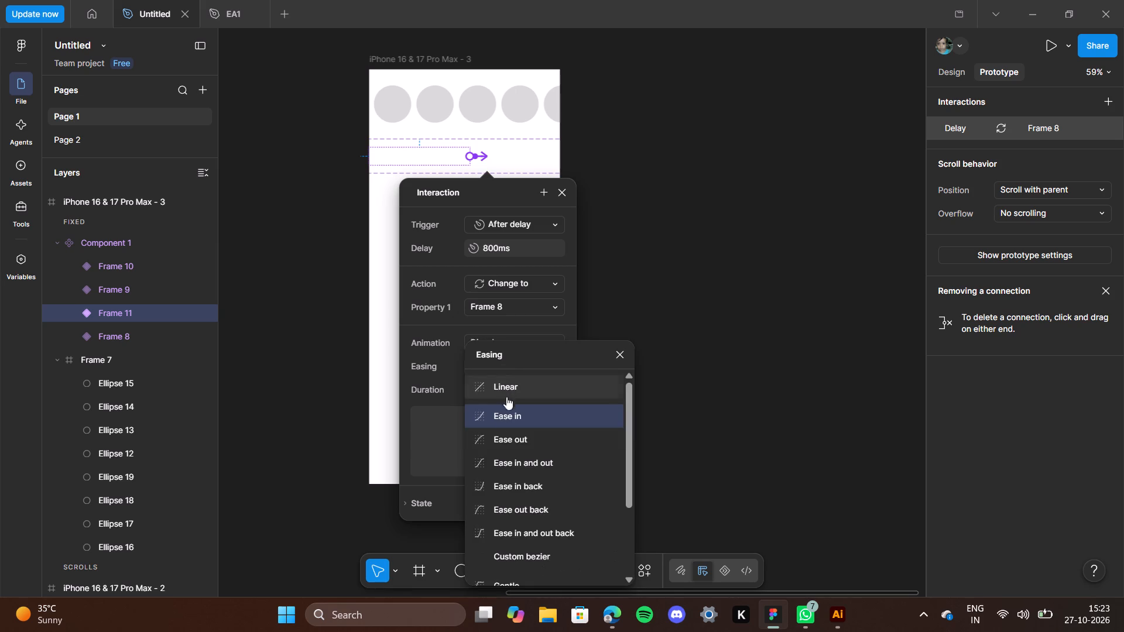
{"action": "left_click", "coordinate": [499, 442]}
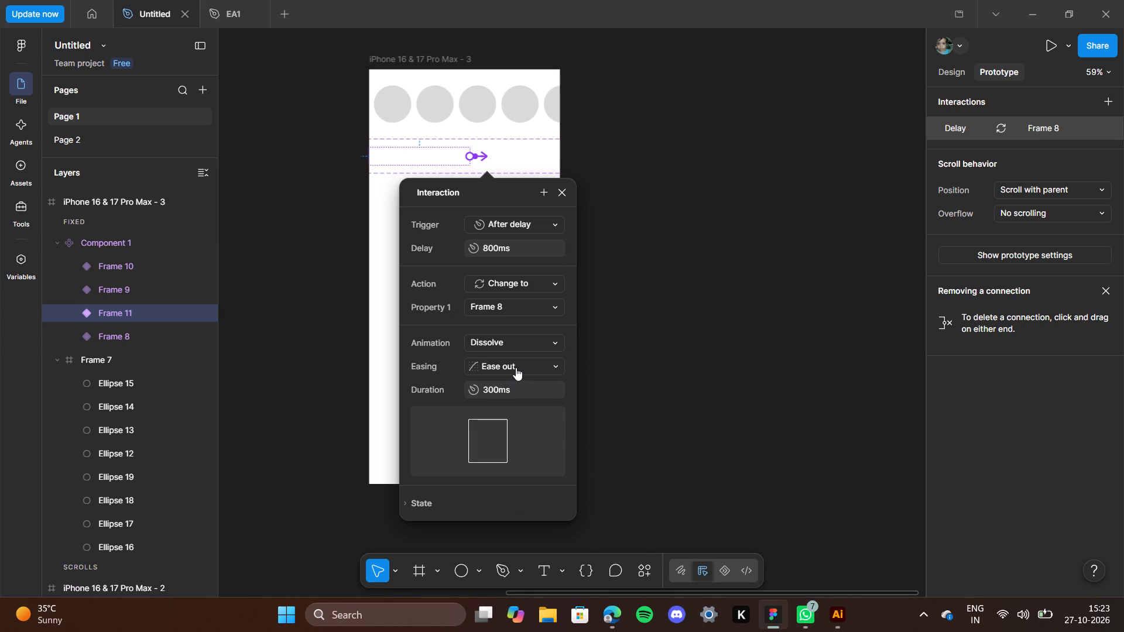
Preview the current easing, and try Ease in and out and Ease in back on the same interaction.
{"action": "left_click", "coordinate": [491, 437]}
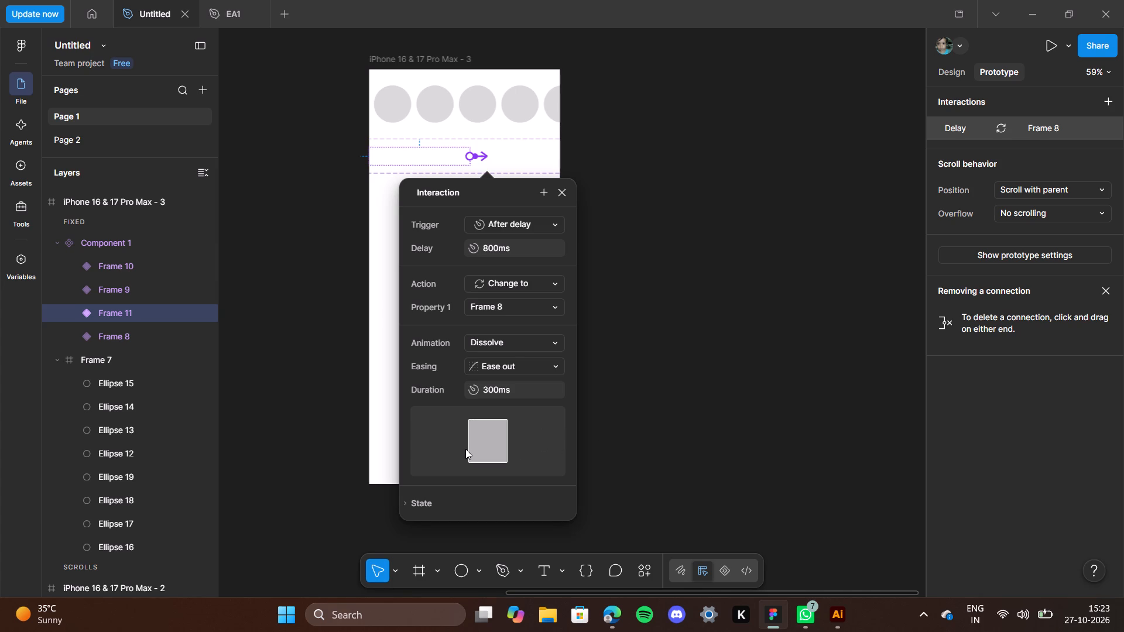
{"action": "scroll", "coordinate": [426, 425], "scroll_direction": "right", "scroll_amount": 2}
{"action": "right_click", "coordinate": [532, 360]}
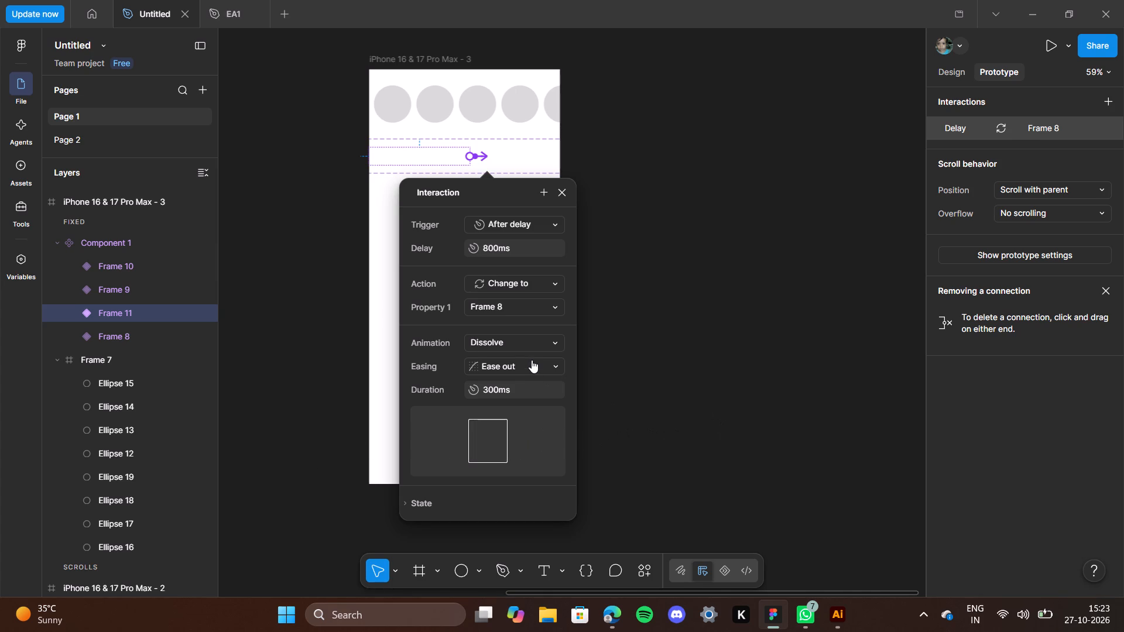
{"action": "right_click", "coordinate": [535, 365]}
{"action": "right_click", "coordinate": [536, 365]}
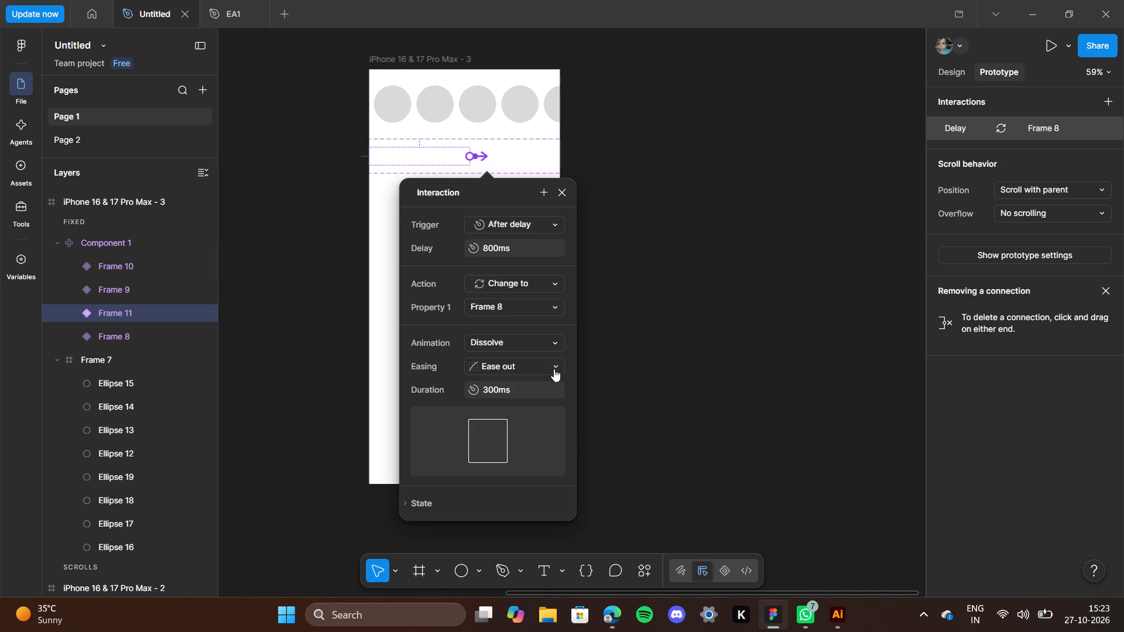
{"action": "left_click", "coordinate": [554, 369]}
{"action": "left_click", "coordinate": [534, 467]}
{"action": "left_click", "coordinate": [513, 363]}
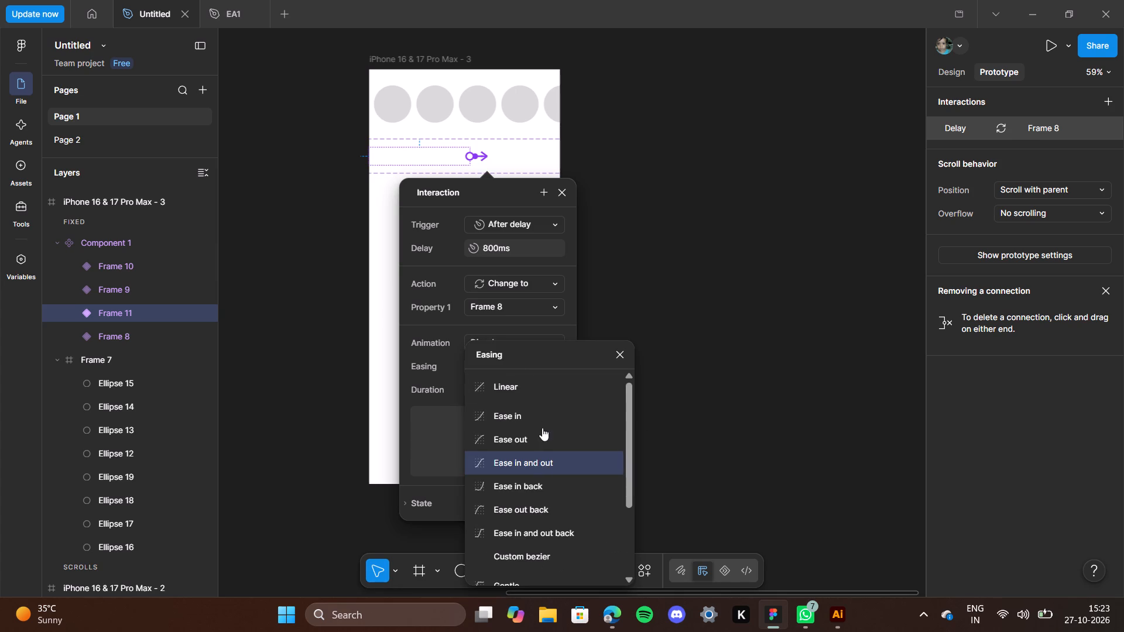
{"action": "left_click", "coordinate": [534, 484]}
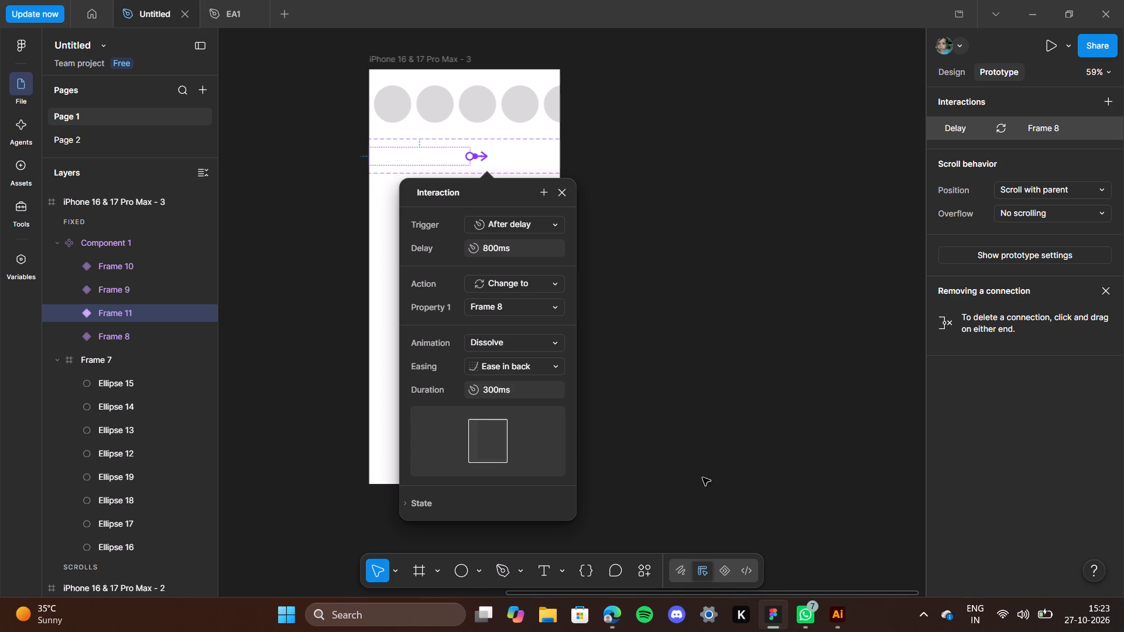
Set the easing of the Frame 11 to Frame 8 interaction to Ease out back.
{"action": "left_click", "coordinate": [520, 370]}
{"action": "left_click", "coordinate": [558, 504]}
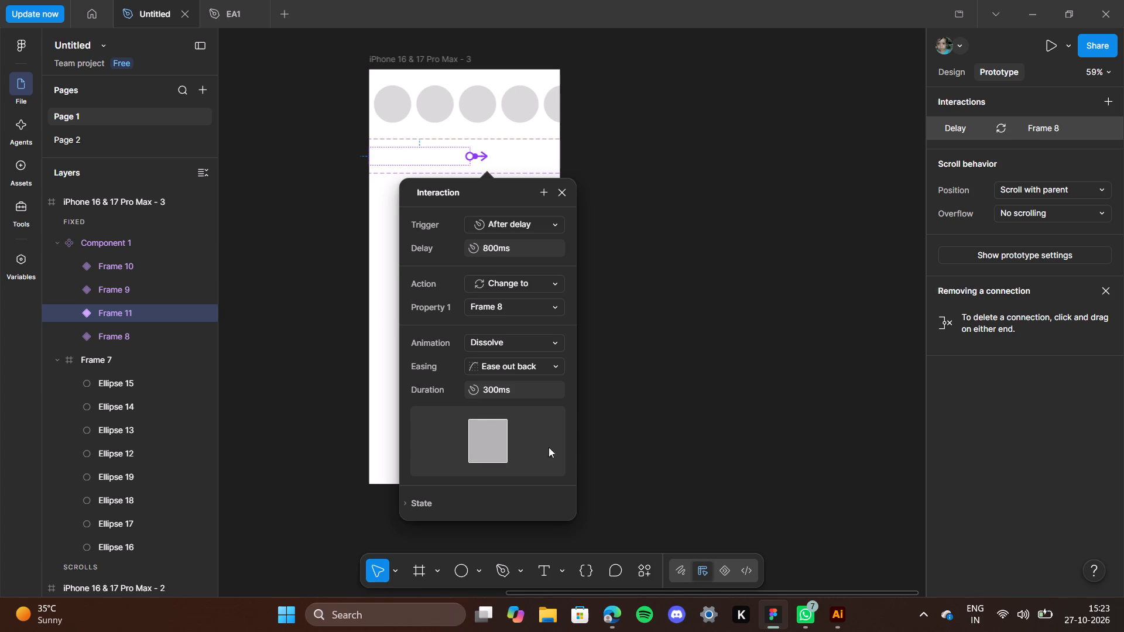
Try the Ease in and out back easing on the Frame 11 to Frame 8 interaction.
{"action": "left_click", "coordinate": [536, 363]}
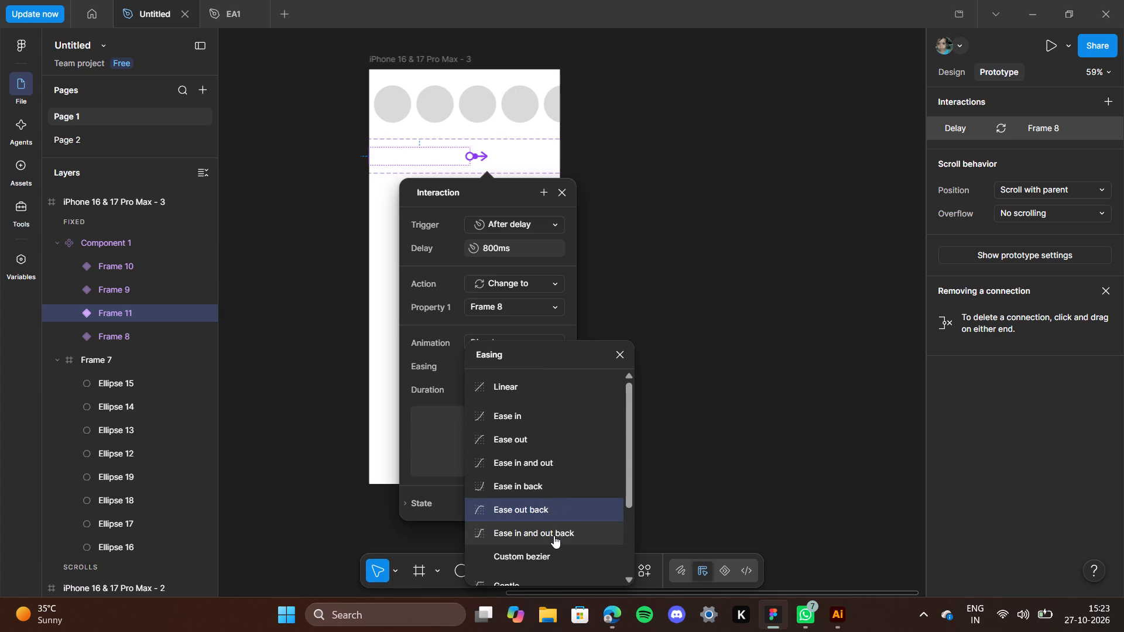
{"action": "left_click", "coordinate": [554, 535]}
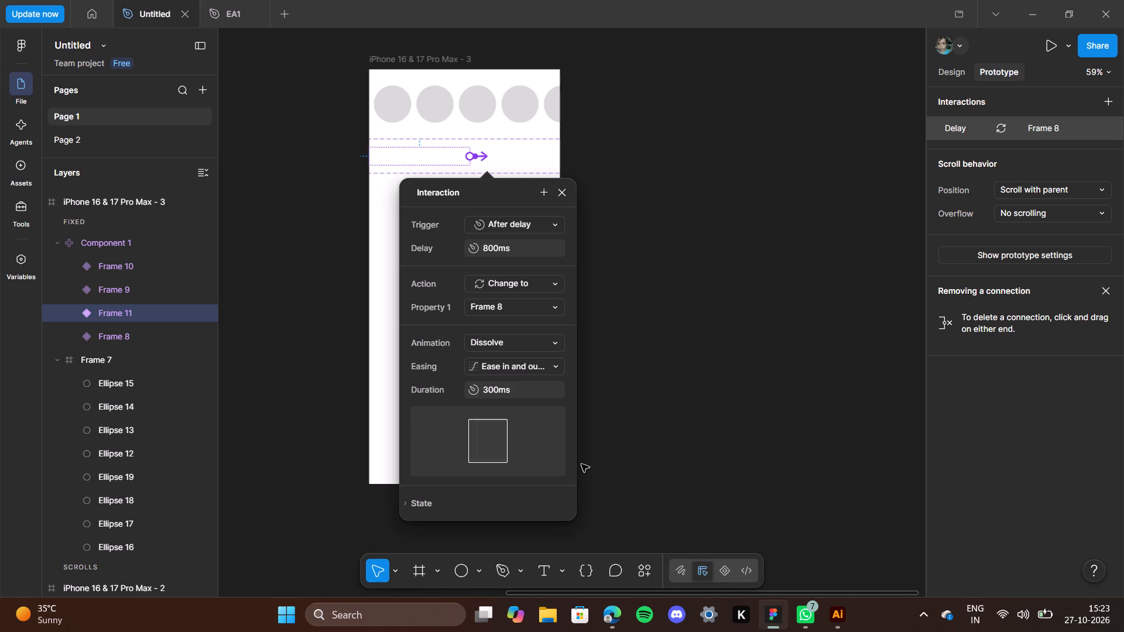
Set the easing of the Frame 11 to Frame 8 interaction to Bouncy and close the interaction settings.
{"action": "left_click", "coordinate": [512, 363]}
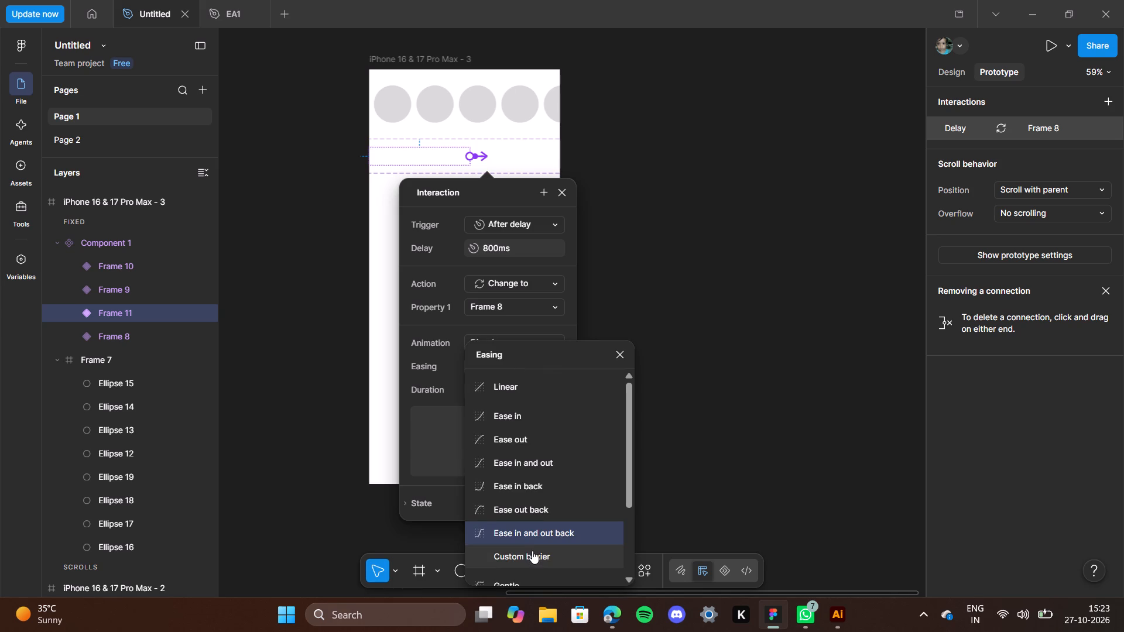
{"action": "scroll", "coordinate": [532, 551], "scroll_direction": "down", "scroll_amount": 1}
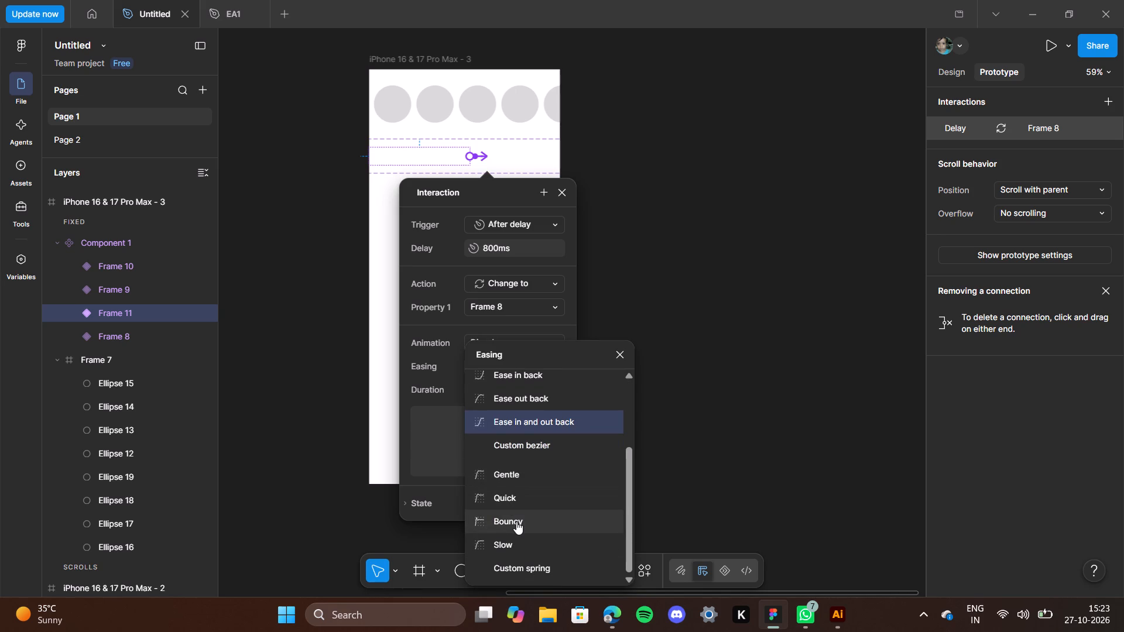
{"action": "left_click", "coordinate": [517, 521]}
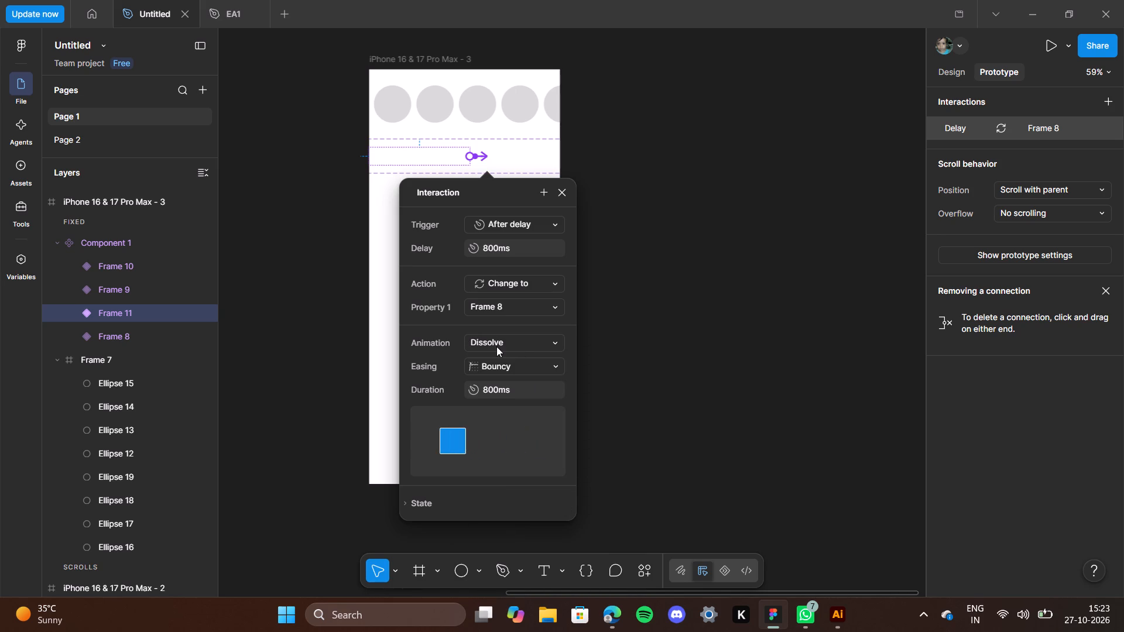
{"action": "scroll", "coordinate": [496, 346], "scroll_direction": "up", "scroll_amount": 5}
{"action": "scroll", "coordinate": [496, 346], "scroll_direction": "down", "scroll_amount": 5}
{"action": "left_click", "coordinate": [621, 318]}
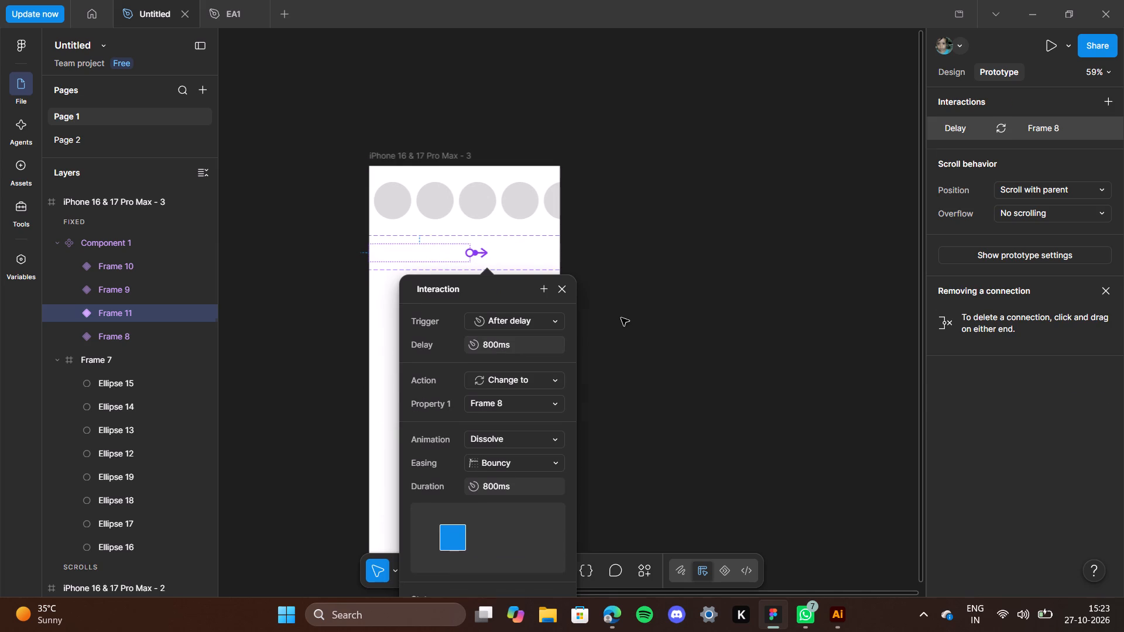
With the Frame 11 variant selected, run the Unsplash plugin and load its preset food photo search.
{"action": "left_click", "coordinate": [408, 262]}
{"action": "double_click", "coordinate": [409, 255]}
{"action": "left_click", "coordinate": [409, 255]}
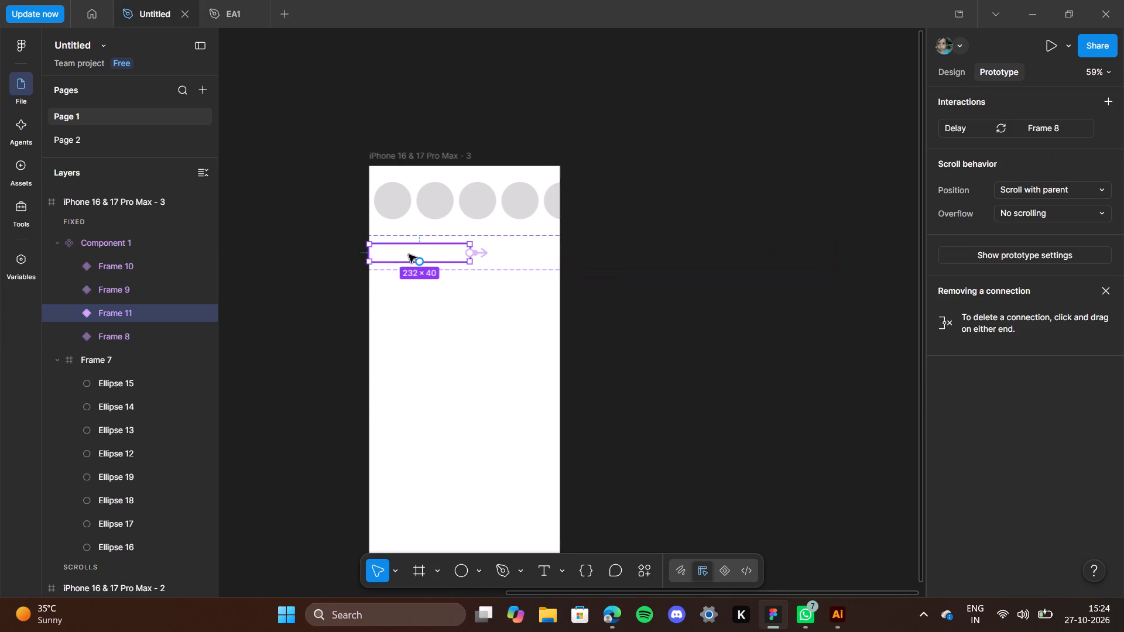
{"action": "left_click", "coordinate": [648, 569]}
{"action": "left_click", "coordinate": [435, 381]}
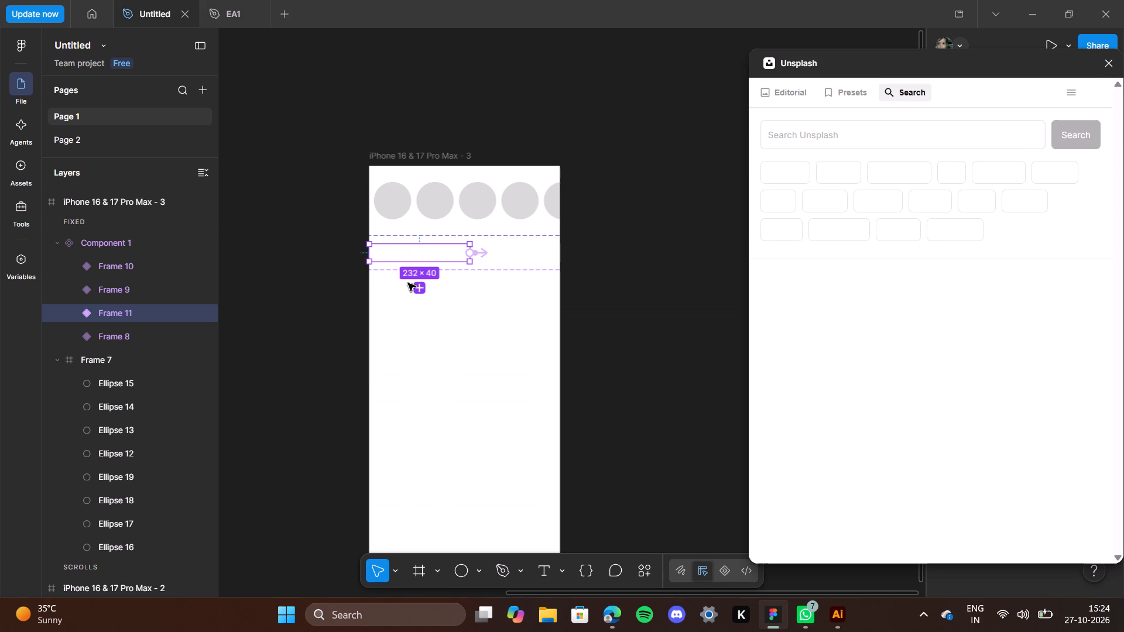
{"action": "left_click", "coordinate": [840, 195]}
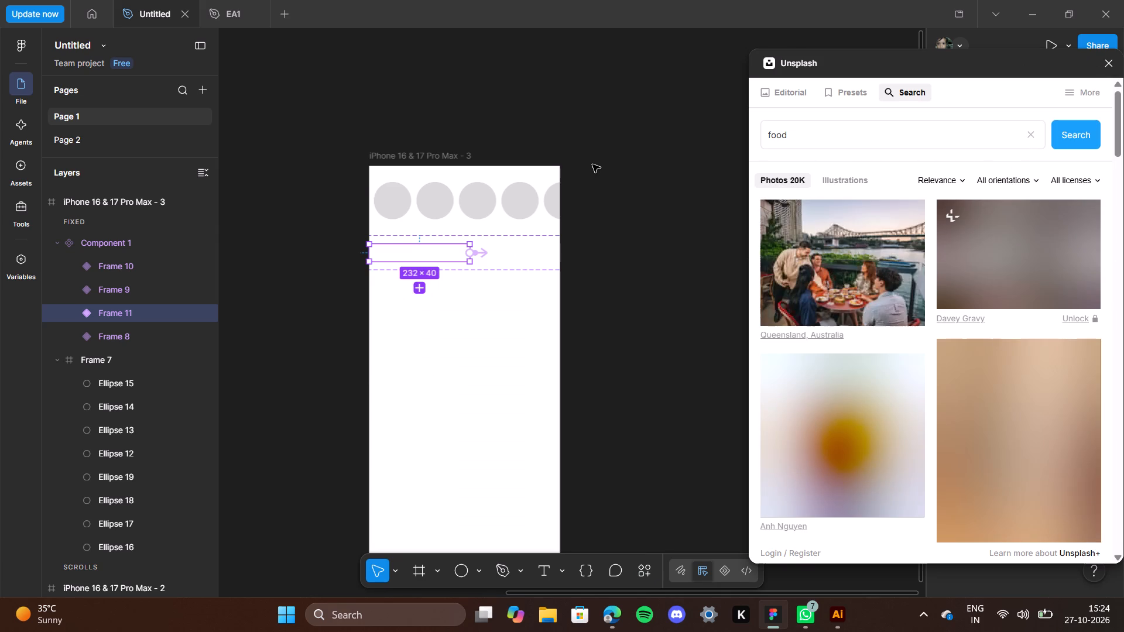
Fill the Frame 11 variant with the Unsplash photo of a noodle bowl with halved eggs and chopsticks.
{"action": "scroll", "coordinate": [968, 353], "scroll_direction": "down", "scroll_amount": 3}
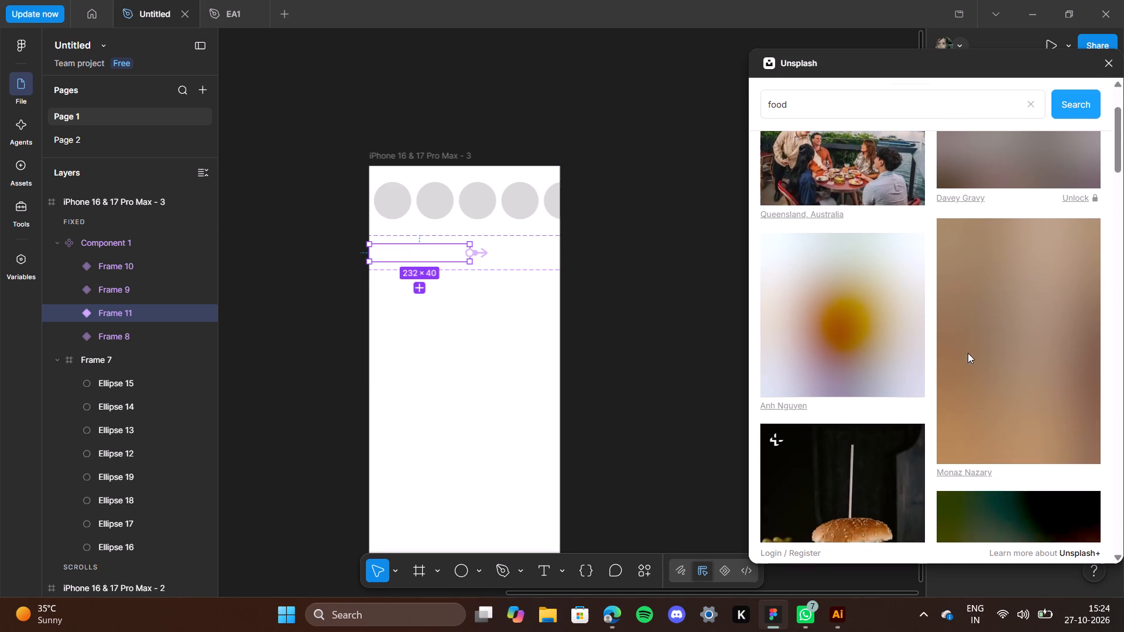
{"action": "scroll", "coordinate": [968, 353], "scroll_direction": "down", "scroll_amount": 3}
{"action": "scroll", "coordinate": [801, 352], "scroll_direction": "down", "scroll_amount": 5}
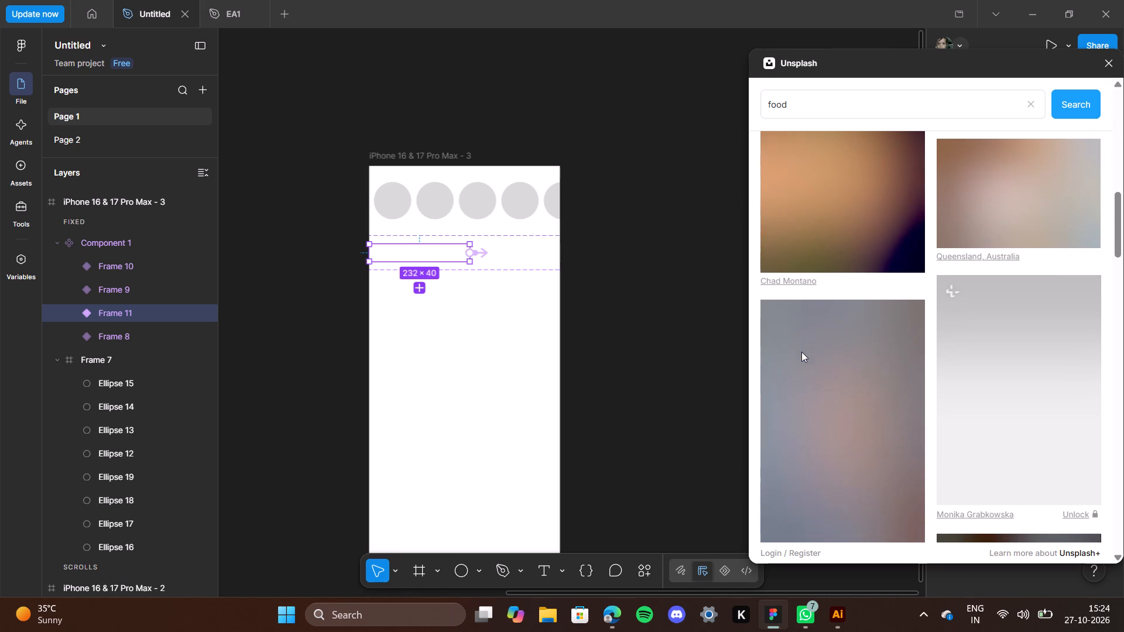
{"action": "scroll", "coordinate": [801, 352], "scroll_direction": "down", "scroll_amount": 8}
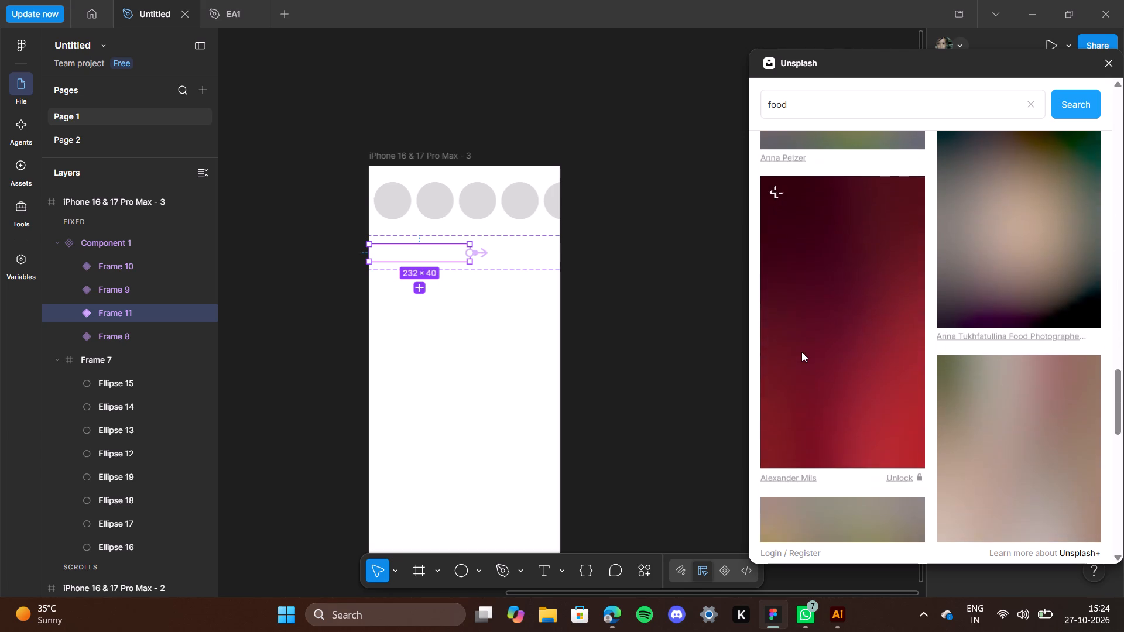
{"action": "scroll", "coordinate": [801, 352], "scroll_direction": "up", "scroll_amount": 7}
{"action": "scroll", "coordinate": [1058, 424], "scroll_direction": "down", "scroll_amount": 9}
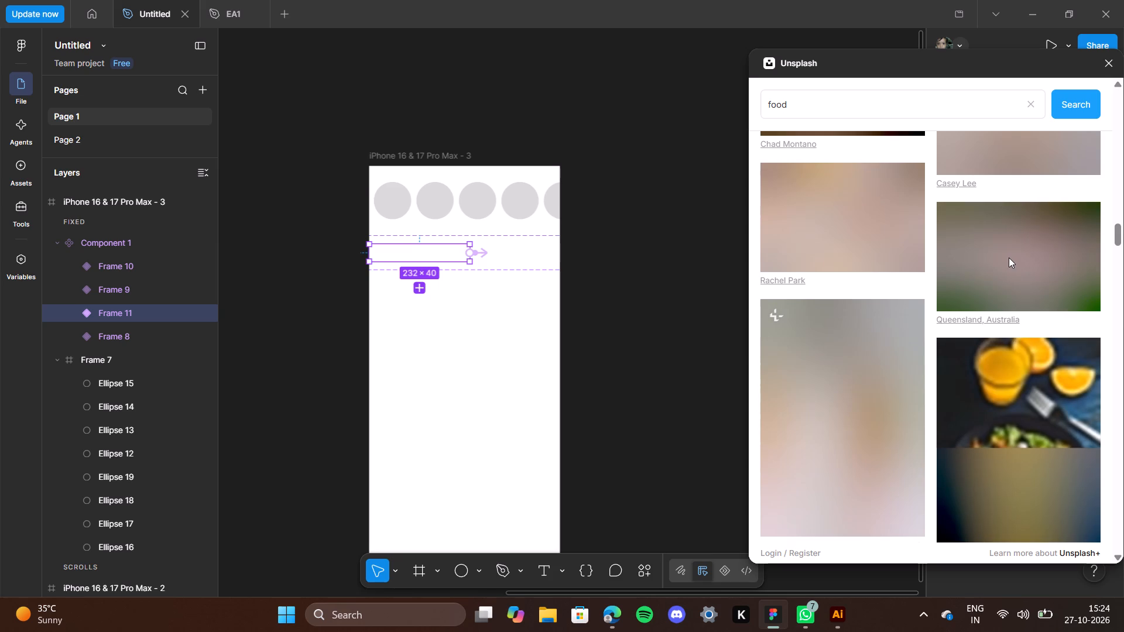
{"action": "scroll", "coordinate": [771, 265], "scroll_direction": "down", "scroll_amount": 6}
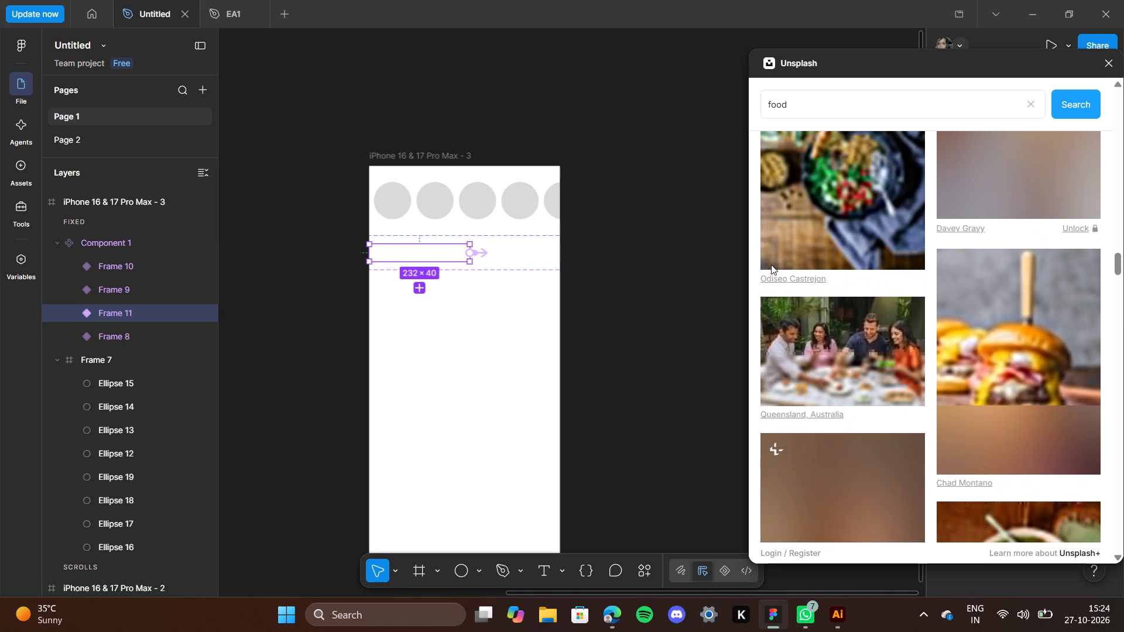
{"action": "scroll", "coordinate": [771, 265], "scroll_direction": "down", "scroll_amount": 6}
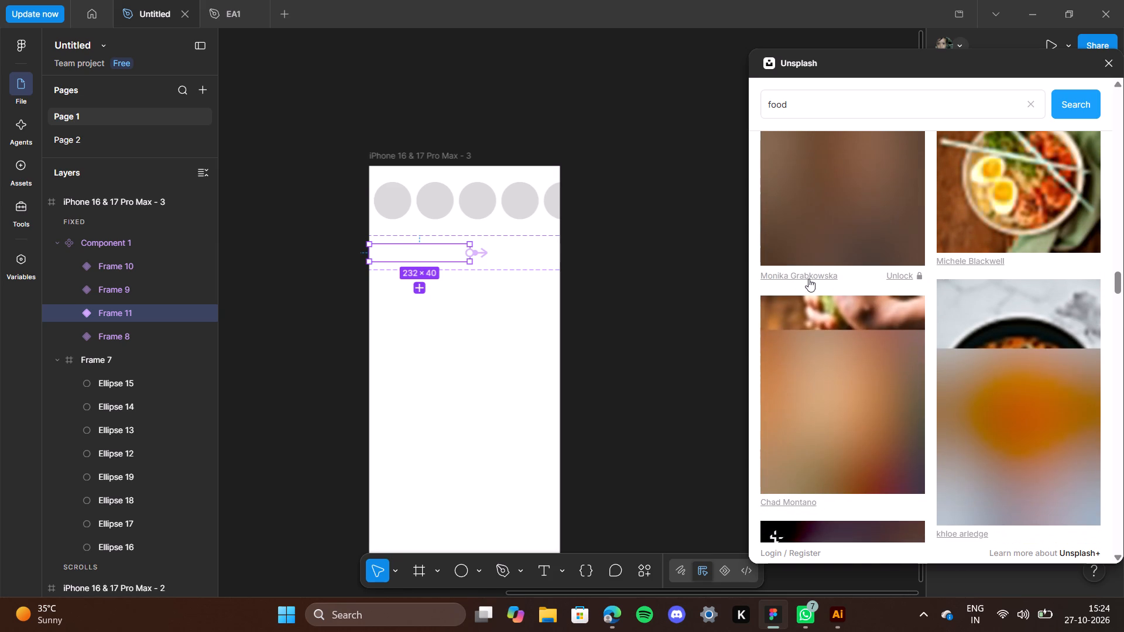
{"action": "left_click", "coordinate": [1025, 168]}
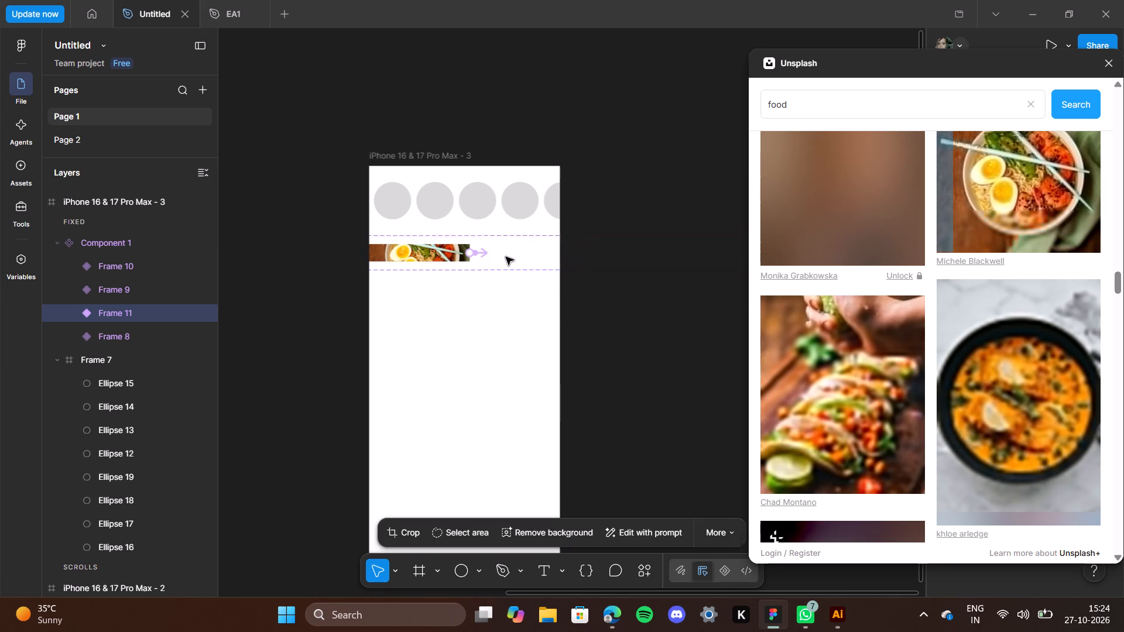
Fill the Frame 8 variant with the overhead Unsplash photo of a colourful spread of fruits and snacks.
{"action": "double_click", "coordinate": [506, 257]}
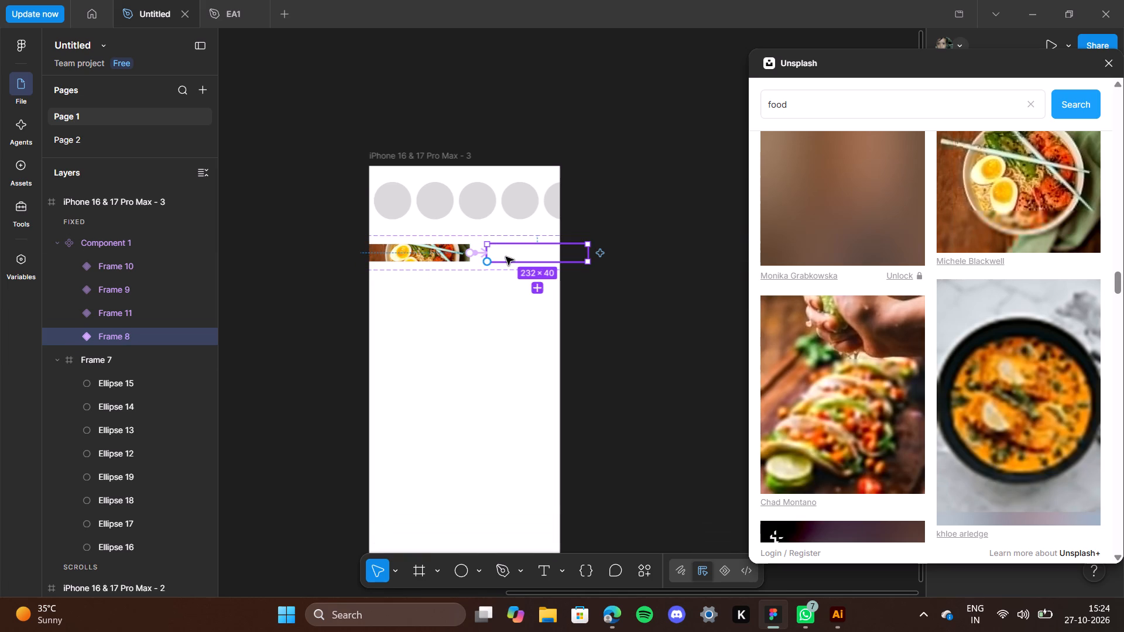
{"action": "left_click", "coordinate": [506, 257]}
{"action": "scroll", "coordinate": [880, 389], "scroll_direction": "down", "scroll_amount": 1}
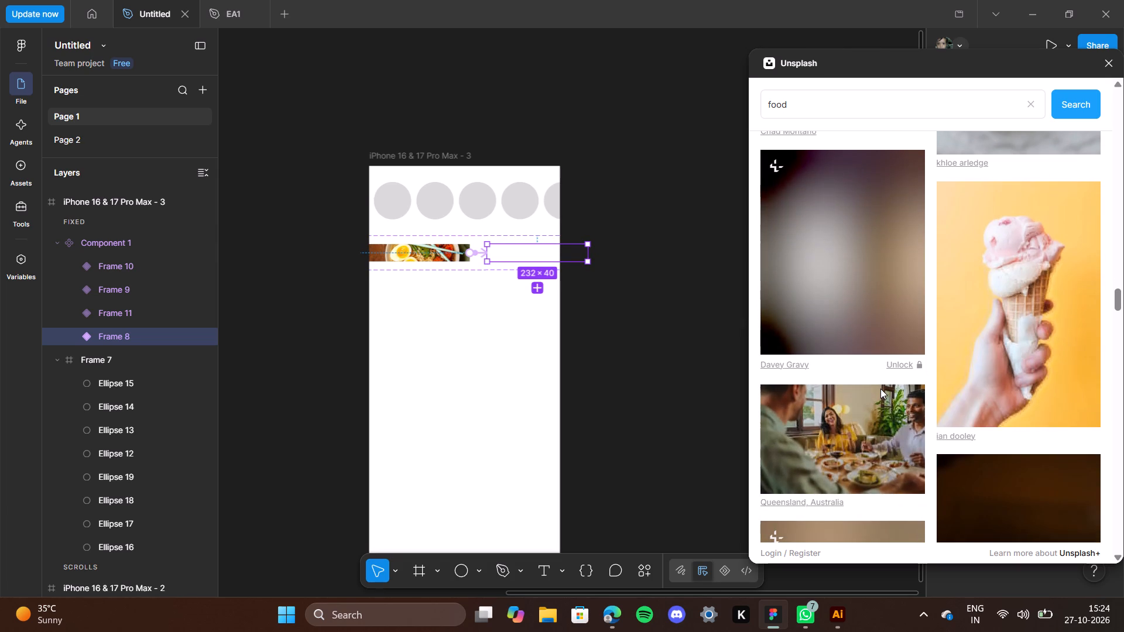
{"action": "scroll", "coordinate": [999, 309], "scroll_direction": "down", "scroll_amount": 1}
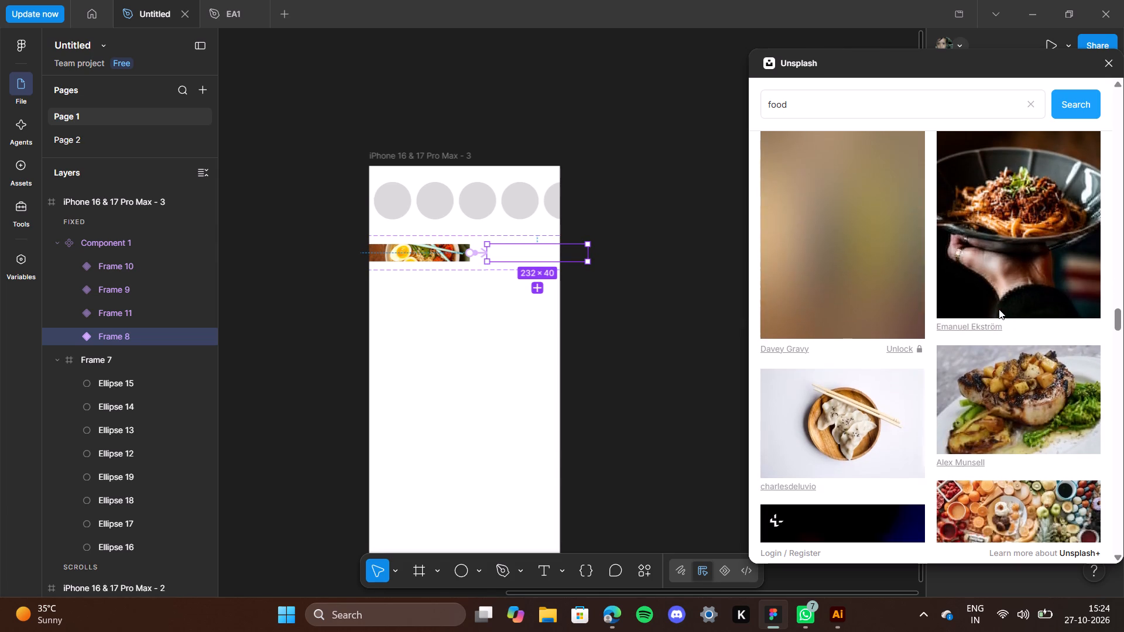
{"action": "scroll", "coordinate": [999, 309], "scroll_direction": "down", "scroll_amount": 5}
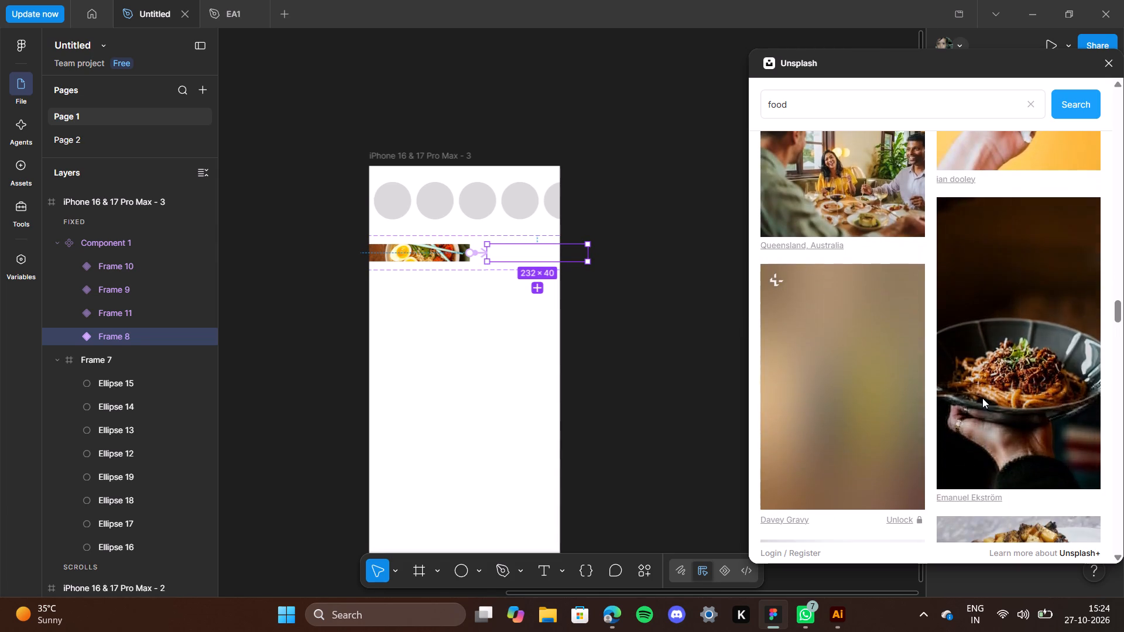
{"action": "scroll", "coordinate": [982, 398], "scroll_direction": "down", "scroll_amount": 3}
{"action": "left_click", "coordinate": [1057, 301]}
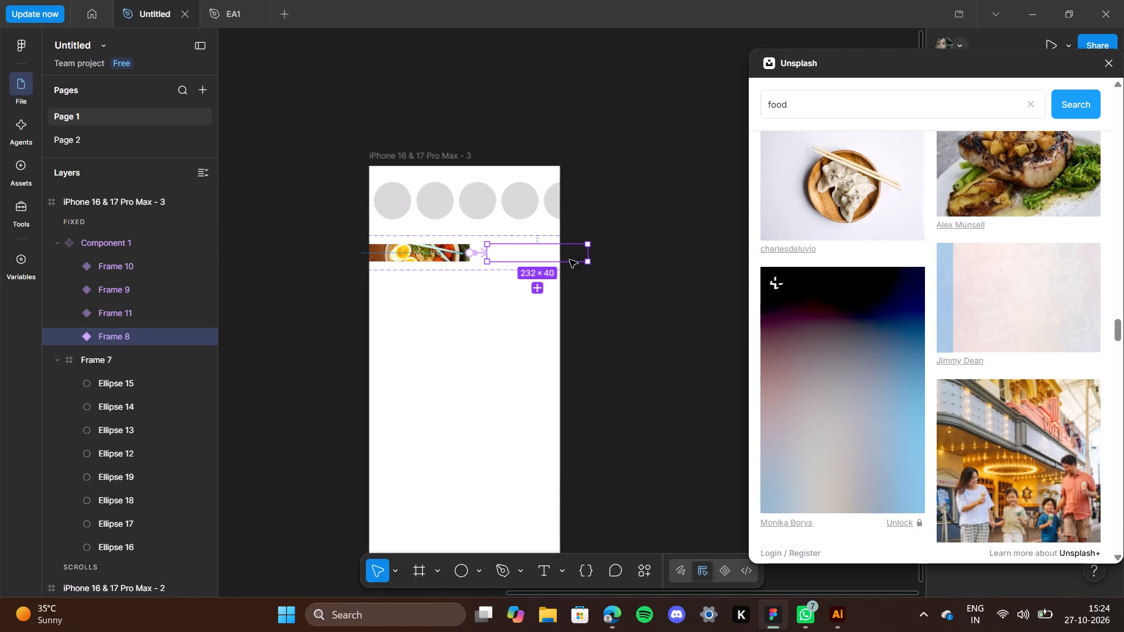
{"action": "triple_click", "coordinate": [657, 254]}
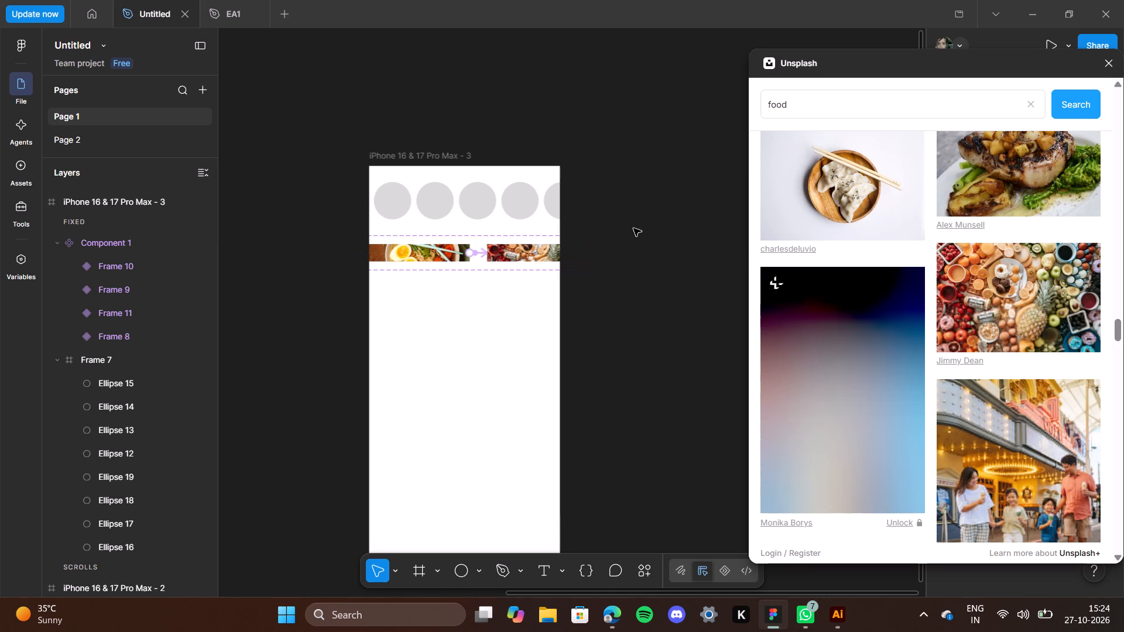
Fill the Frame 9 variant with the Unsplash photo of shrimp noodles in a black pan.
{"action": "left_click_drag", "start_coordinate": [632, 279], "coordinate": [655, 198]}
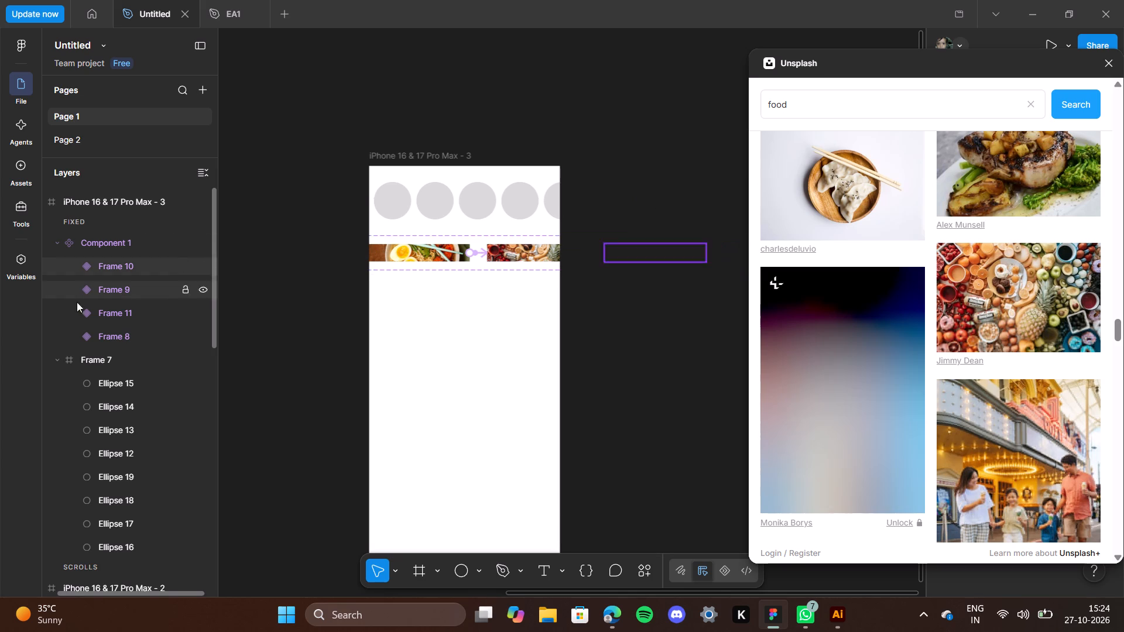
{"action": "scroll", "coordinate": [101, 322], "scroll_direction": "left", "scroll_amount": 1}
{"action": "left_click", "coordinate": [118, 286]}
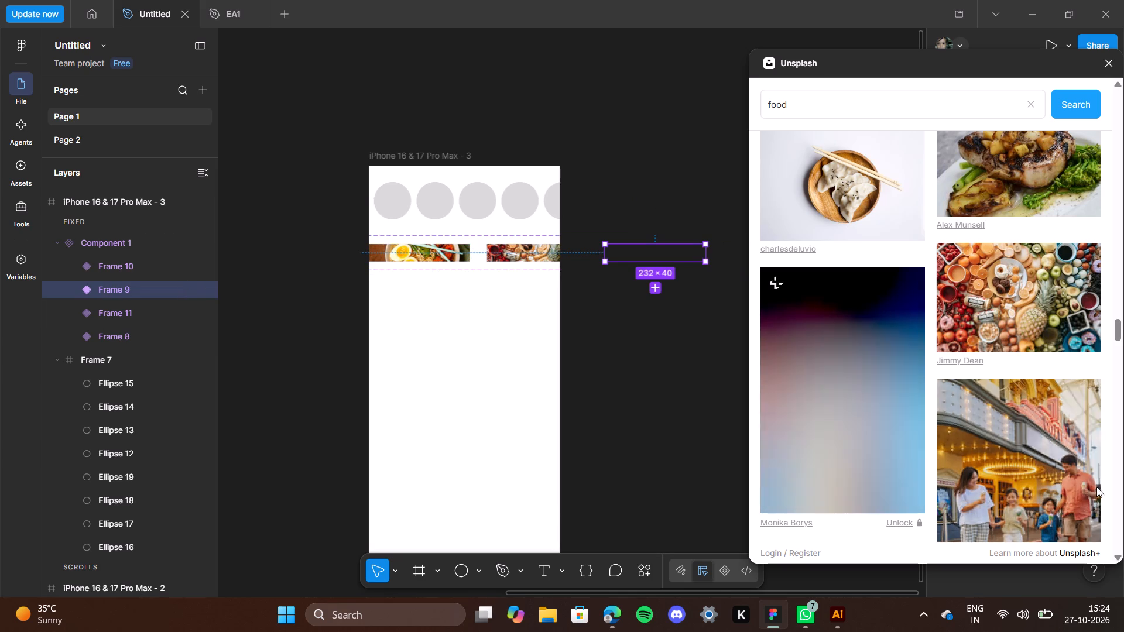
{"action": "scroll", "coordinate": [1076, 518], "scroll_direction": "down", "scroll_amount": 9}
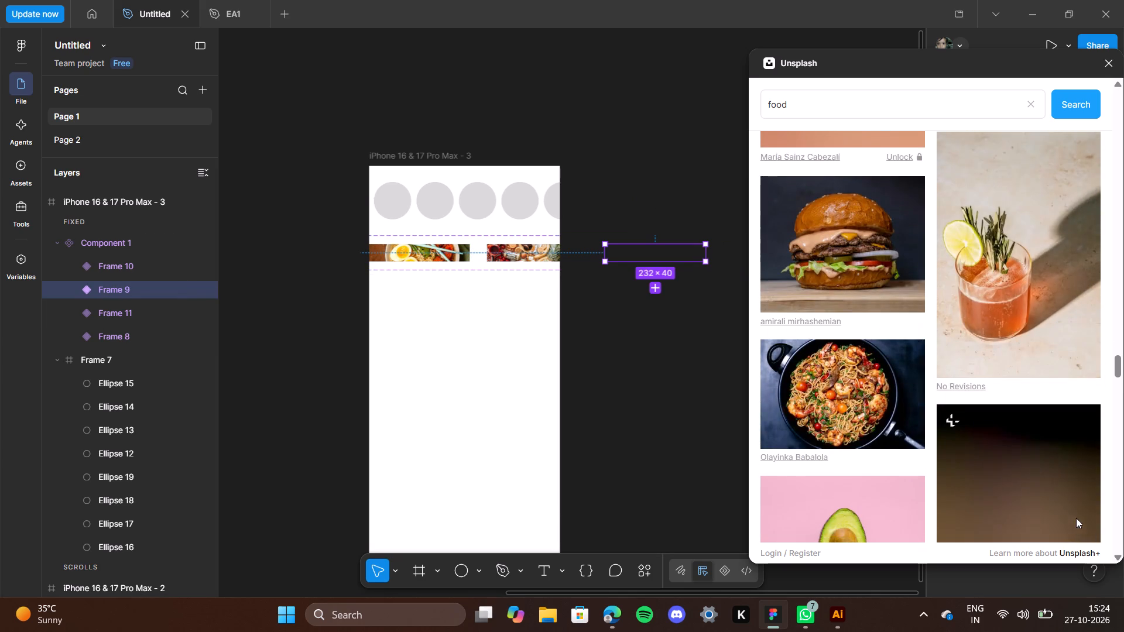
{"action": "scroll", "coordinate": [1076, 518], "scroll_direction": "down", "scroll_amount": 1}
{"action": "double_click", "coordinate": [891, 202]}
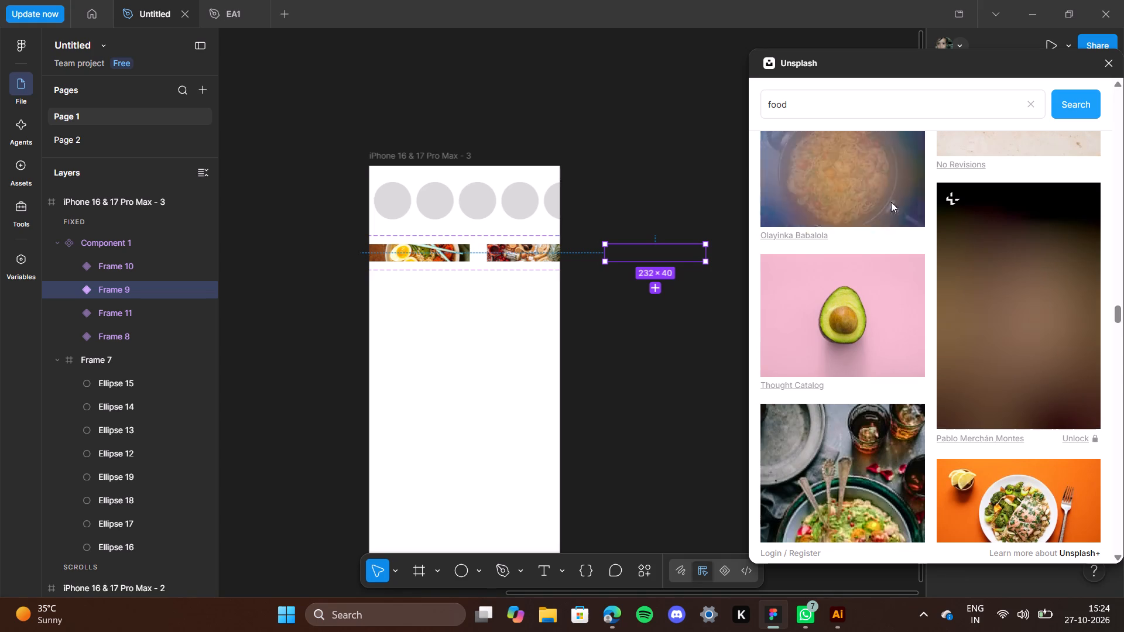
Select the Frame 10 variant and look through the Unsplash food results for a photo to fill it.
{"action": "scroll", "coordinate": [571, 454], "scroll_direction": "left", "scroll_amount": 4}
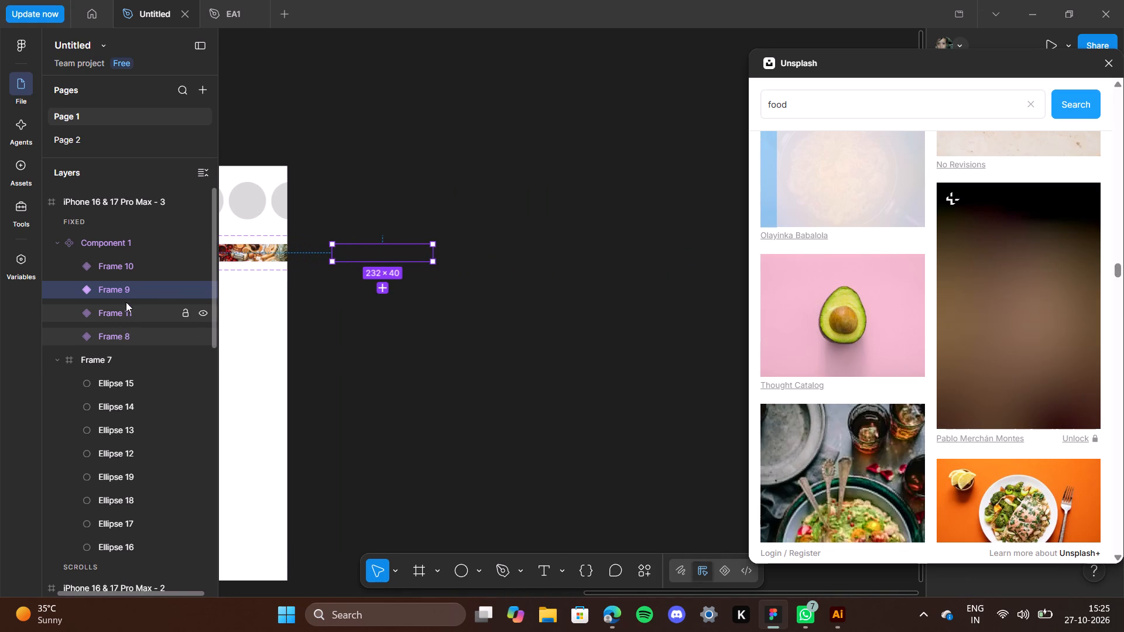
{"action": "left_click", "coordinate": [132, 269]}
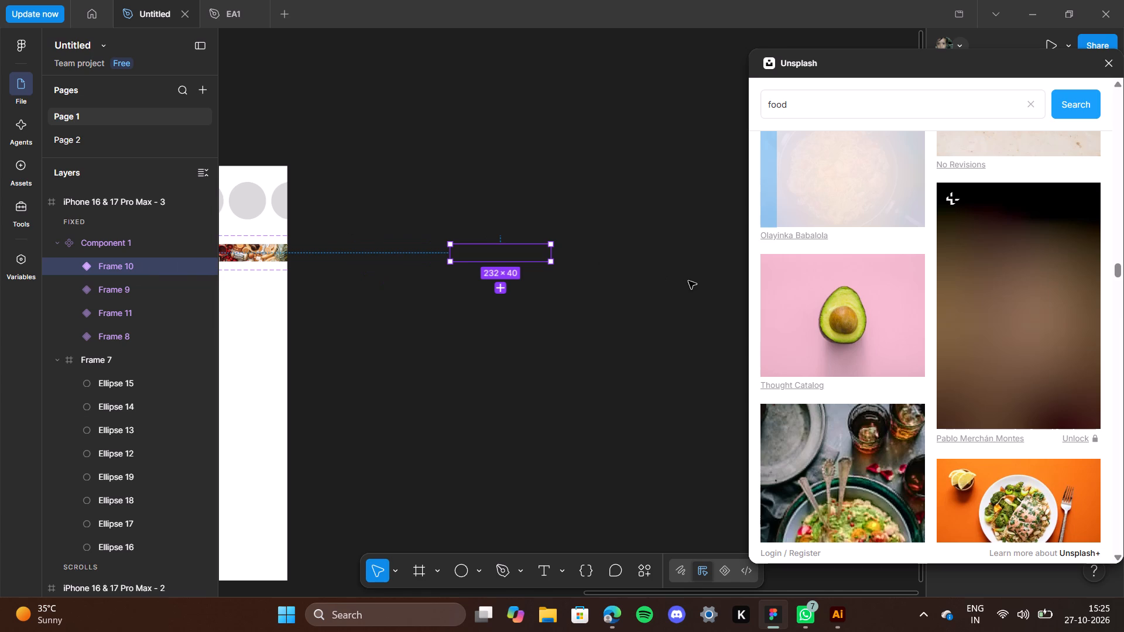
{"action": "scroll", "coordinate": [1041, 393], "scroll_direction": "down", "scroll_amount": 4}
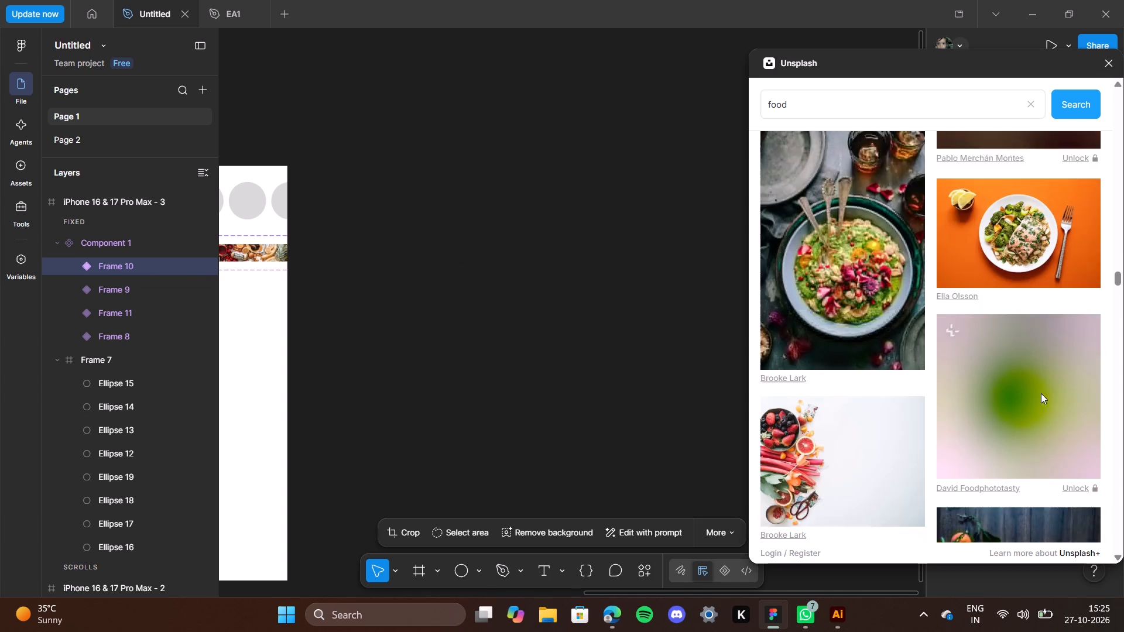
{"action": "scroll", "coordinate": [1041, 393], "scroll_direction": "down", "scroll_amount": 10}
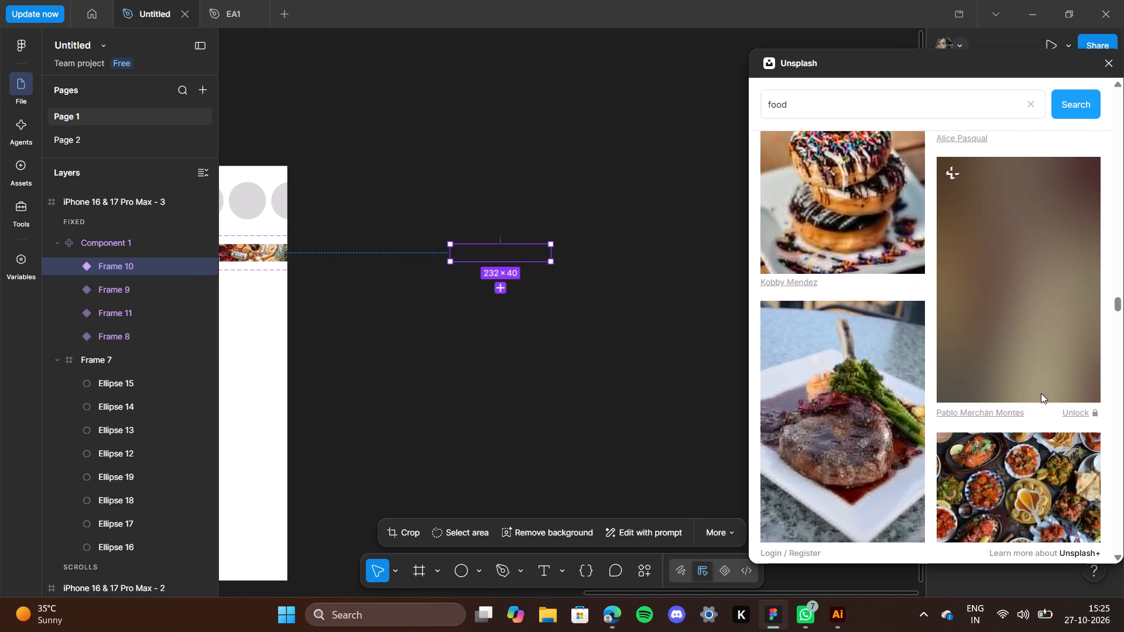
{"action": "scroll", "coordinate": [1041, 393], "scroll_direction": "down", "scroll_amount": 8}
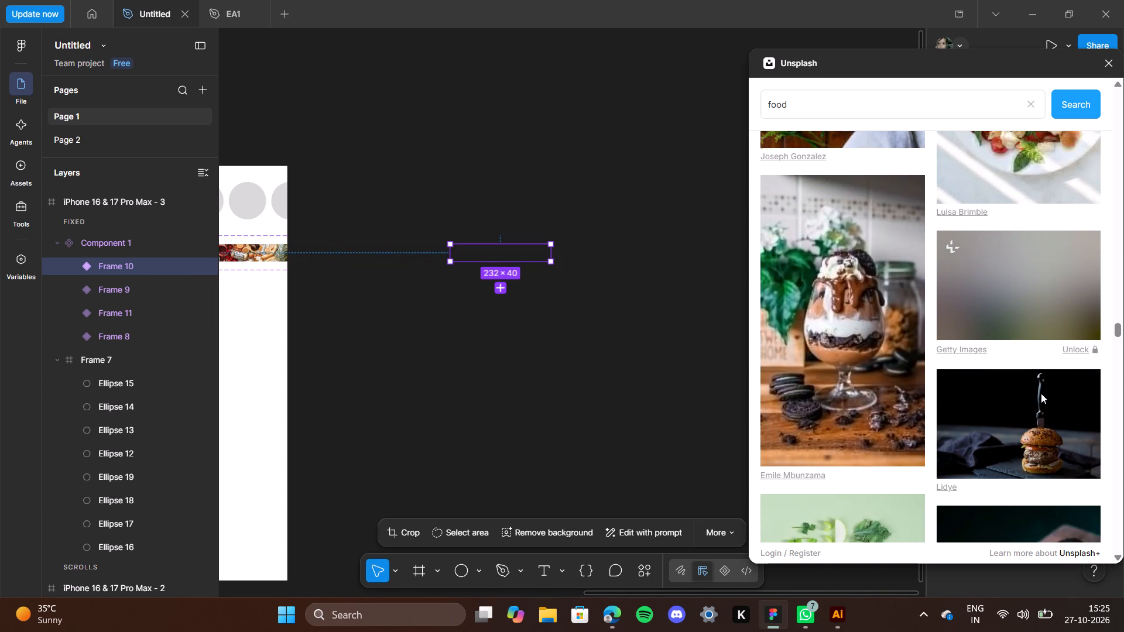
{"action": "scroll", "coordinate": [1041, 393], "scroll_direction": "down", "scroll_amount": 7}
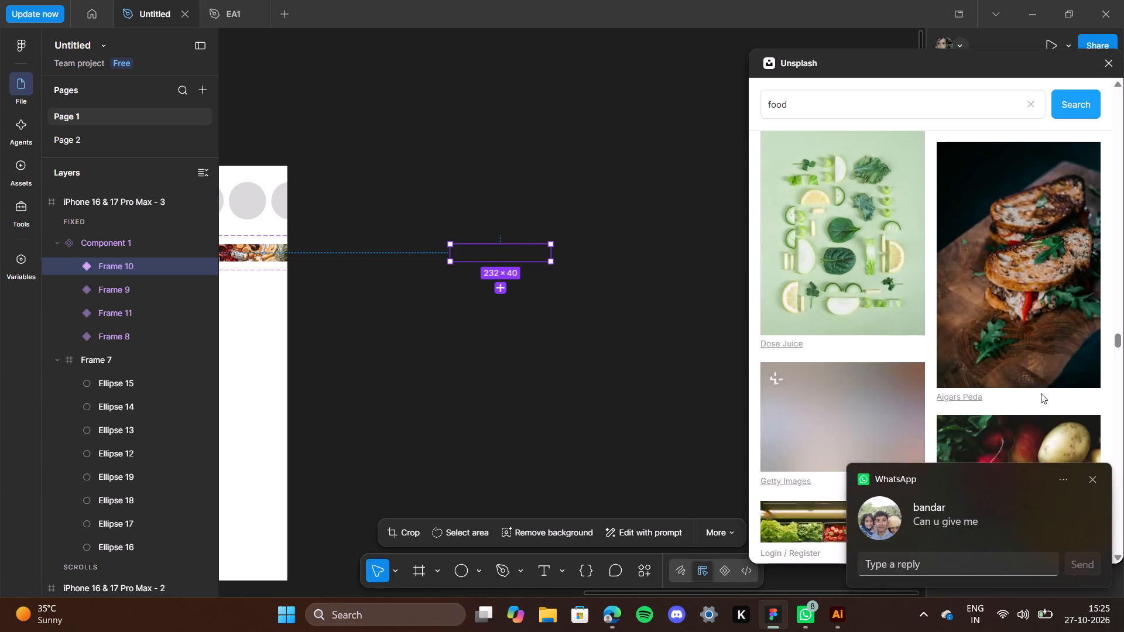
{"action": "scroll", "coordinate": [1041, 393], "scroll_direction": "down", "scroll_amount": 3}
{"action": "left_click", "coordinate": [964, 513]}
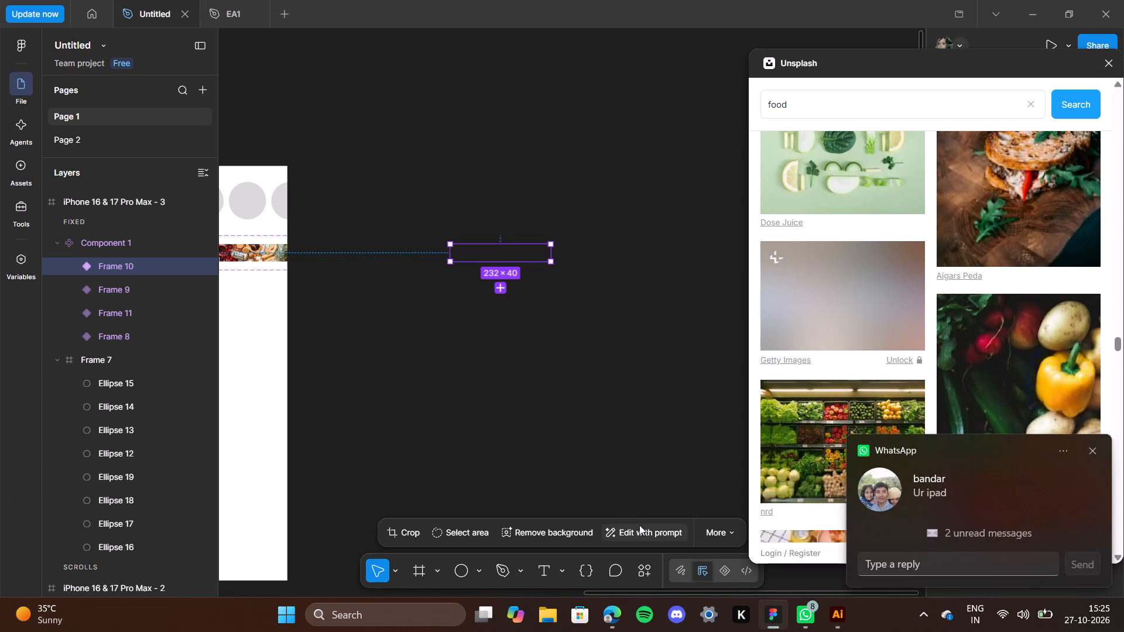
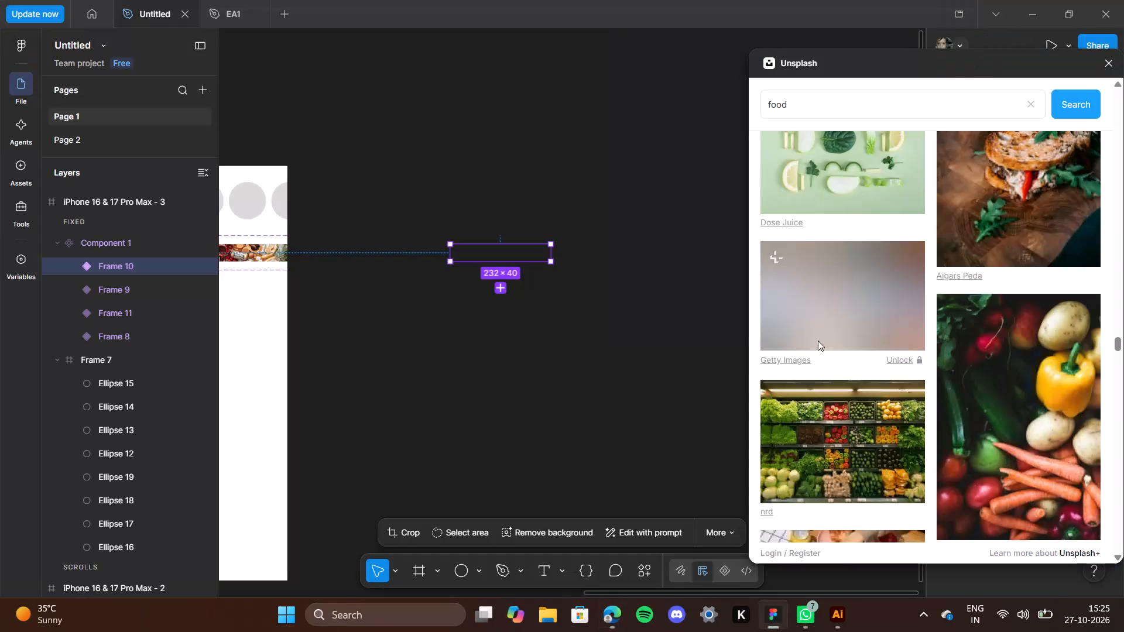
Fill the Frame 10 variant with the Unsplash photo of supermarket shelves stocked with vegetables and fruit.
{"action": "left_click", "coordinate": [802, 439]}
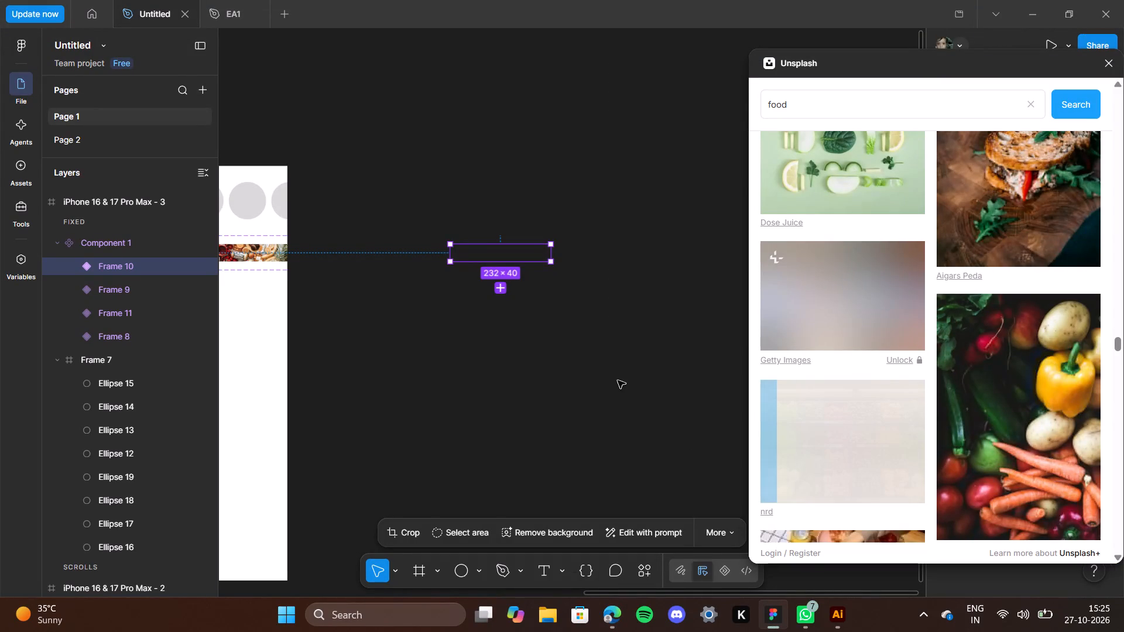
{"action": "key", "text": "alt+Tab"}
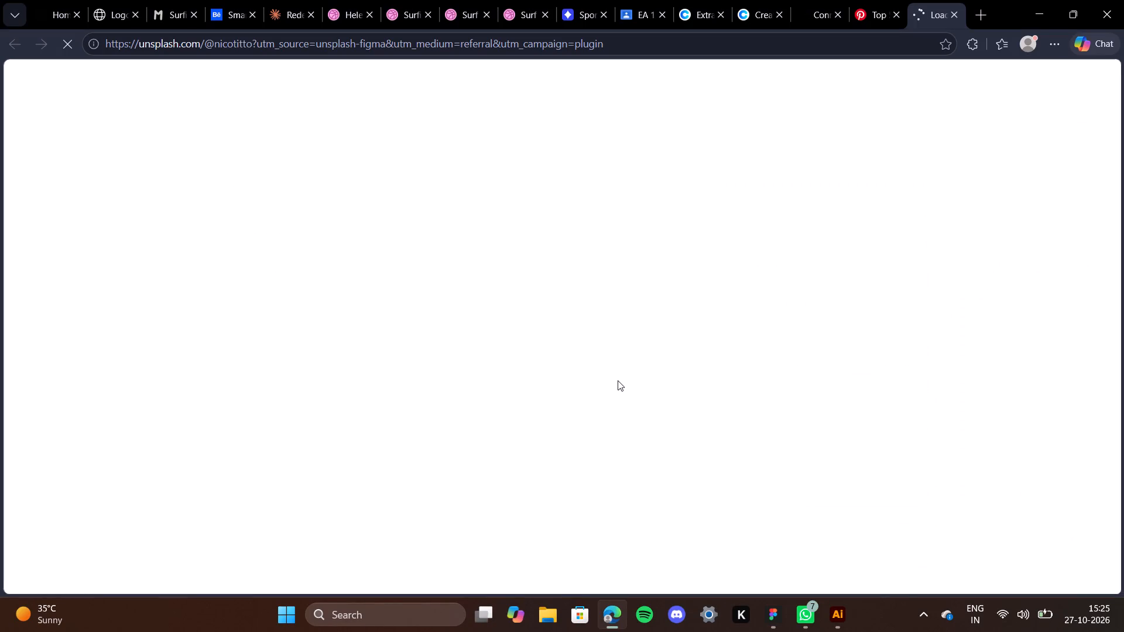
{"action": "key", "text": "alt+Tab"}
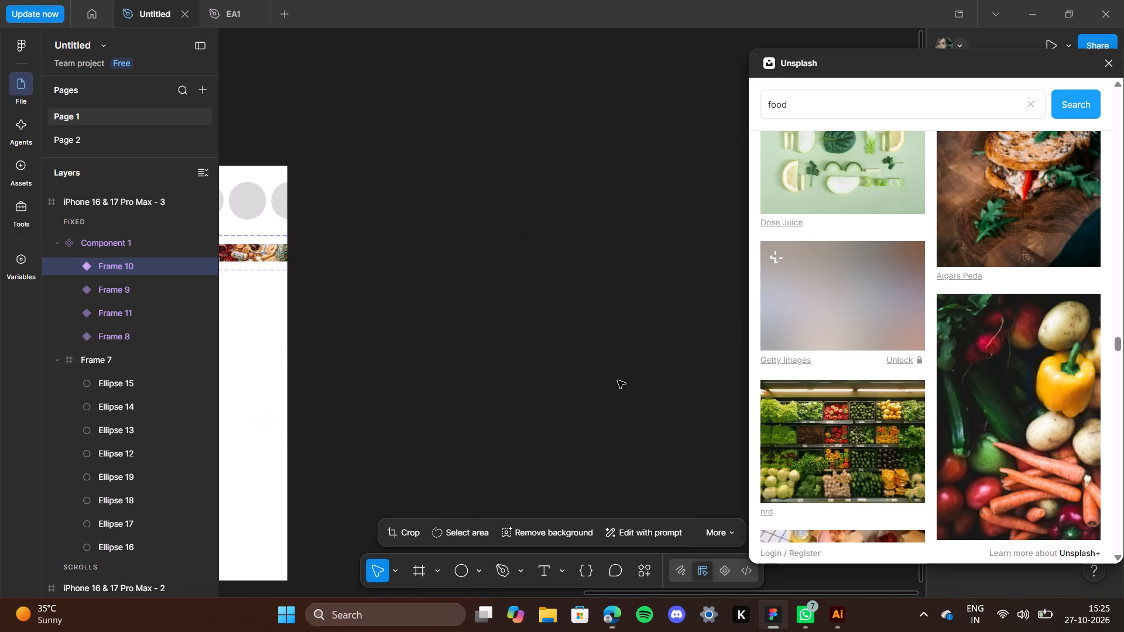
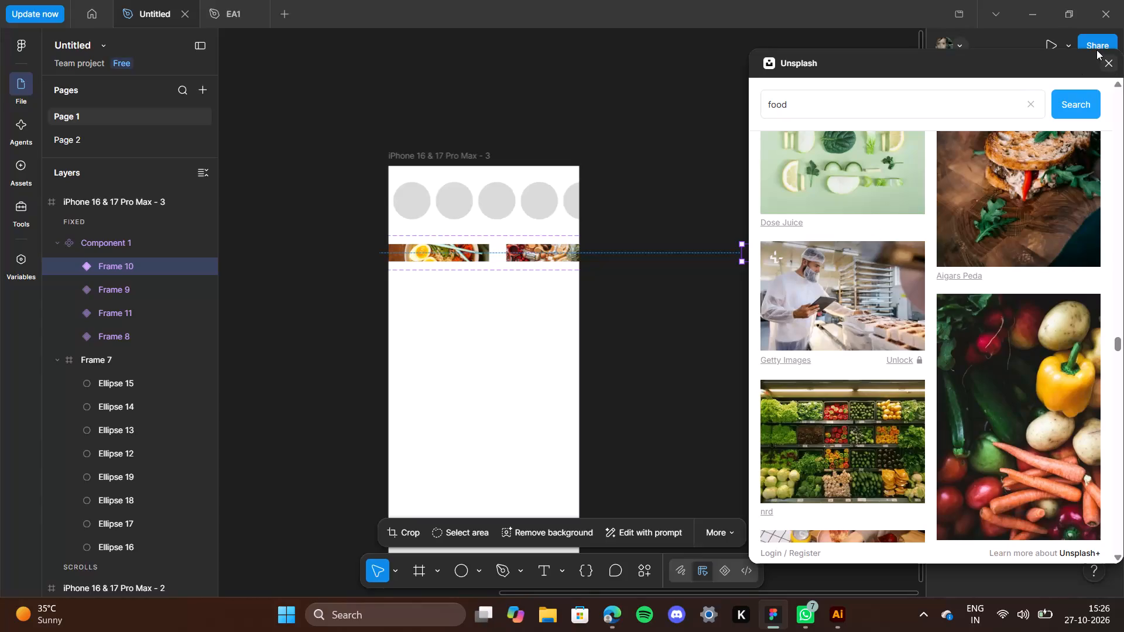
Close the Unsplash plugin and connect the Frame 8 variant to Frame 9 with an On tap, Change to interaction using Dissolve, Bouncy, 800ms.
{"action": "left_click", "coordinate": [1105, 58]}
{"action": "left_click", "coordinate": [555, 256]}
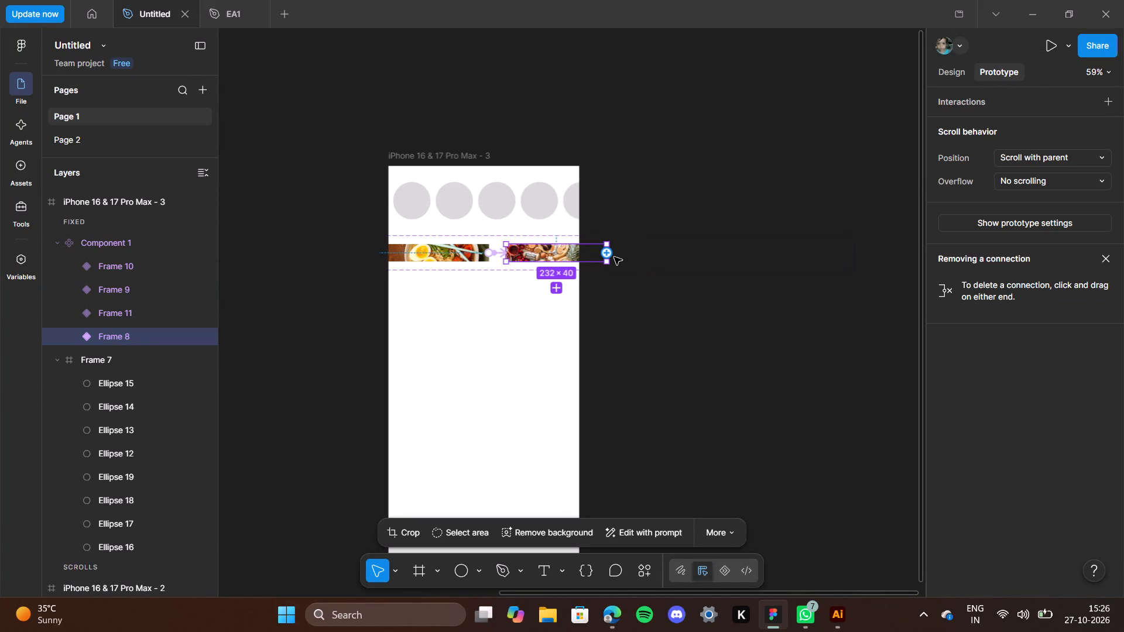
{"action": "left_click_drag", "start_coordinate": [611, 256], "coordinate": [633, 256]}
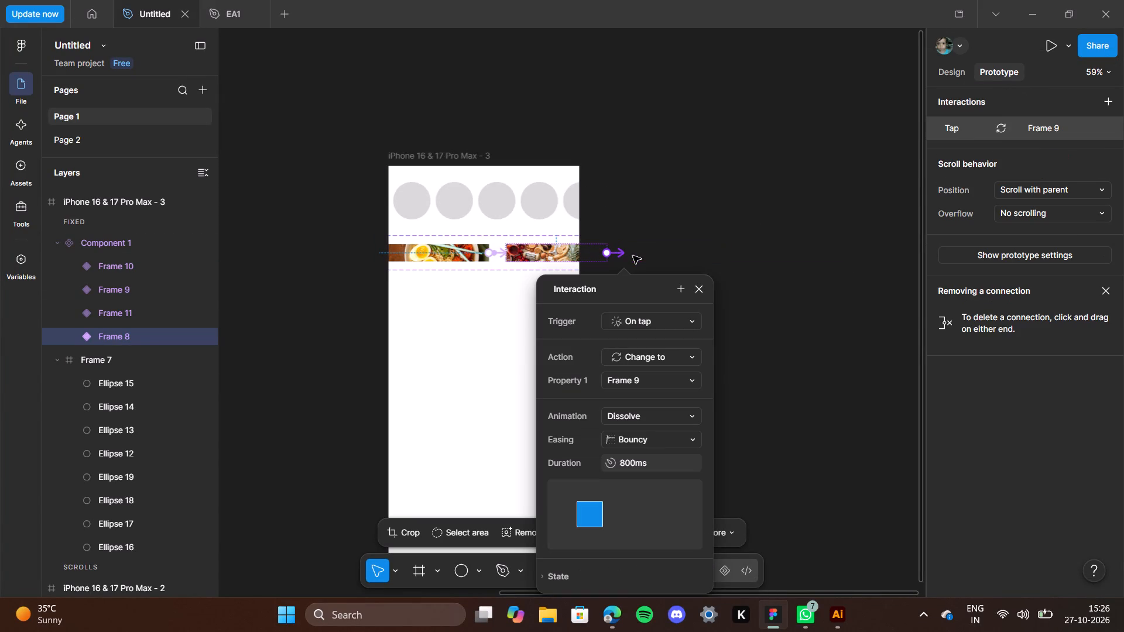
{"action": "left_click", "coordinate": [672, 250]}
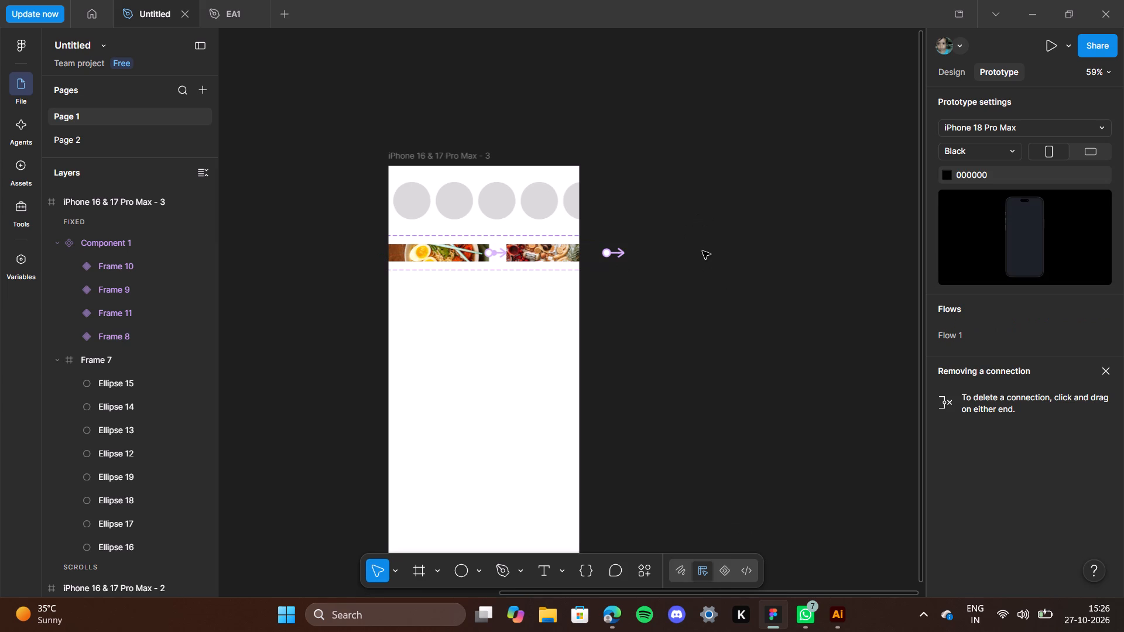
{"action": "left_click", "coordinate": [705, 252]}
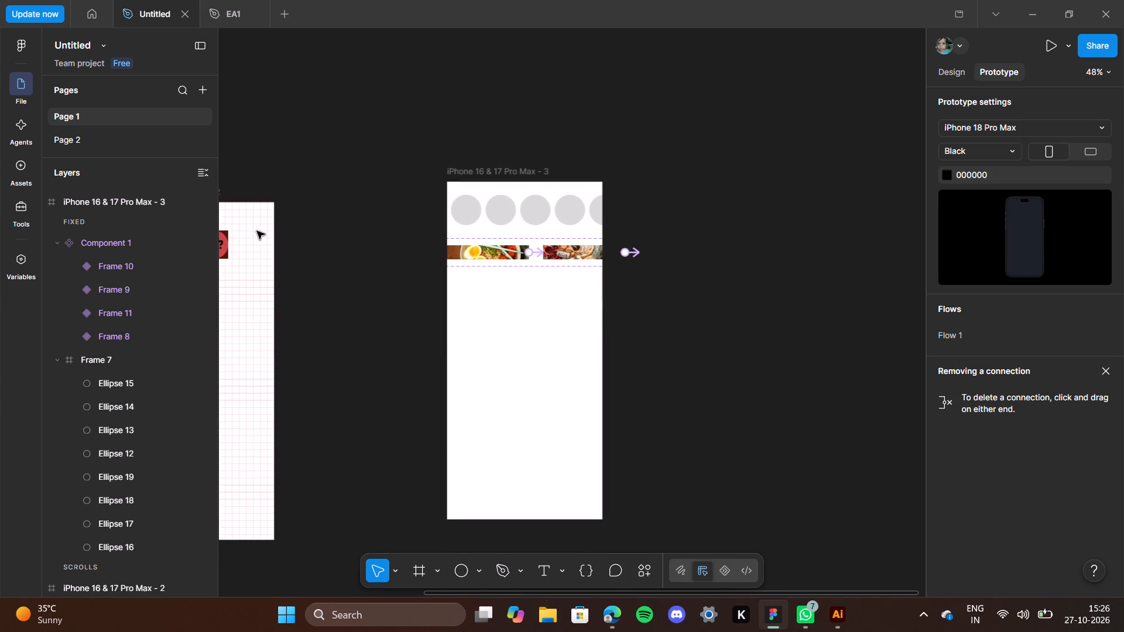
Link the Frame 9 variant to the Frame 10 variant with a Change to interaction.
{"action": "left_click", "coordinate": [114, 278]}
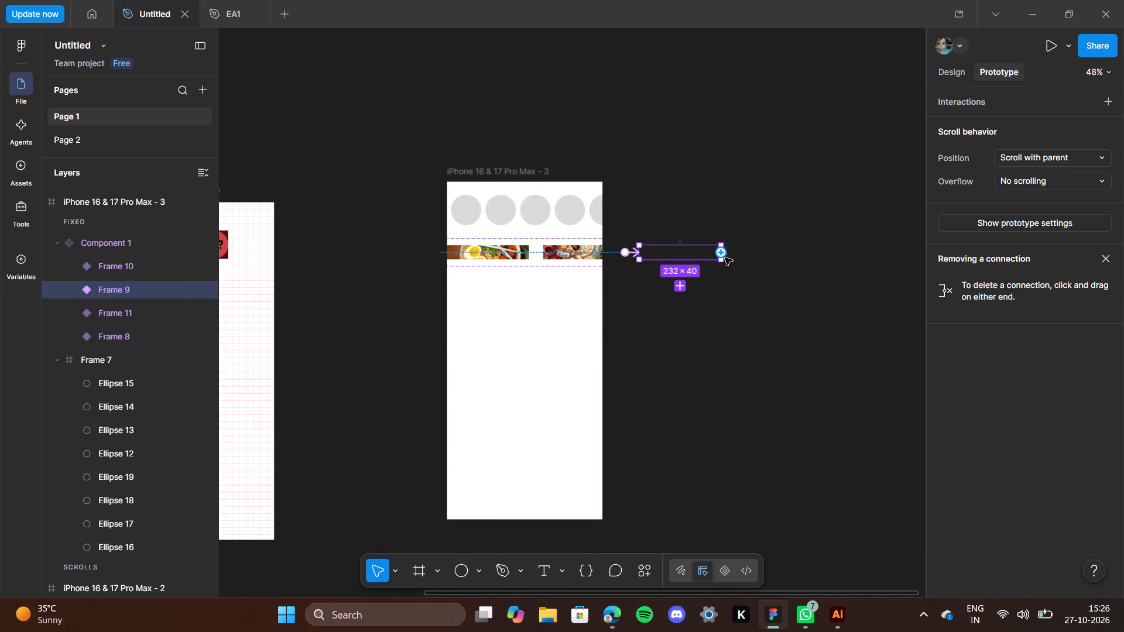
{"action": "left_click_drag", "start_coordinate": [725, 252], "coordinate": [748, 256]}
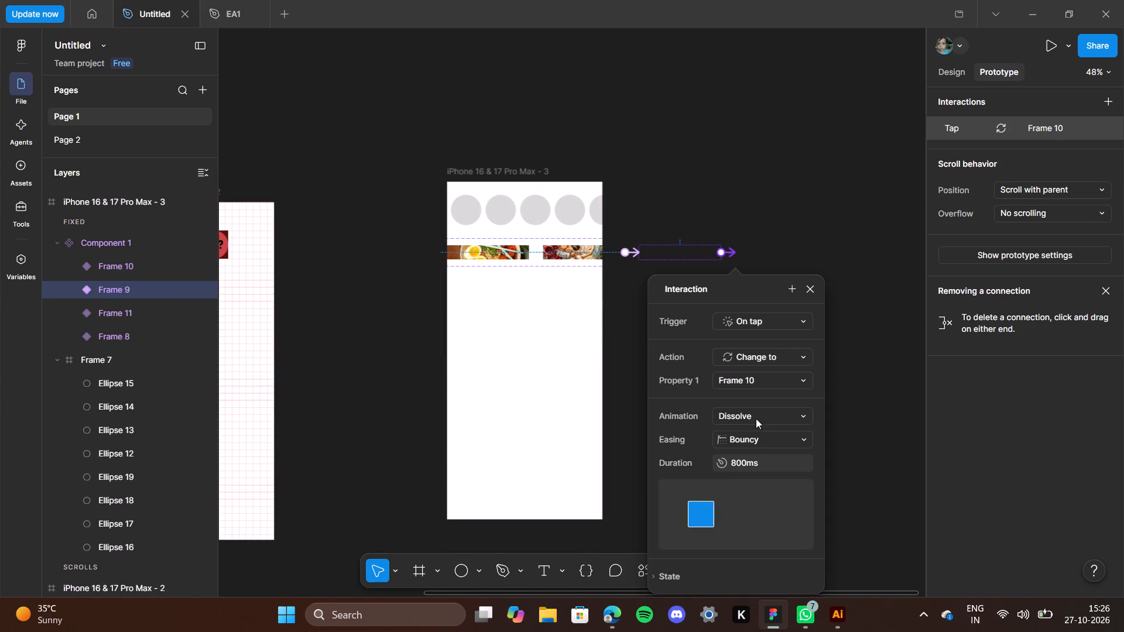
{"action": "left_click", "coordinate": [625, 476]}
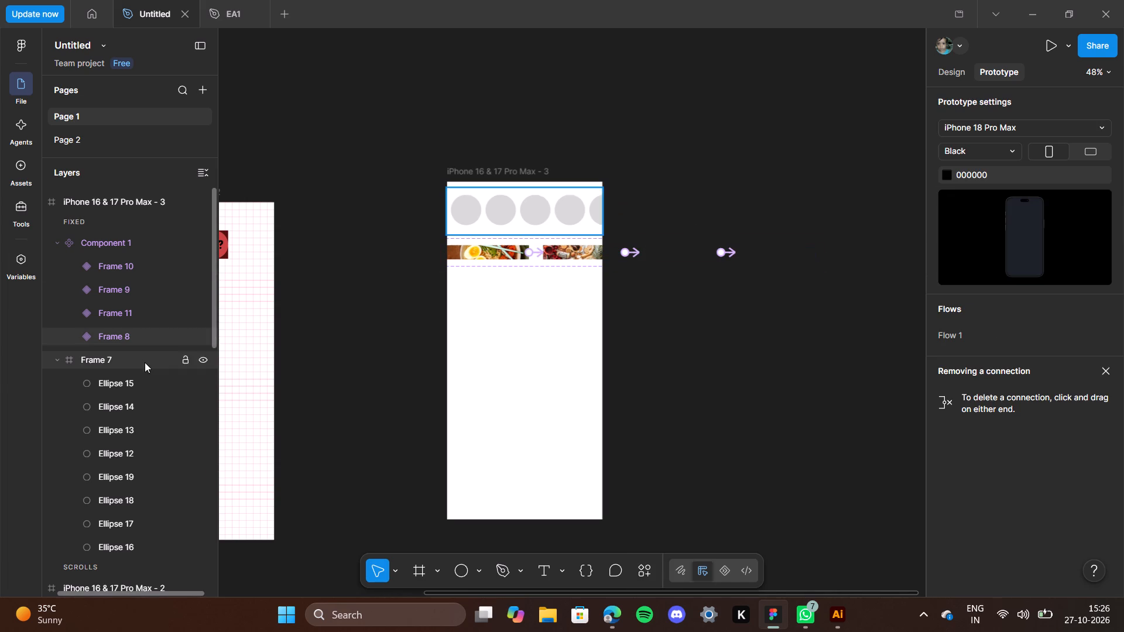
Link the Frame 10 variant back to the Frame 11 variant with a Change to interaction triggered After delay.
{"action": "left_click", "coordinate": [119, 260]}
{"action": "left_click_drag", "start_coordinate": [819, 253], "coordinate": [450, 256]}
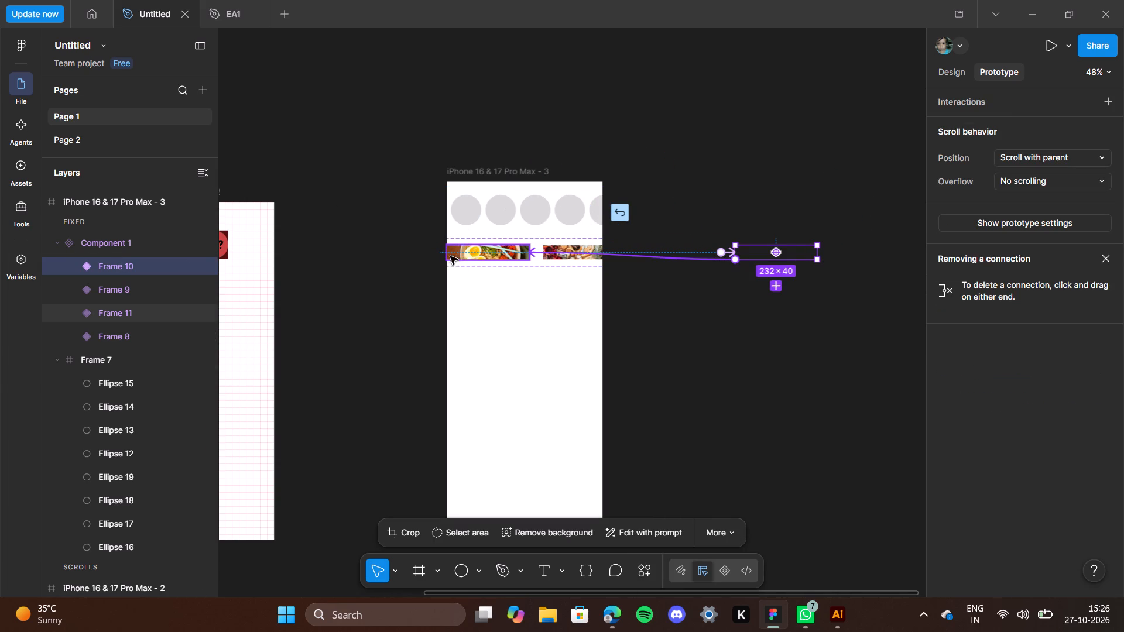
{"action": "left_click_drag", "start_coordinate": [450, 256], "coordinate": [479, 252]}
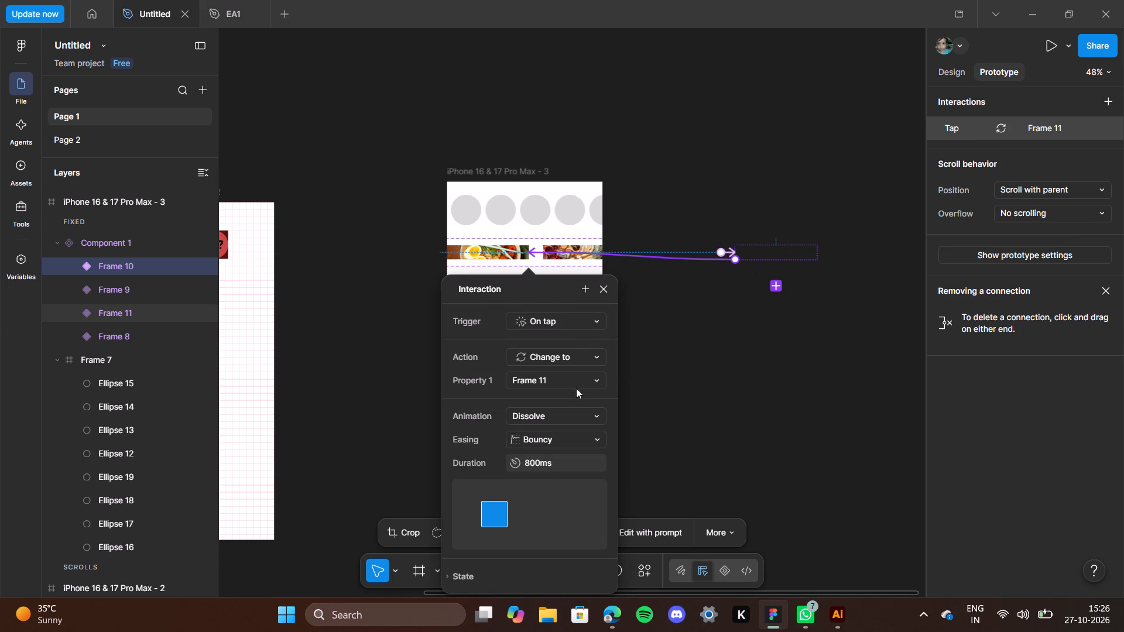
{"action": "left_click", "coordinate": [584, 304]}
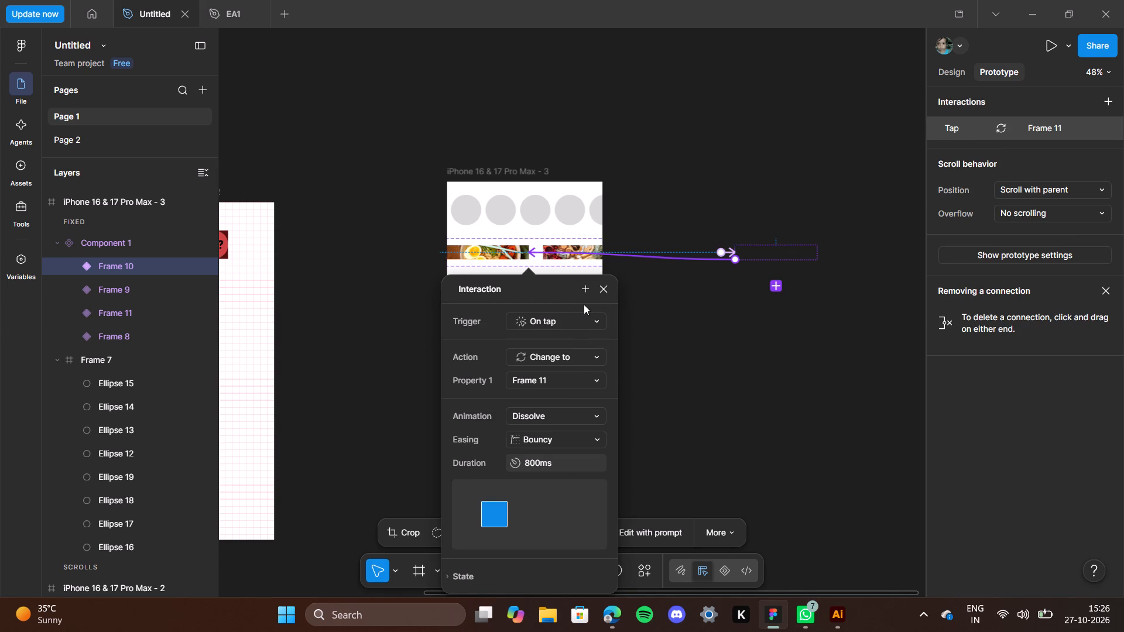
{"action": "left_click", "coordinate": [584, 317]}
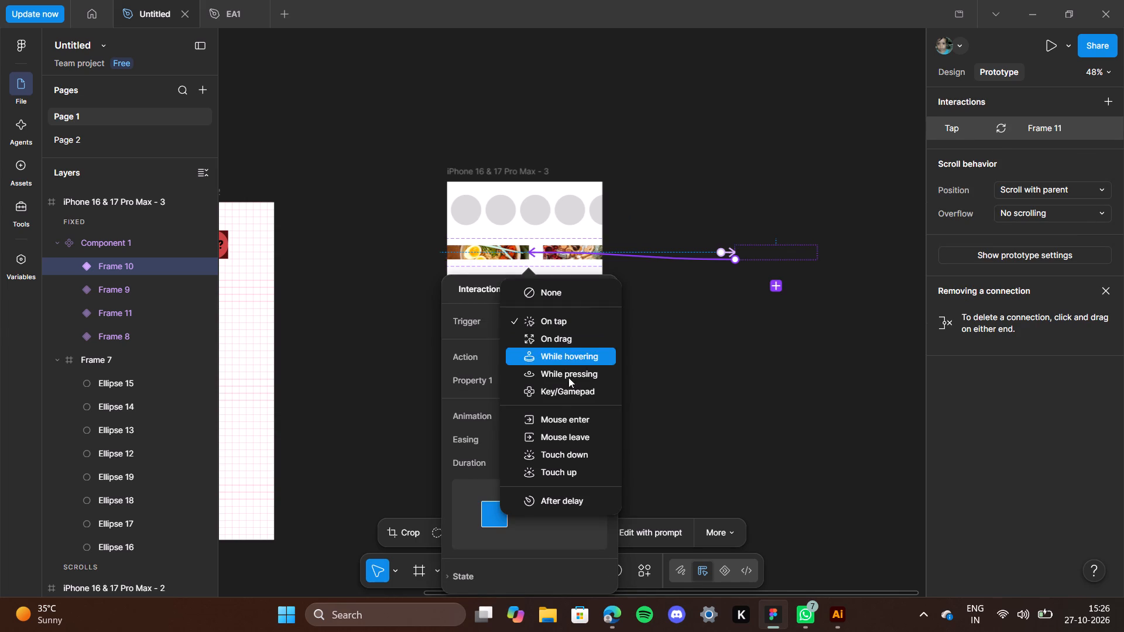
{"action": "left_click", "coordinate": [563, 507]}
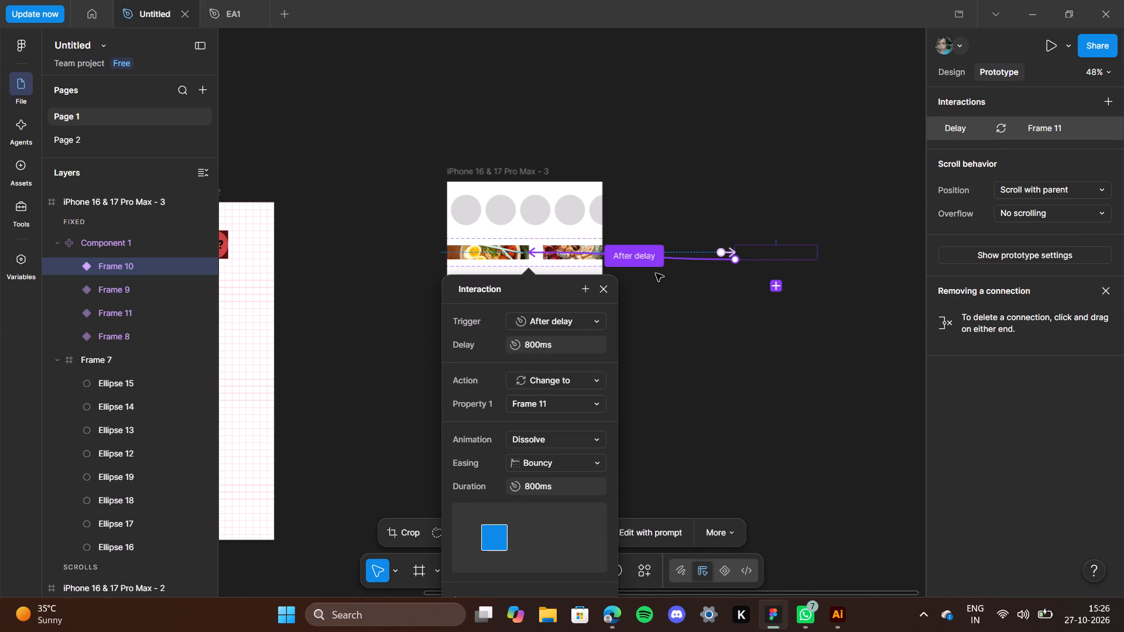
{"action": "left_click", "coordinate": [711, 269]}
Set the trigger of the Frame 9 to Frame 10 interaction to After delay.
{"action": "left_click", "coordinate": [114, 289]}
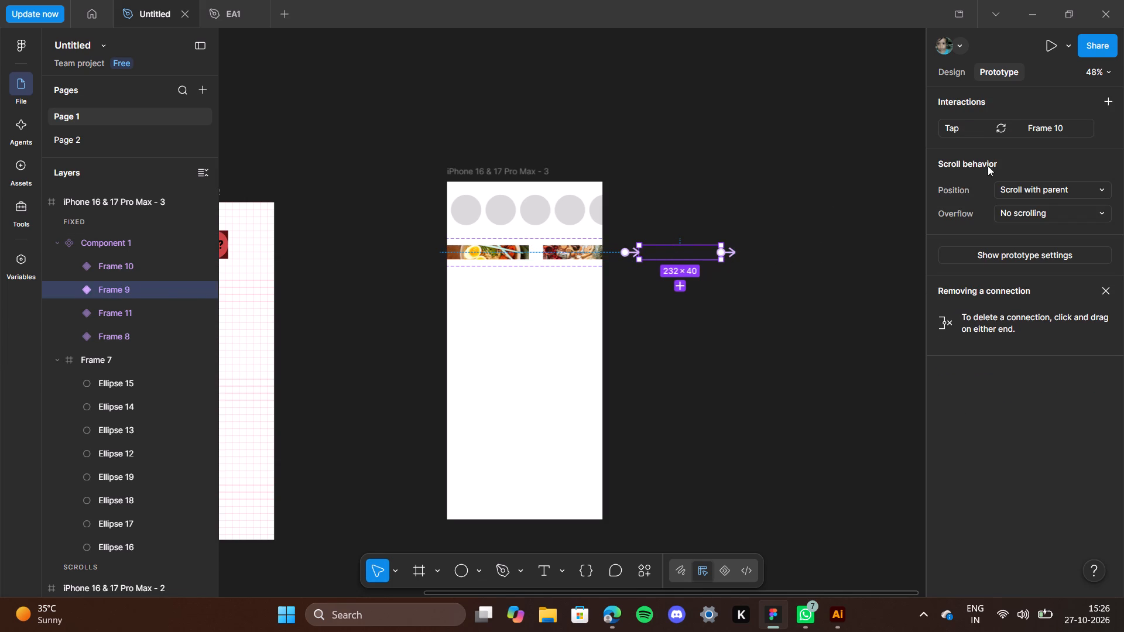
{"action": "left_click", "coordinate": [969, 128]}
{"action": "left_click", "coordinate": [860, 167]}
{"action": "left_click", "coordinate": [866, 345]}
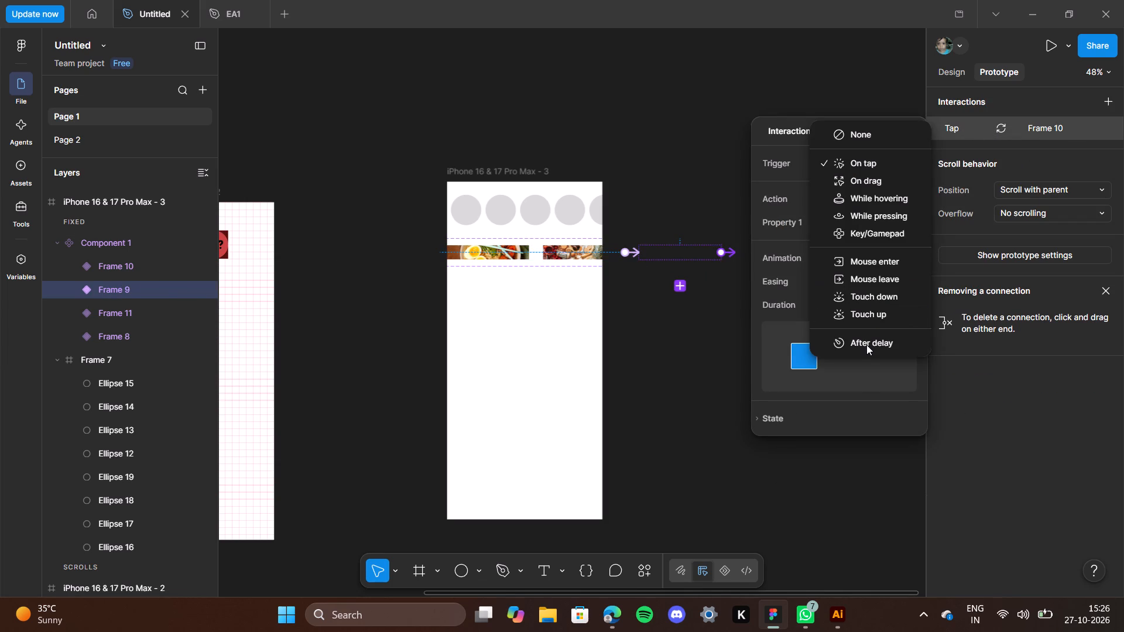
Set the trigger of the Frame 8 to Frame 9 interaction to After delay and close the interaction settings.
{"action": "left_click", "coordinate": [113, 315]}
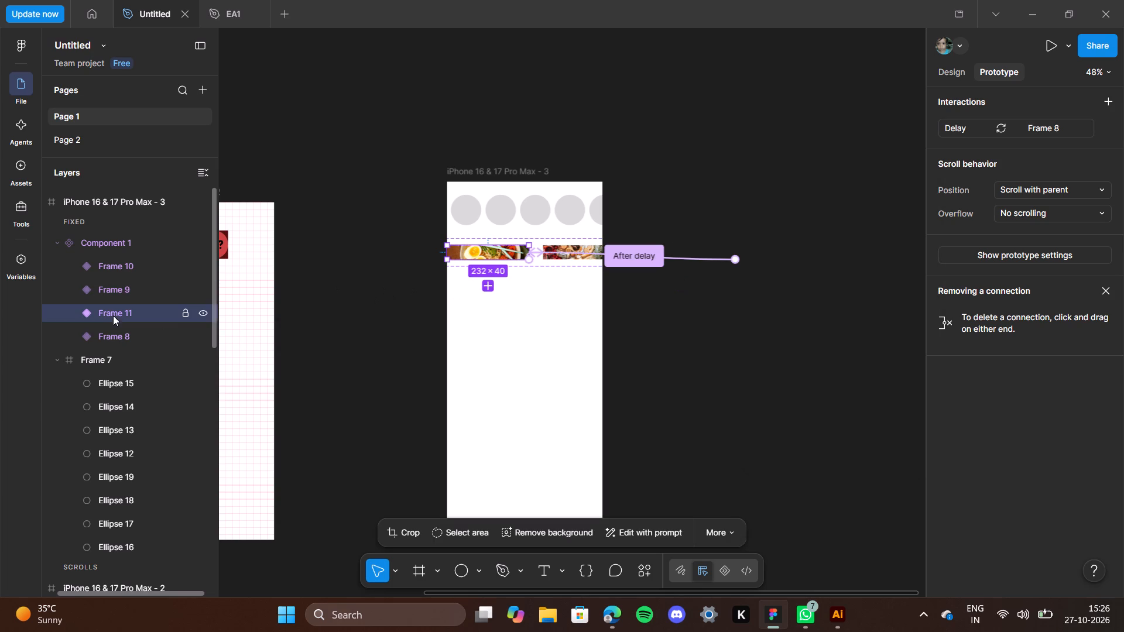
{"action": "left_click", "coordinate": [119, 336]}
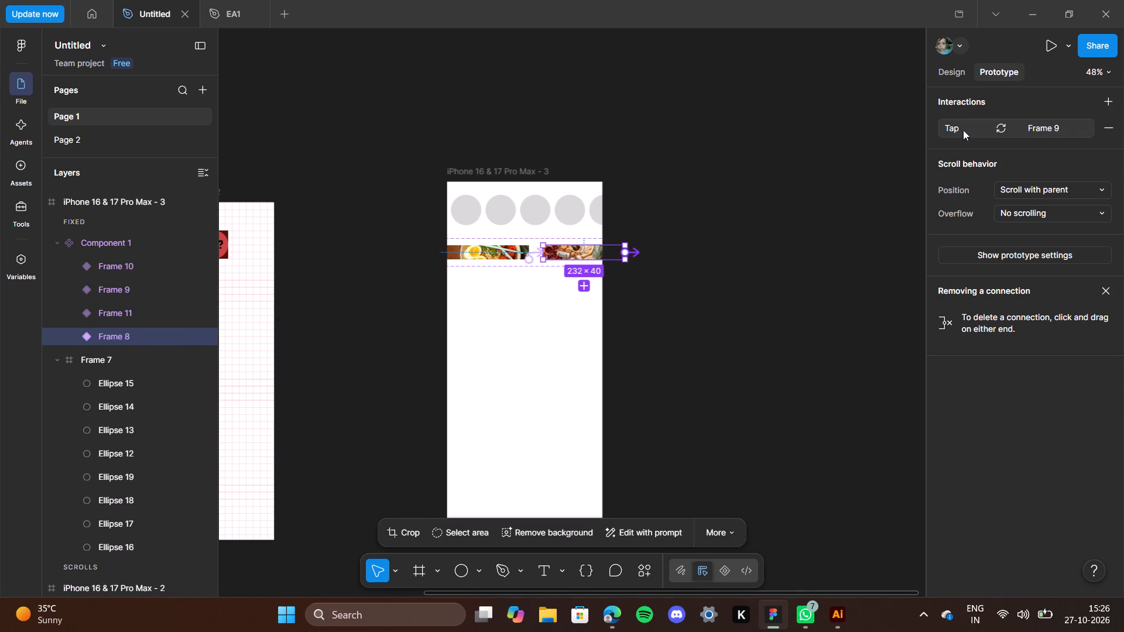
{"action": "left_click", "coordinate": [962, 129]}
{"action": "left_click", "coordinate": [834, 167]}
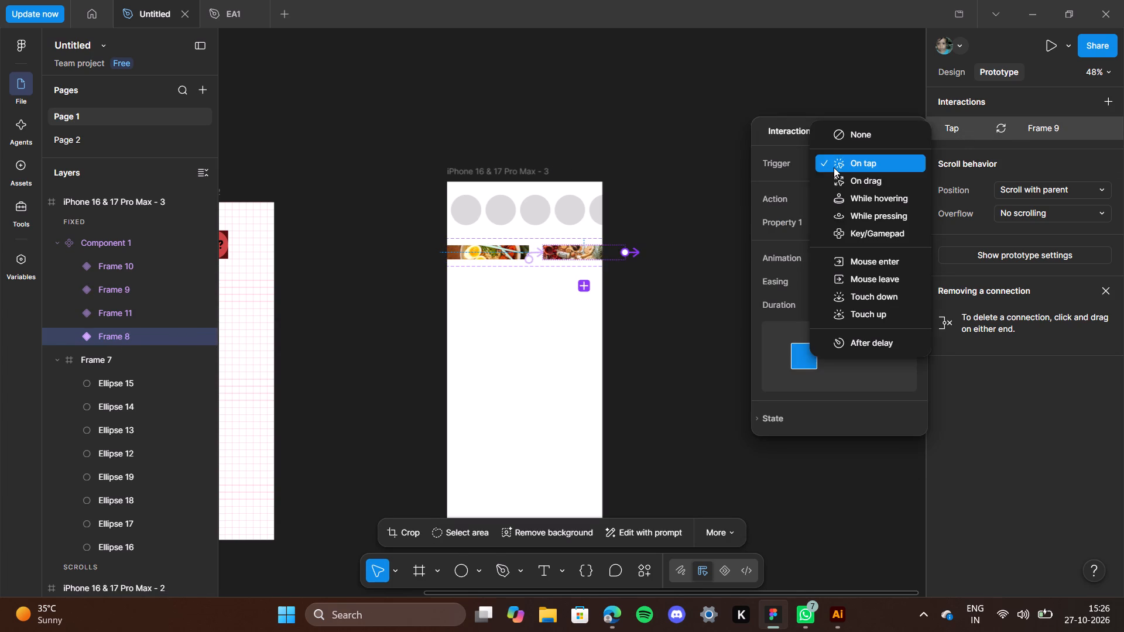
{"action": "left_click", "coordinate": [856, 338]}
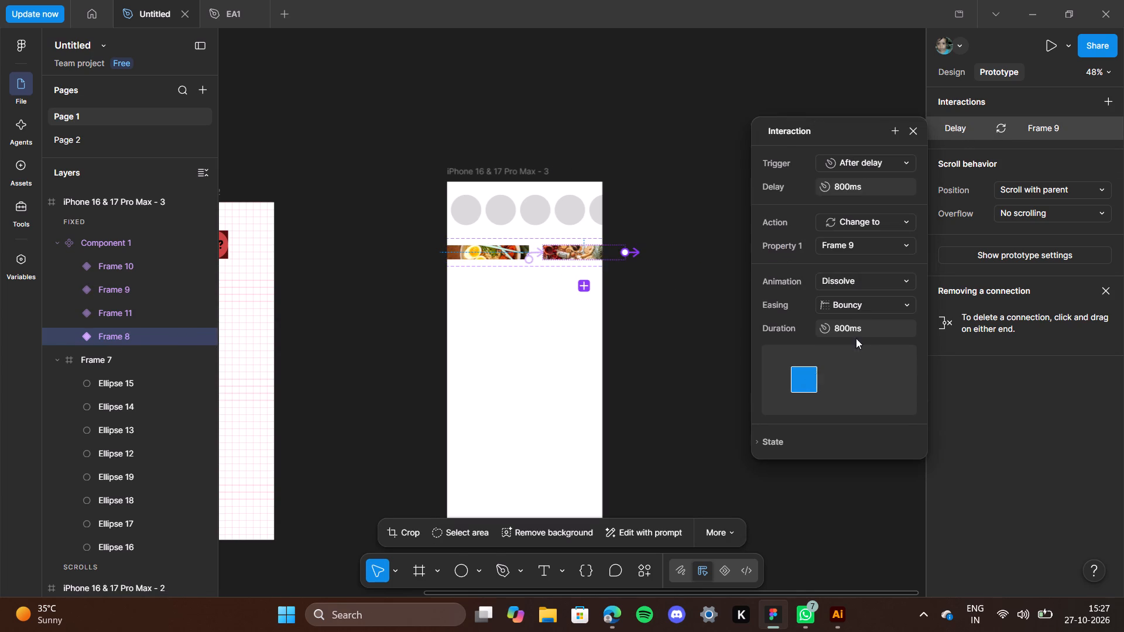
{"action": "left_click", "coordinate": [651, 366]}
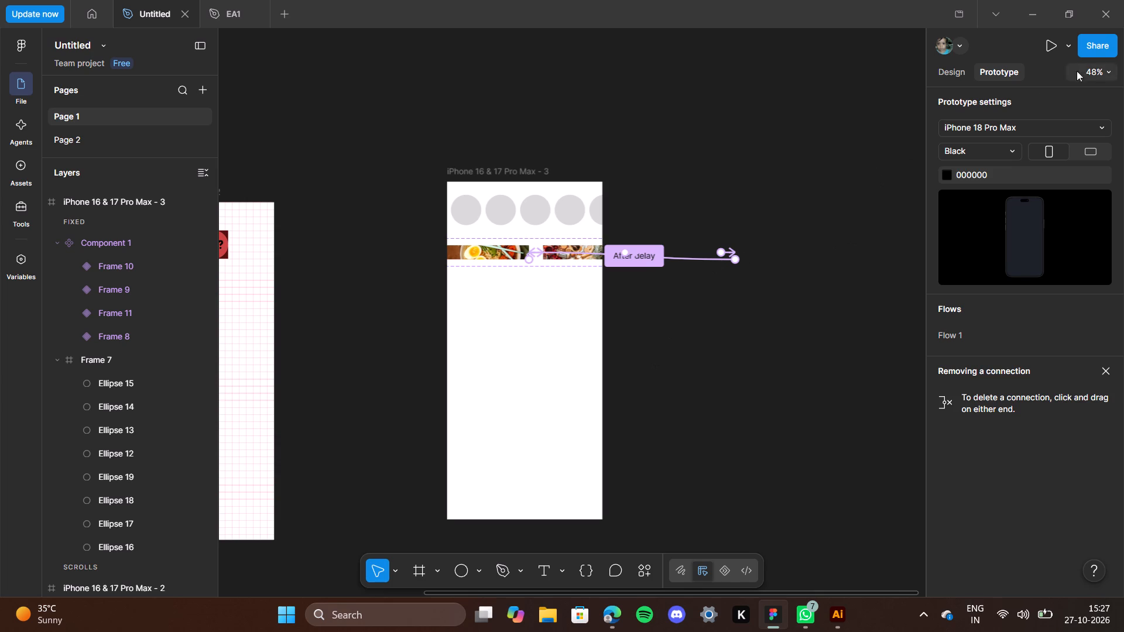
Present the prototype, scroll the photo carousel on the first phone screen both ways, and close the preview.
{"action": "left_click", "coordinate": [1057, 42]}
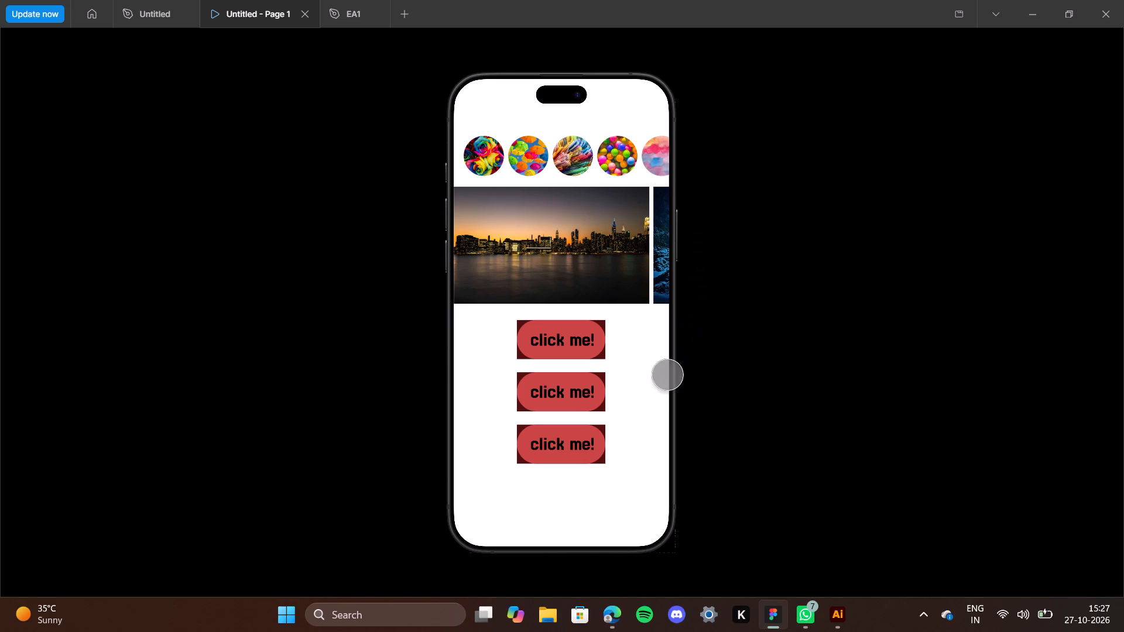
{"action": "scroll", "coordinate": [589, 253], "scroll_direction": "left", "scroll_amount": 8}
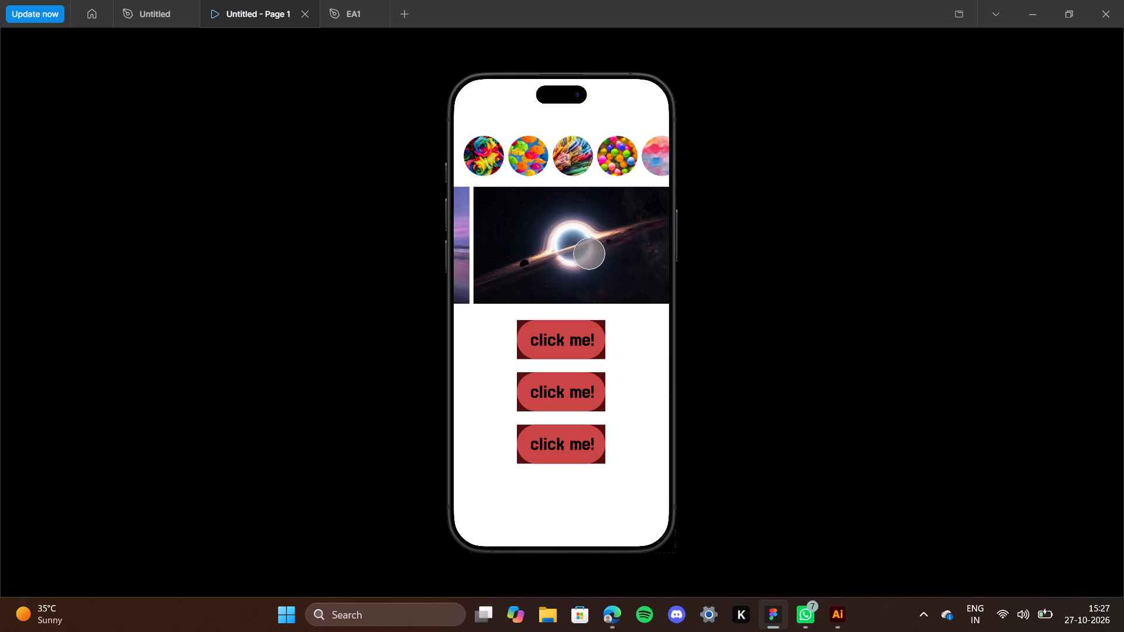
{"action": "scroll", "coordinate": [589, 253], "scroll_direction": "right", "scroll_amount": 14}
{"action": "left_click", "coordinate": [300, 12]}
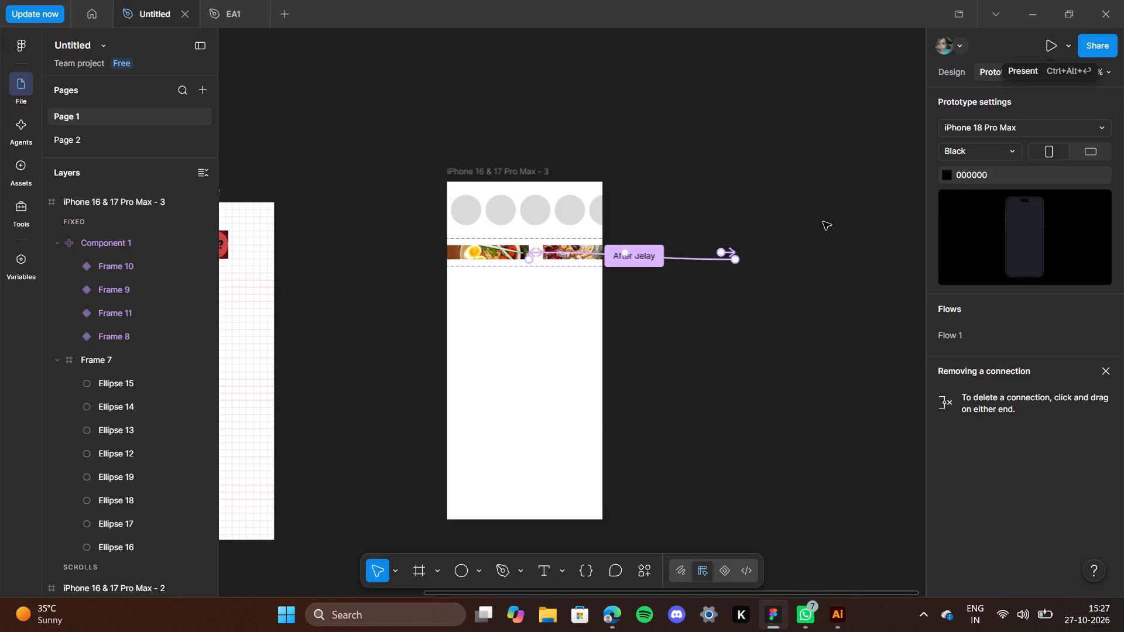
Present the iPhone 16 & 17 Pro Max - 3 screen and test how its food photo strip responds to taps and swipes.
{"action": "left_click", "coordinate": [524, 173]}
{"action": "left_click", "coordinate": [386, 245]}
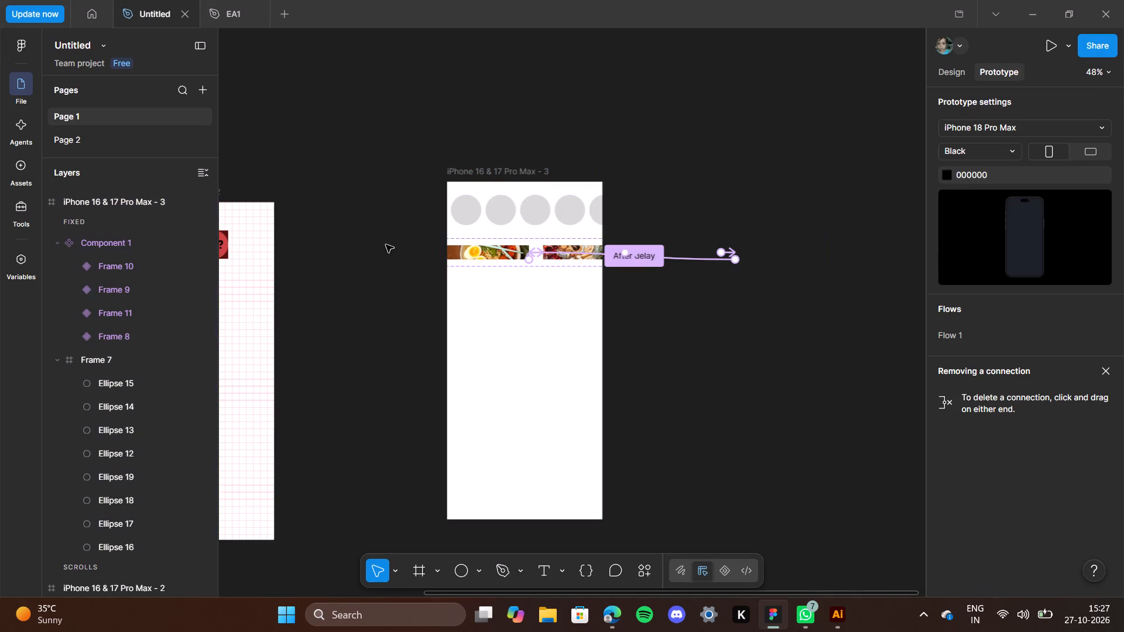
{"action": "left_click", "coordinate": [503, 171]}
{"action": "scroll", "coordinate": [181, 363], "scroll_direction": "up", "scroll_amount": 1}
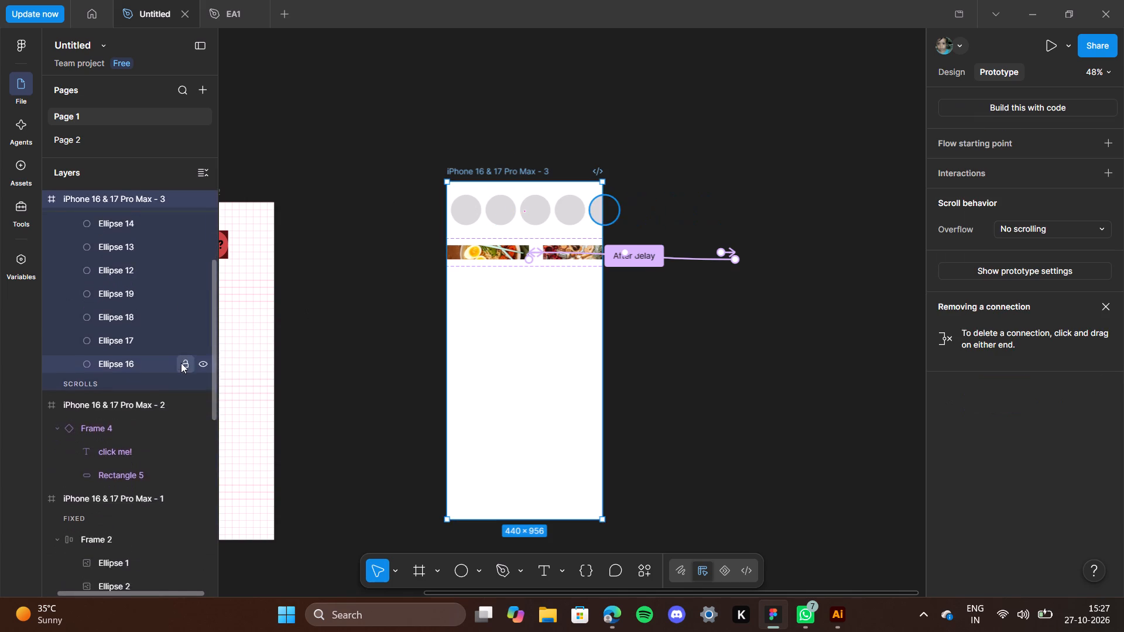
{"action": "scroll", "coordinate": [181, 363], "scroll_direction": "up", "scroll_amount": 1}
{"action": "left_click", "coordinate": [1057, 43]}
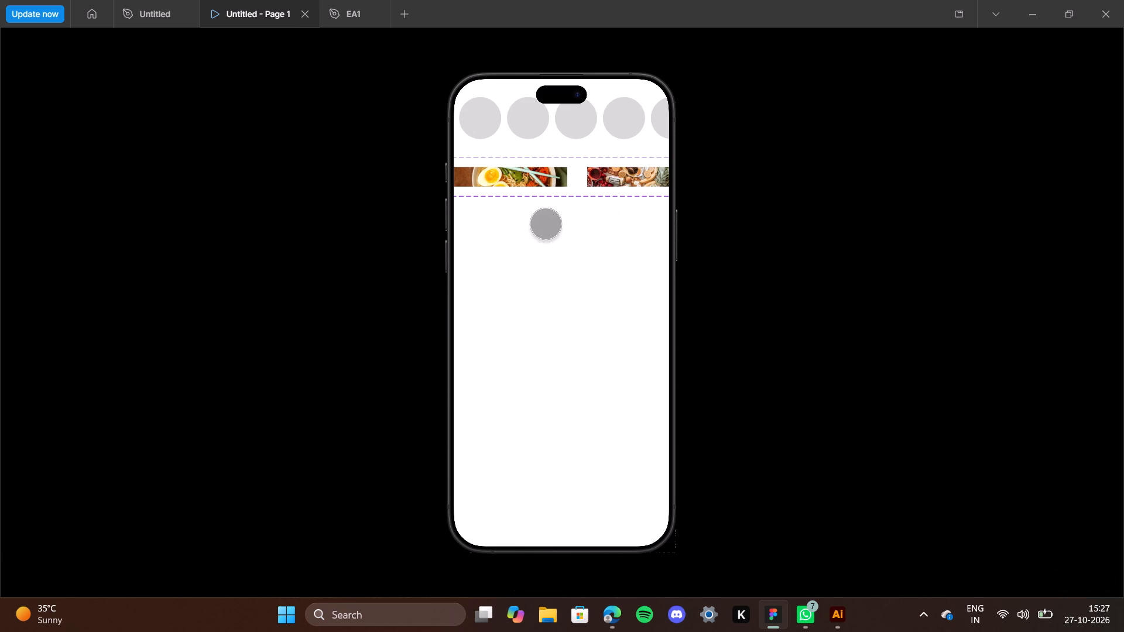
{"action": "left_click", "coordinate": [512, 172]}
{"action": "left_click_drag", "start_coordinate": [545, 180], "coordinate": [493, 193]}
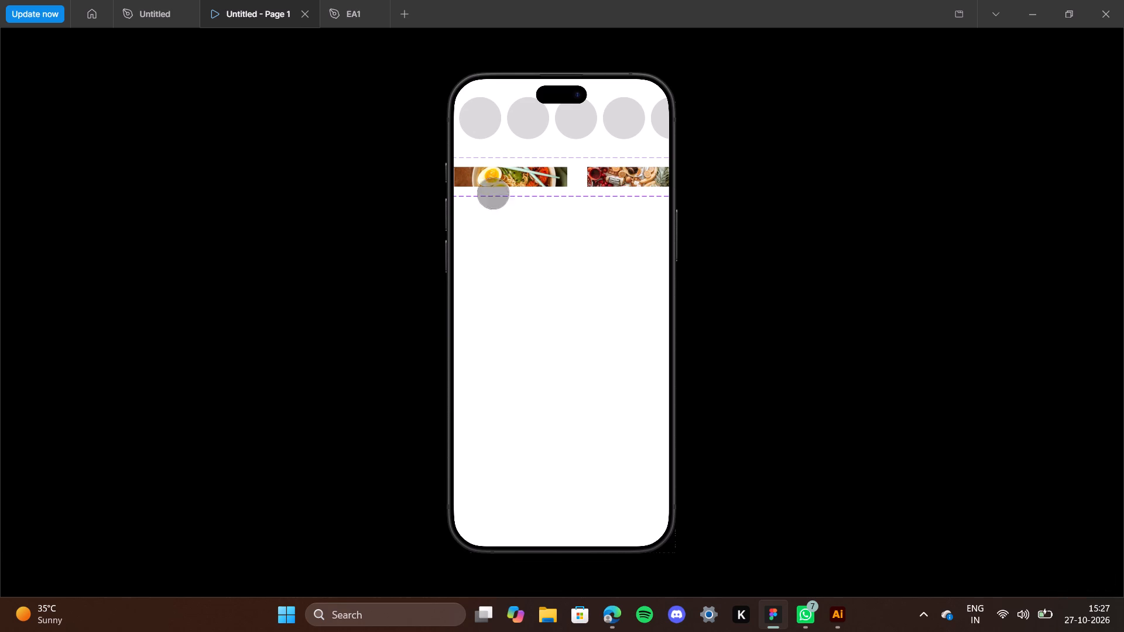
{"action": "left_click_drag", "start_coordinate": [493, 193], "coordinate": [436, 197]}
{"action": "triple_click", "coordinate": [568, 181]}
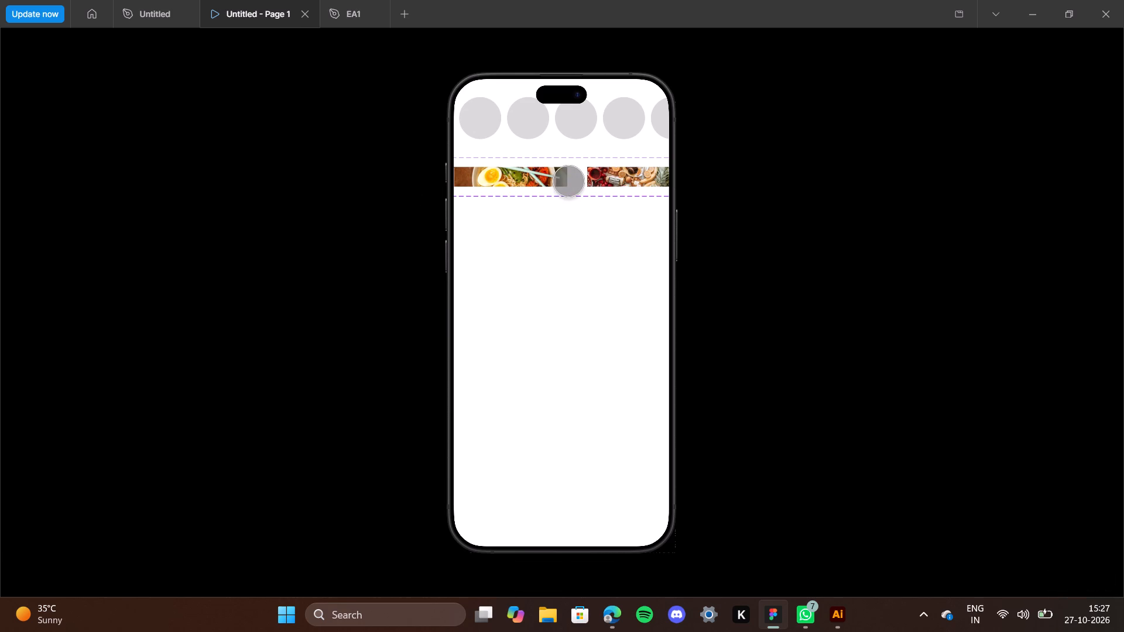
{"action": "left_click", "coordinate": [568, 181]}
{"action": "double_click", "coordinate": [564, 178]}
{"action": "left_click", "coordinate": [863, 155]}
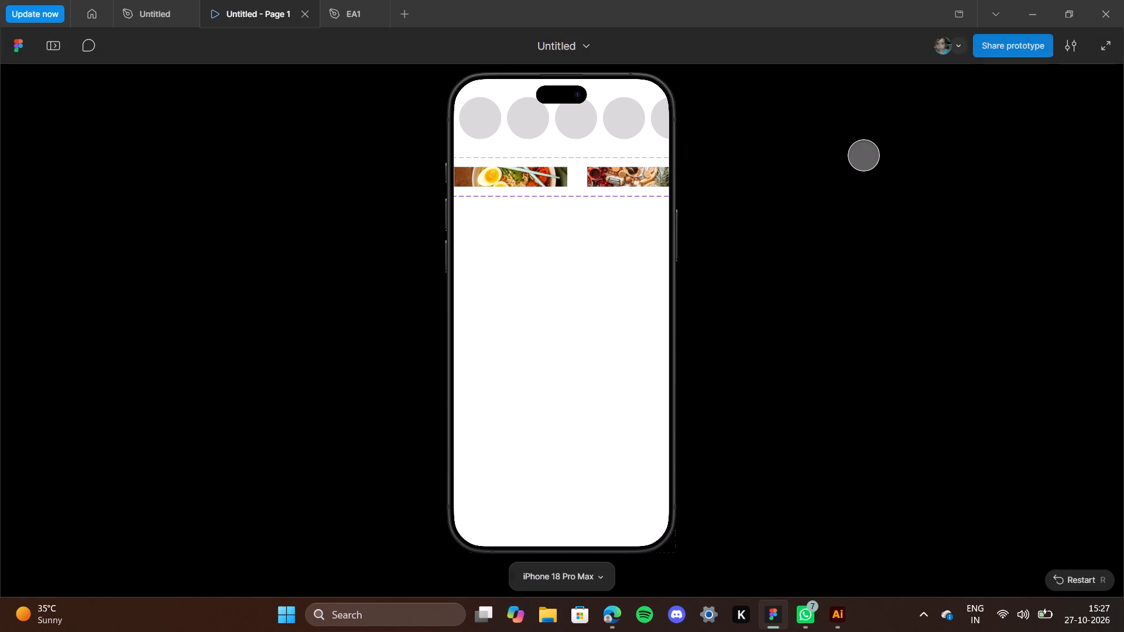
View the prototype in full screen, restart it, and exit full screen to return to the design file.
{"action": "left_click", "coordinate": [1108, 51]}
{"action": "left_click", "coordinate": [1122, 382]}
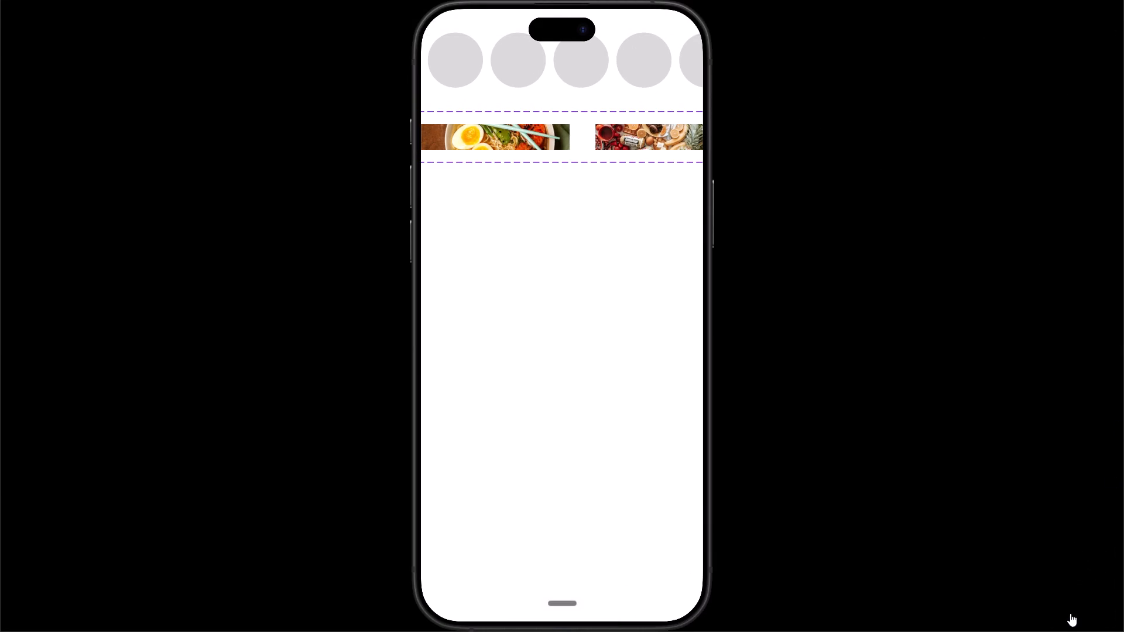
{"action": "right_click", "coordinate": [981, 391]}
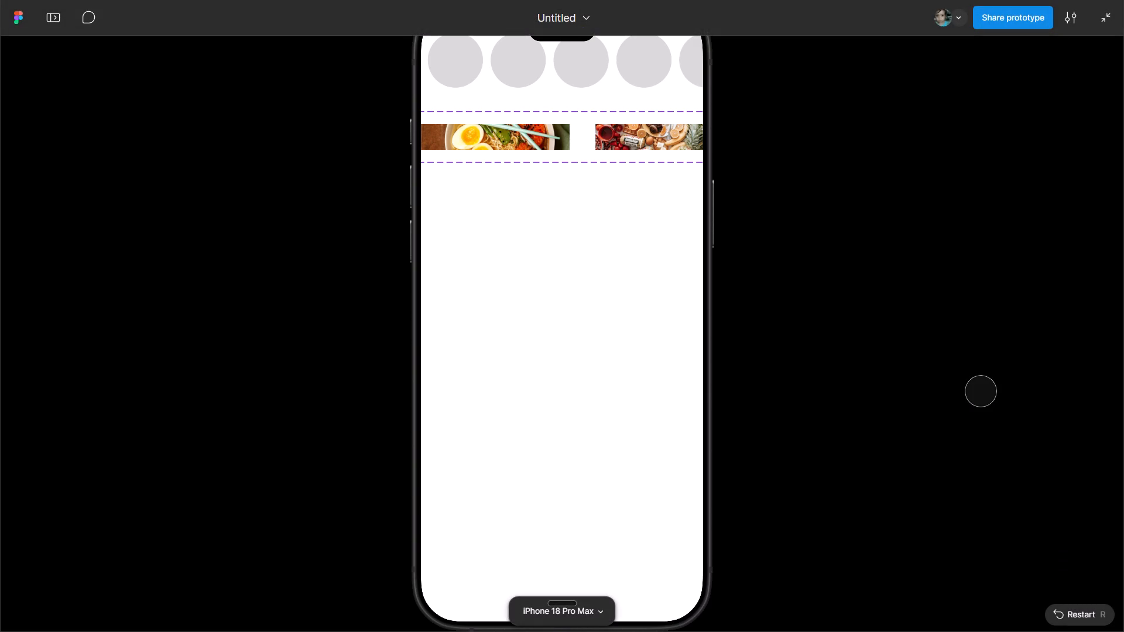
{"action": "key", "text": "Escape"}
{"action": "left_click", "coordinate": [1072, 607]}
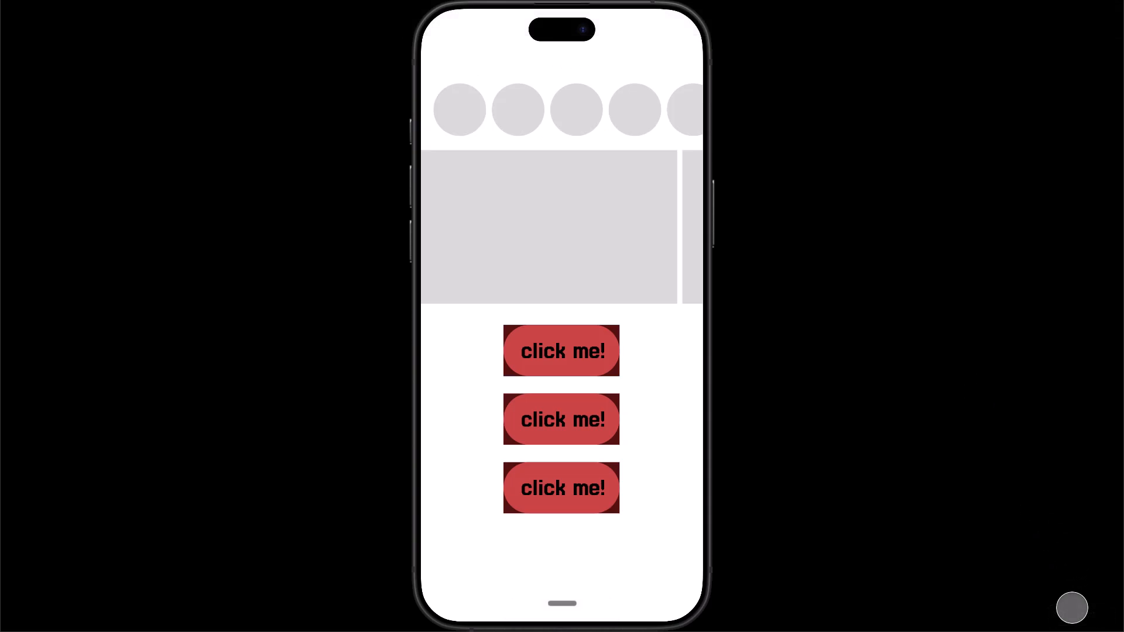
{"action": "key", "text": "Escape"}
{"action": "key", "text": "Escape"}
{"action": "key", "text": "Escape"}
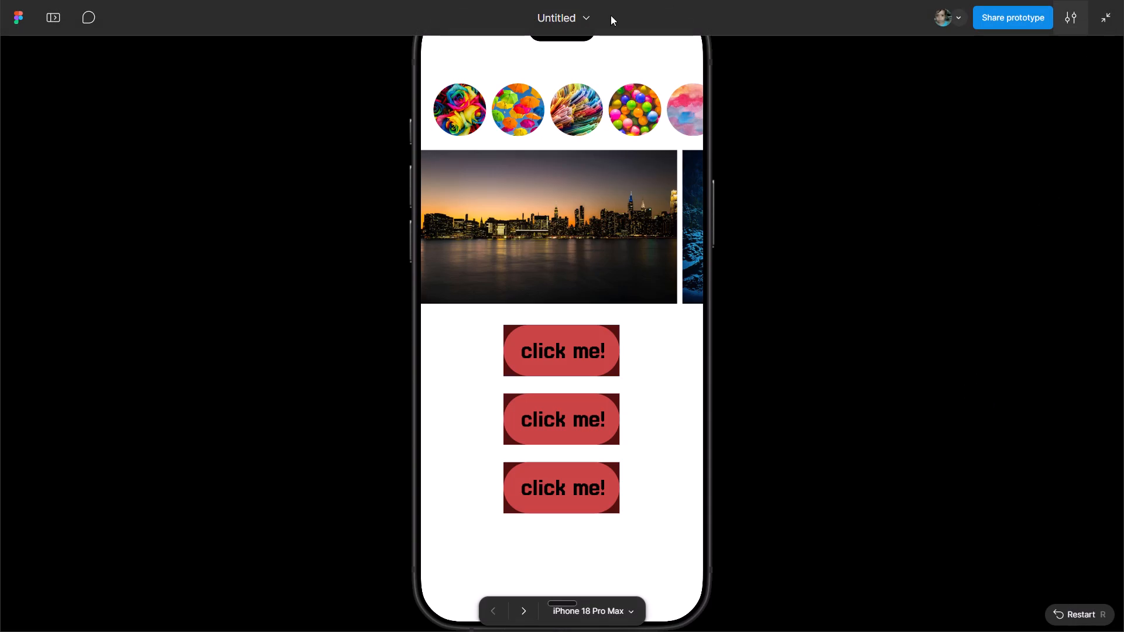
{"action": "key", "text": "Escape"}
{"action": "key", "text": "Escape"}
{"action": "left_click", "coordinate": [1108, 18]}
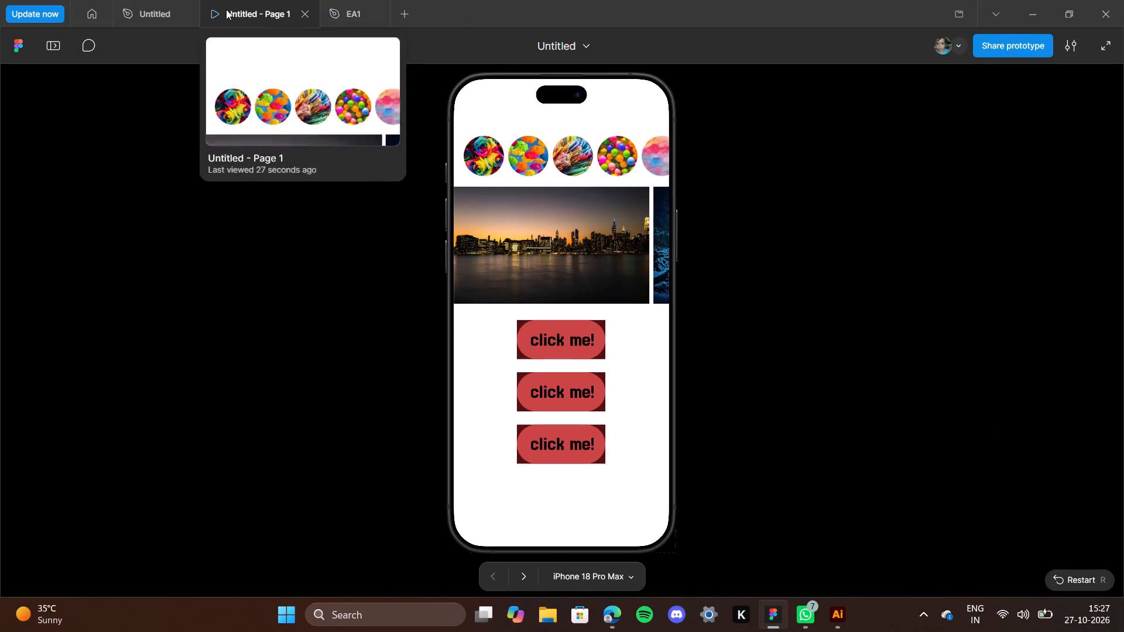
{"action": "left_click", "coordinate": [142, 22]}
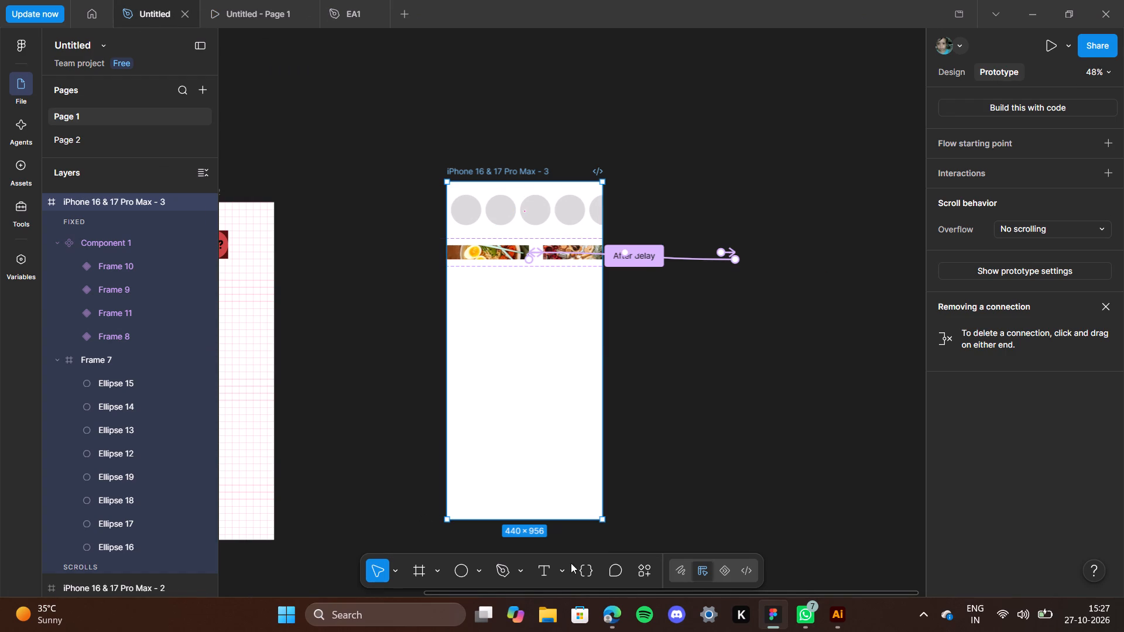
Add a MacBook Air desktop frame of 1280 × 832 beside the third phone screen.
{"action": "left_click", "coordinate": [422, 565]}
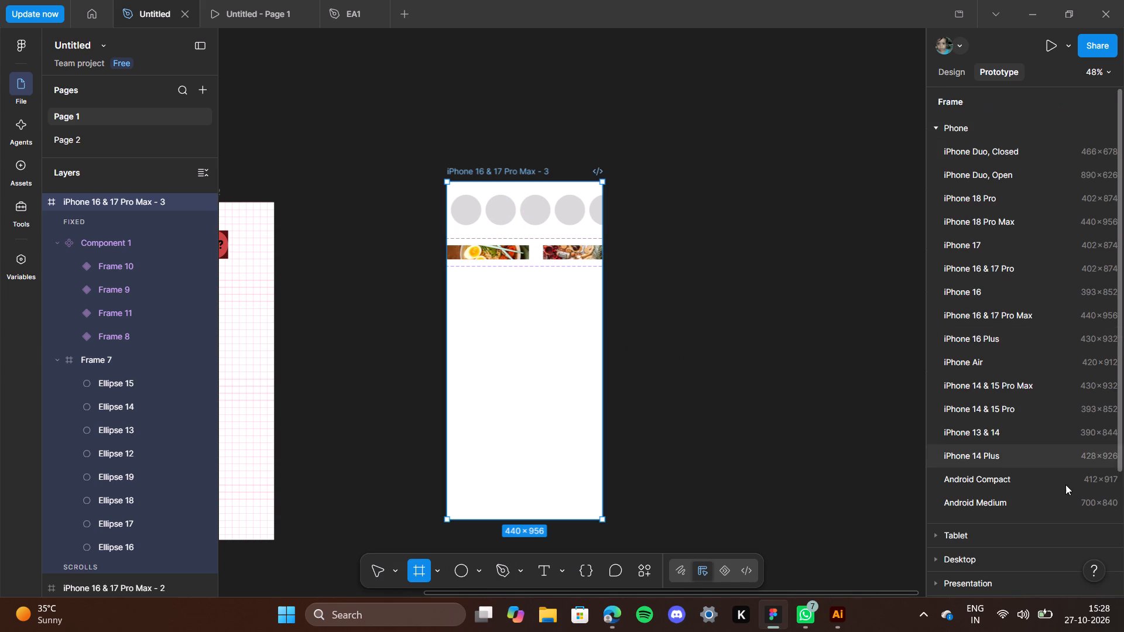
{"action": "scroll", "coordinate": [1065, 485], "scroll_direction": "down", "scroll_amount": 1}
{"action": "left_click", "coordinate": [971, 505]}
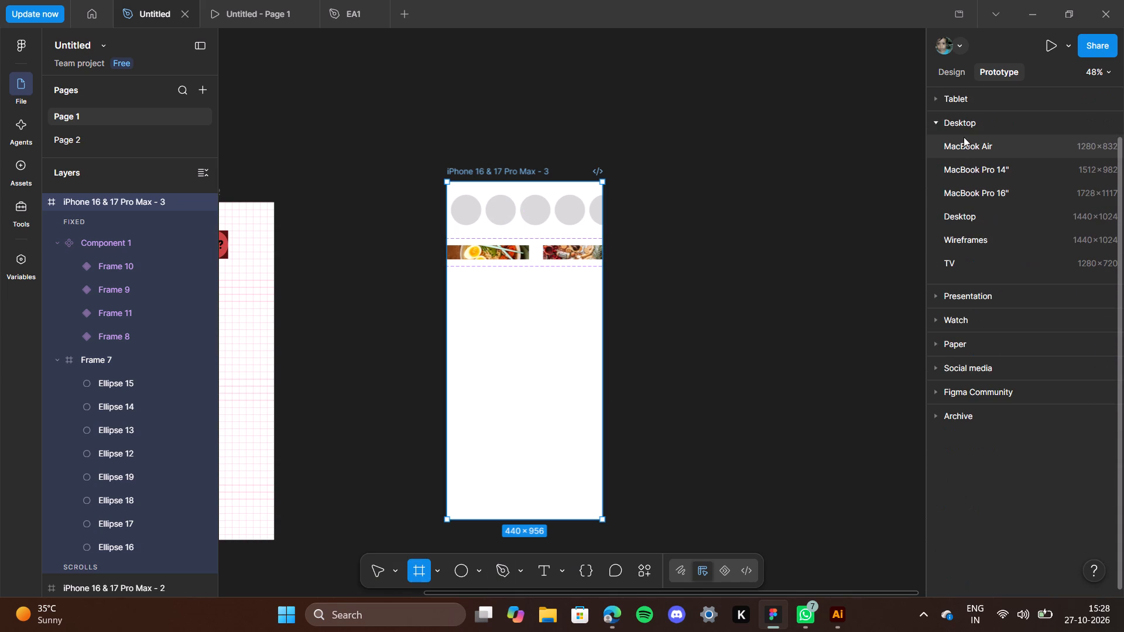
{"action": "left_click", "coordinate": [968, 140]}
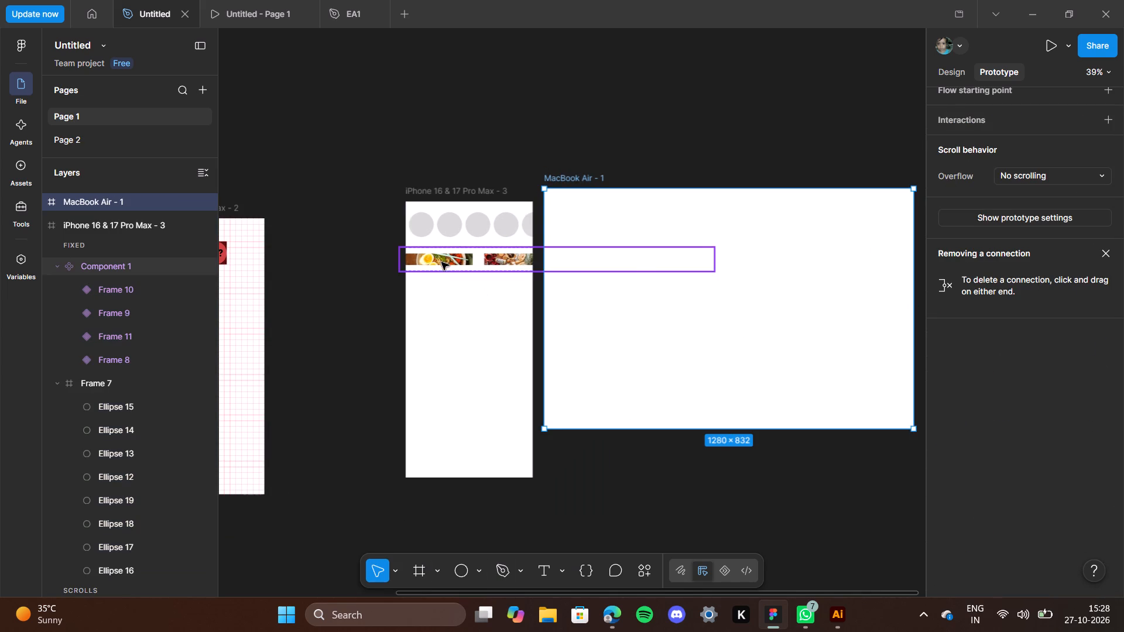
Move the Component 1 variant set from the third phone screen into the upper-left area of the MacBook Air - 1 frame.
{"action": "left_click", "coordinate": [443, 260]}
{"action": "left_click_drag", "start_coordinate": [445, 262], "coordinate": [609, 224]}
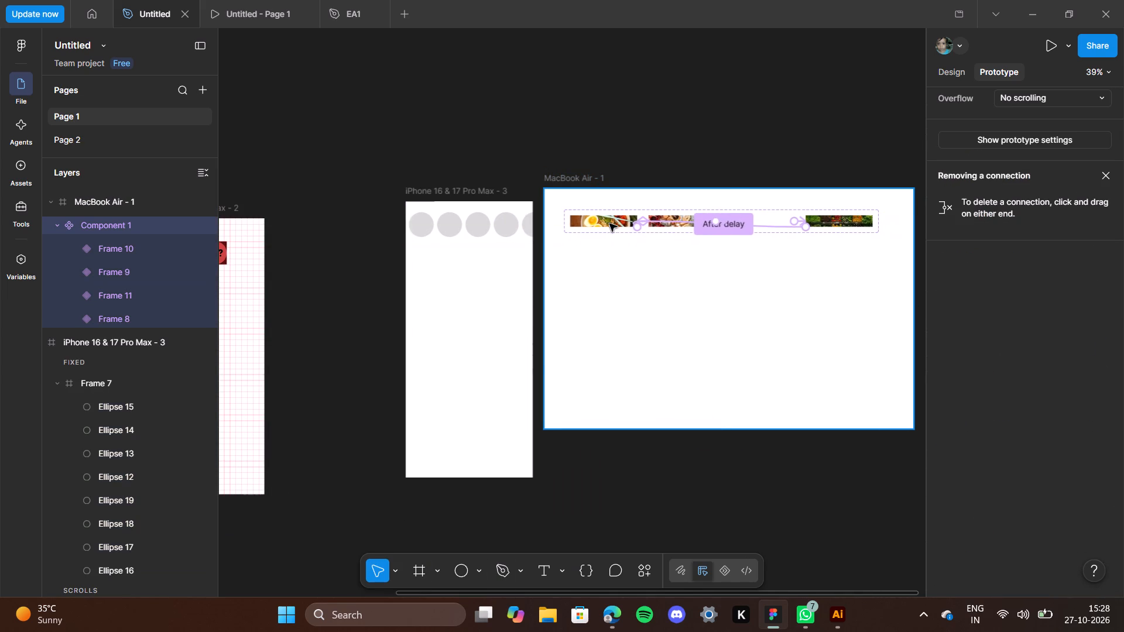
{"action": "left_click_drag", "start_coordinate": [609, 224], "coordinate": [597, 212]}
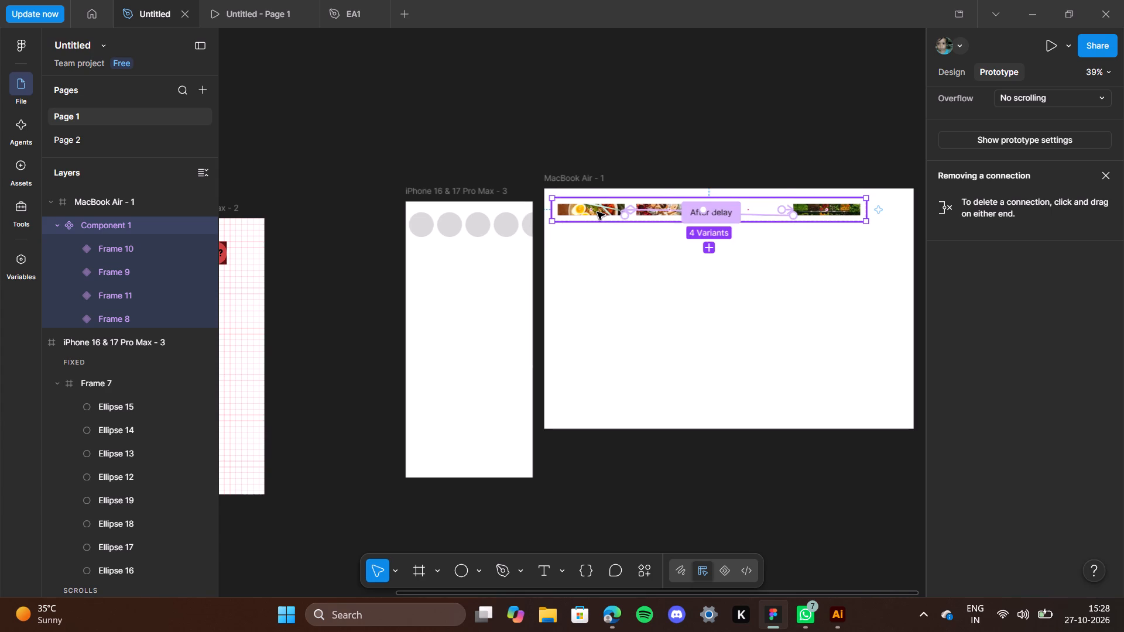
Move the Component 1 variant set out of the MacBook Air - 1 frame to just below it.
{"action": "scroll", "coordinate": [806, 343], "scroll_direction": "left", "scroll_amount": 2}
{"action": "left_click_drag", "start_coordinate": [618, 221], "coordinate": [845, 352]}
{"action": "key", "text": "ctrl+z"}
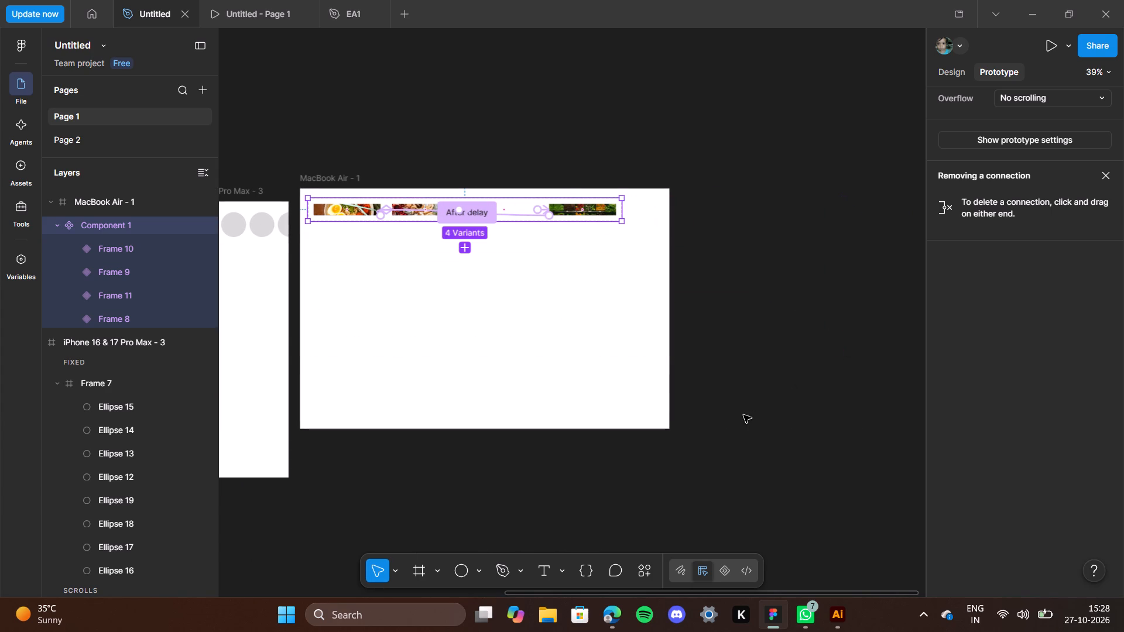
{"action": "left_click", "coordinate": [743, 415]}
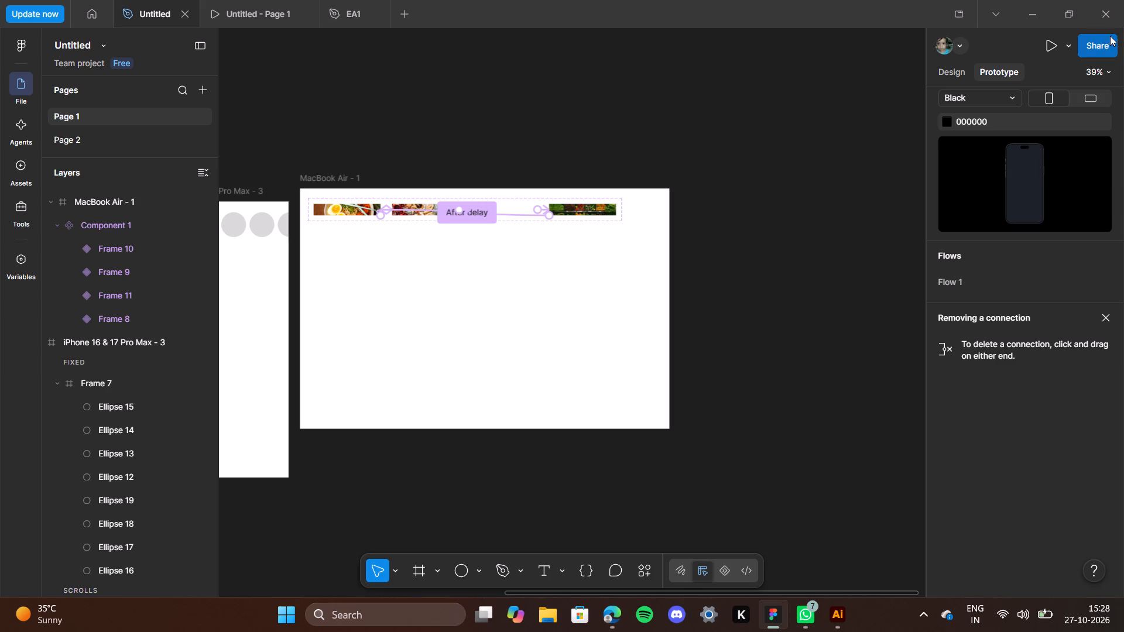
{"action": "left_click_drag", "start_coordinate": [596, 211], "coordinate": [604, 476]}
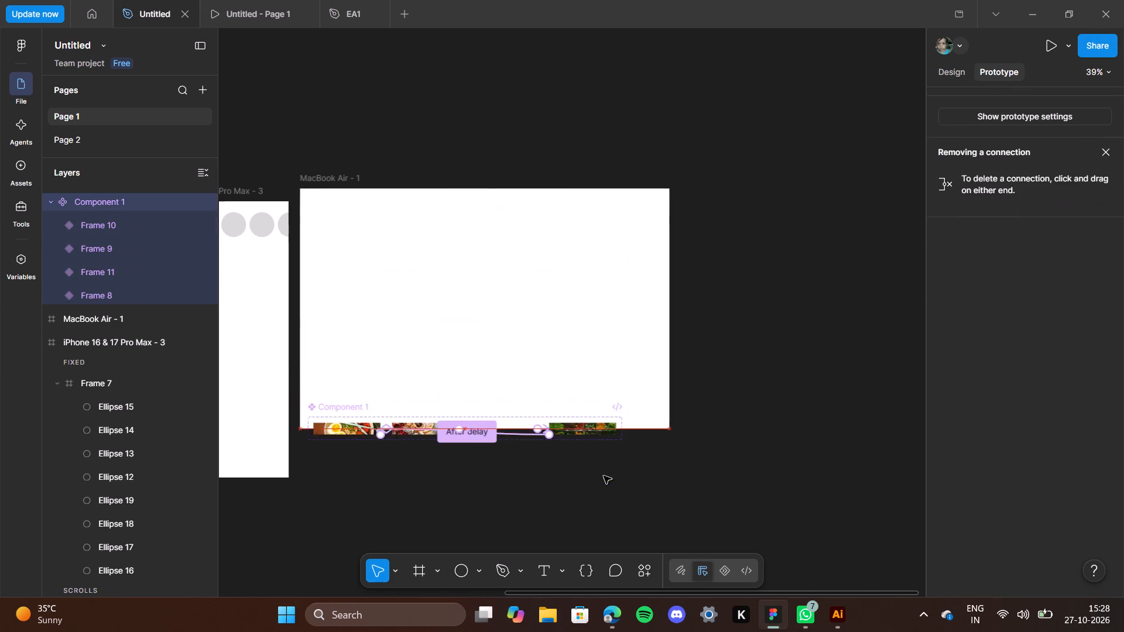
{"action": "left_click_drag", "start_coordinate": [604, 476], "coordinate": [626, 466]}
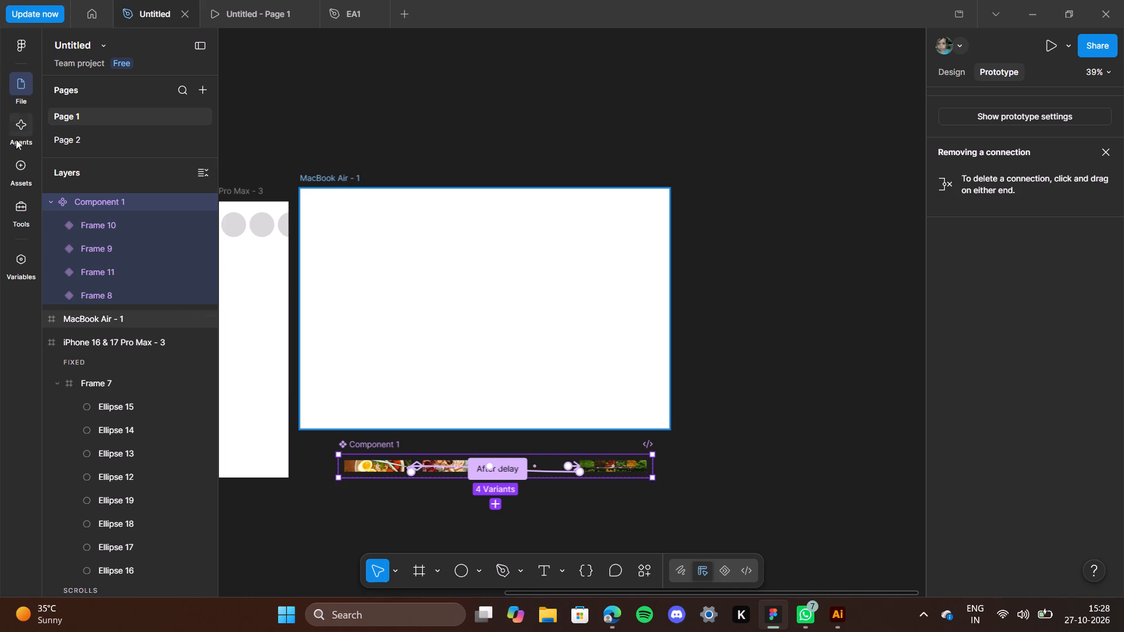
Browse the available asset libraries and look through the component categories of the Simple Design System.
{"action": "left_click", "coordinate": [22, 169]}
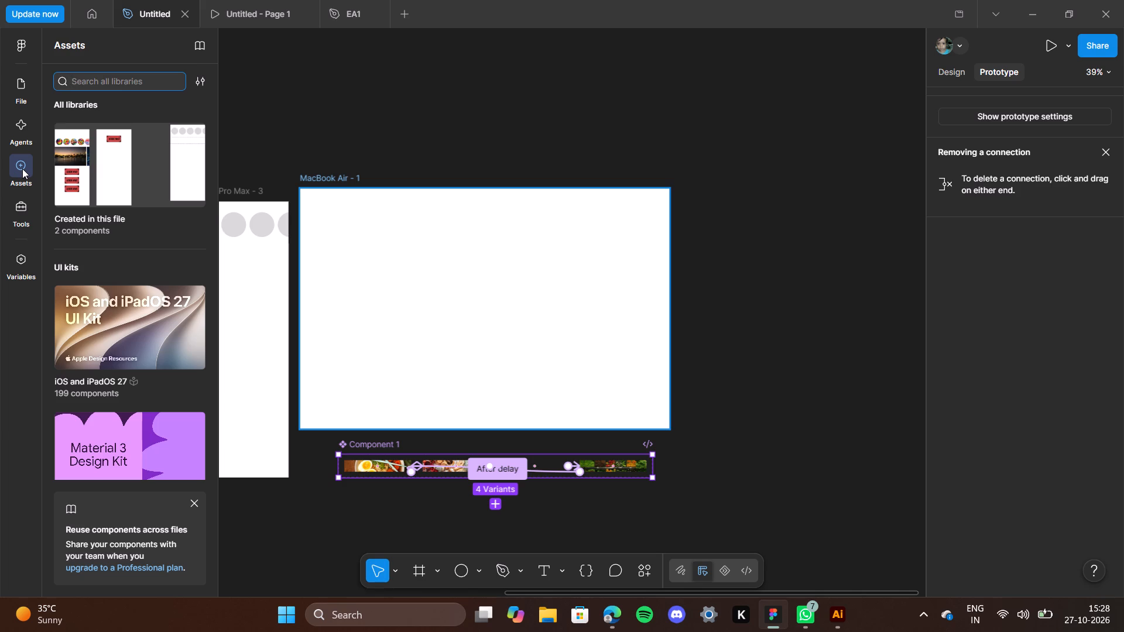
{"action": "left_click", "coordinate": [200, 77]}
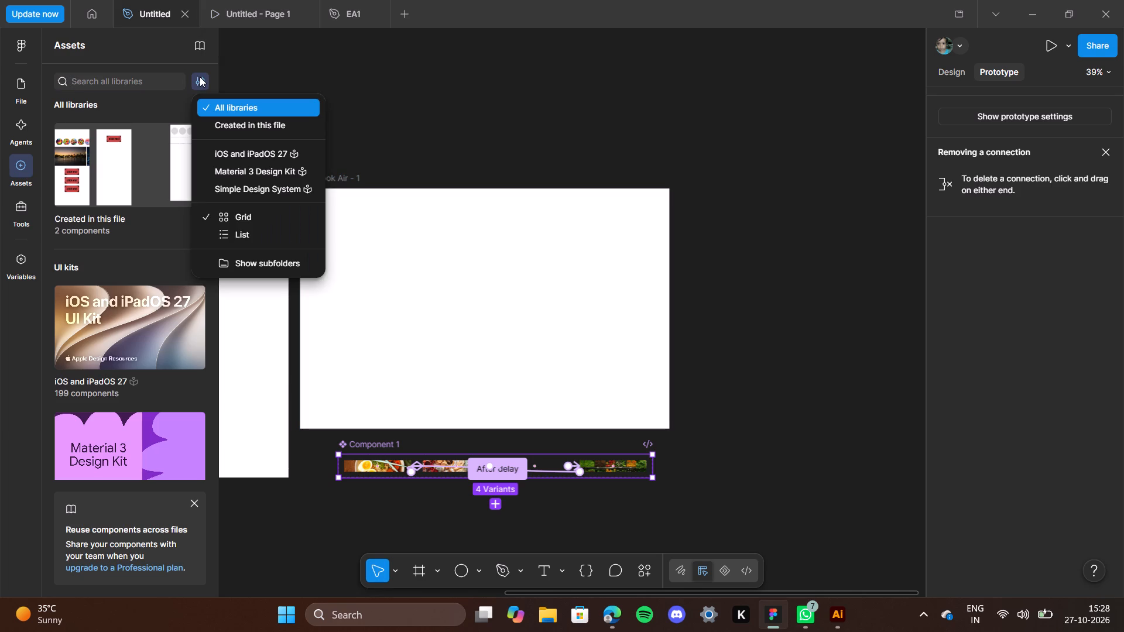
{"action": "left_click", "coordinate": [200, 77]}
{"action": "scroll", "coordinate": [126, 312], "scroll_direction": "down", "scroll_amount": 5}
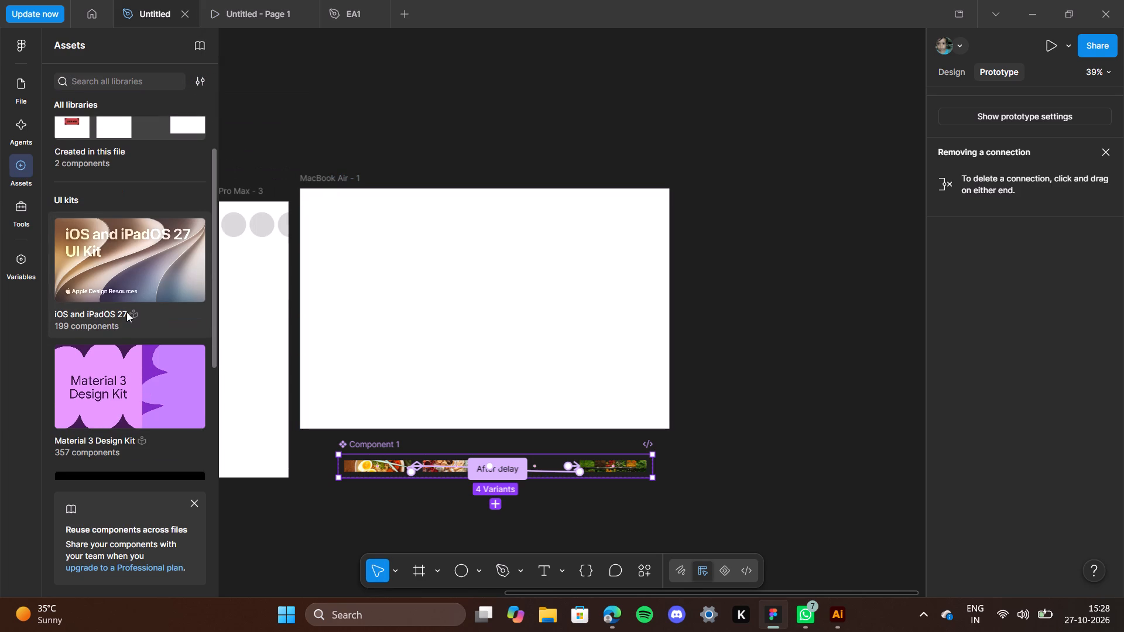
{"action": "left_click", "coordinate": [112, 418]}
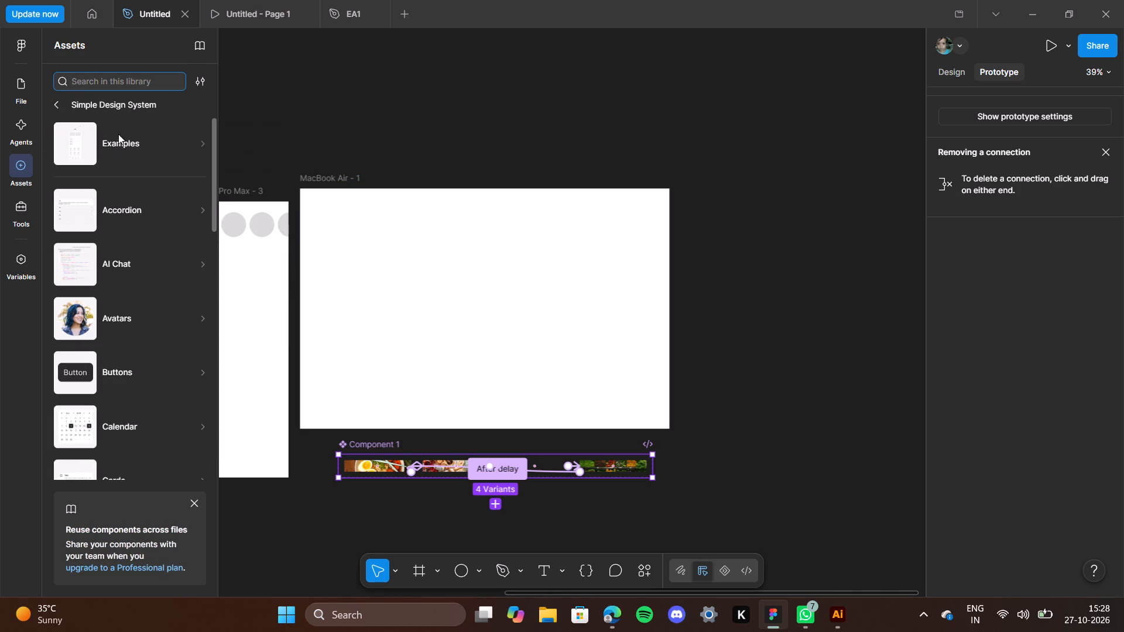
{"action": "scroll", "coordinate": [131, 345], "scroll_direction": "down", "scroll_amount": 10}
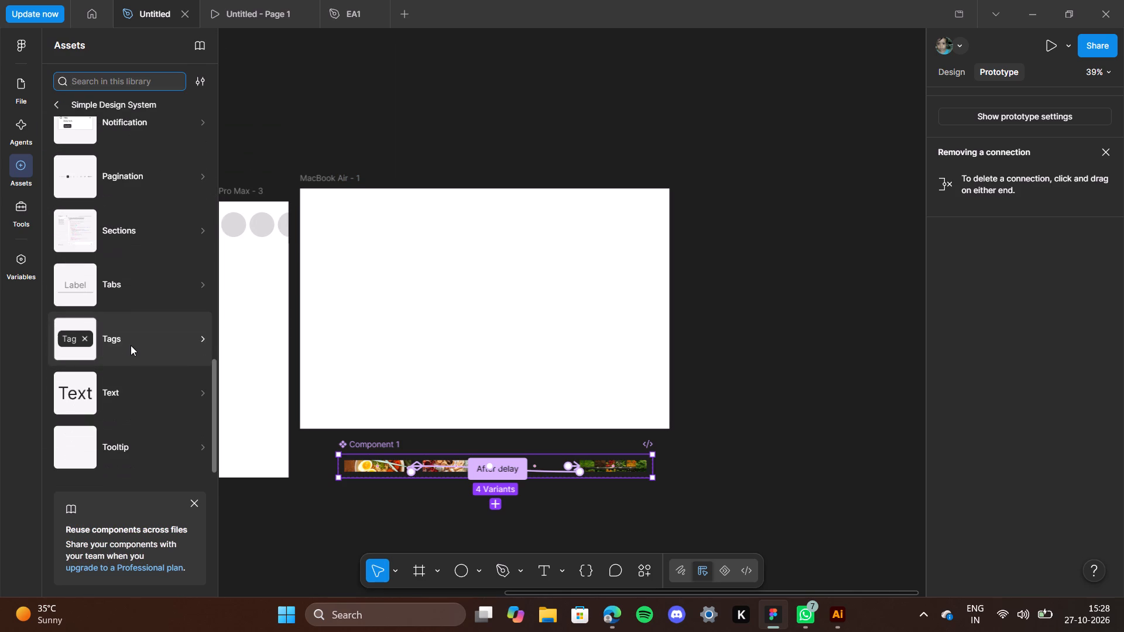
{"action": "scroll", "coordinate": [131, 345], "scroll_direction": "up", "scroll_amount": 9}
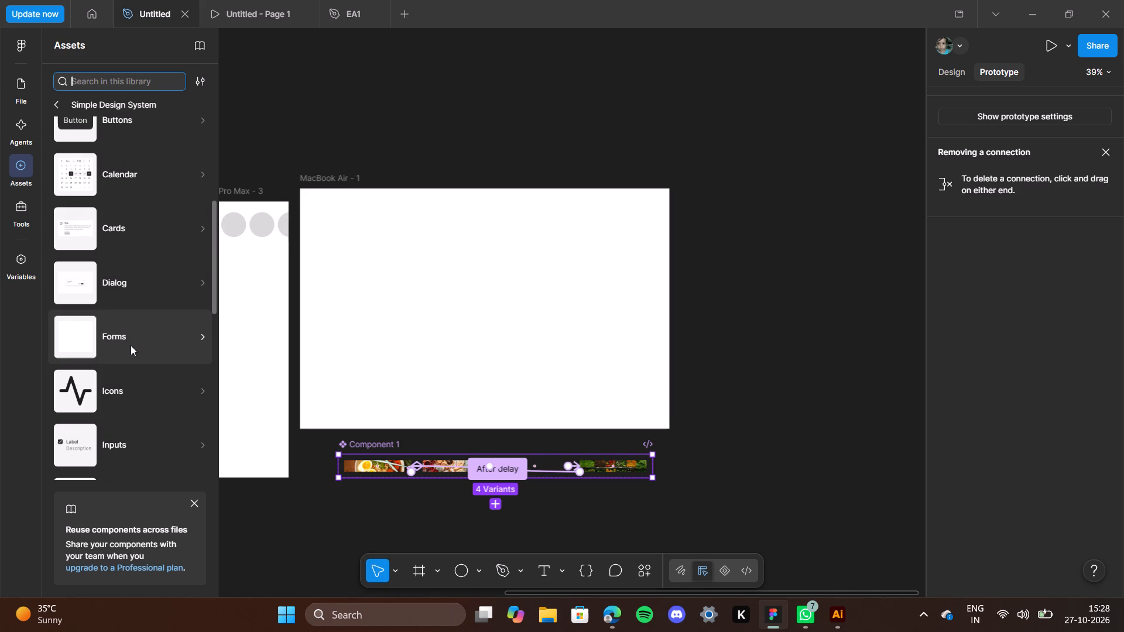
Delete all four food photo variants of the Component 1 set below the MacBook Air - 1 frame.
{"action": "left_click", "coordinate": [568, 470]}
{"action": "left_click", "coordinate": [631, 479]}
{"action": "left_click_drag", "start_coordinate": [712, 490], "coordinate": [364, 464]}
{"action": "key", "text": "Delete"}
{"action": "key", "text": "Delete"}
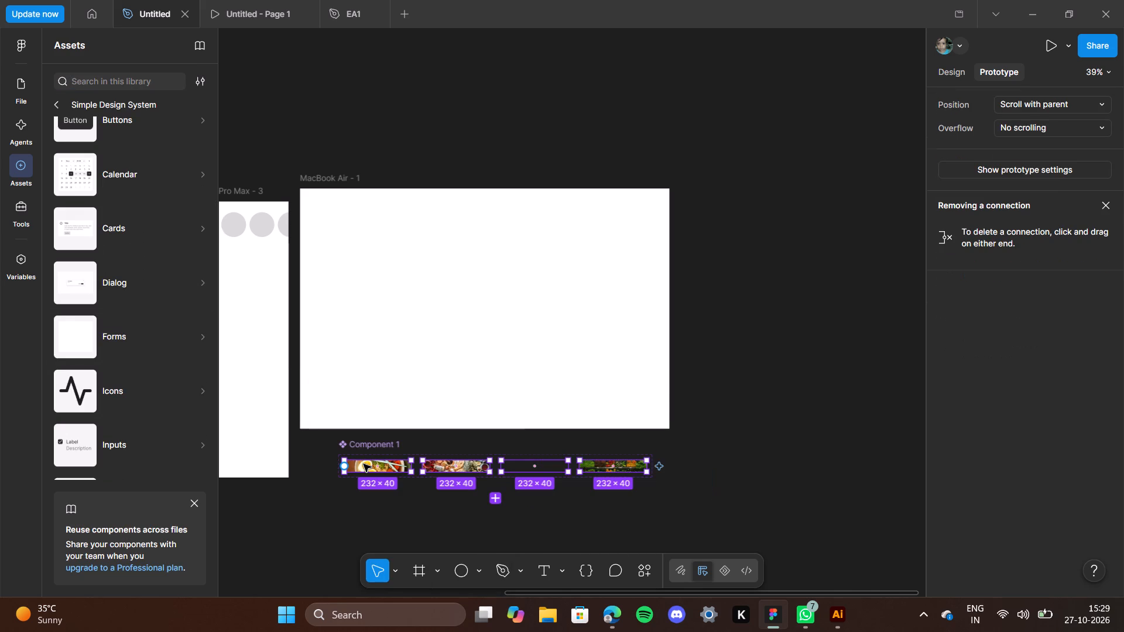
{"action": "left_click", "coordinate": [666, 499]}
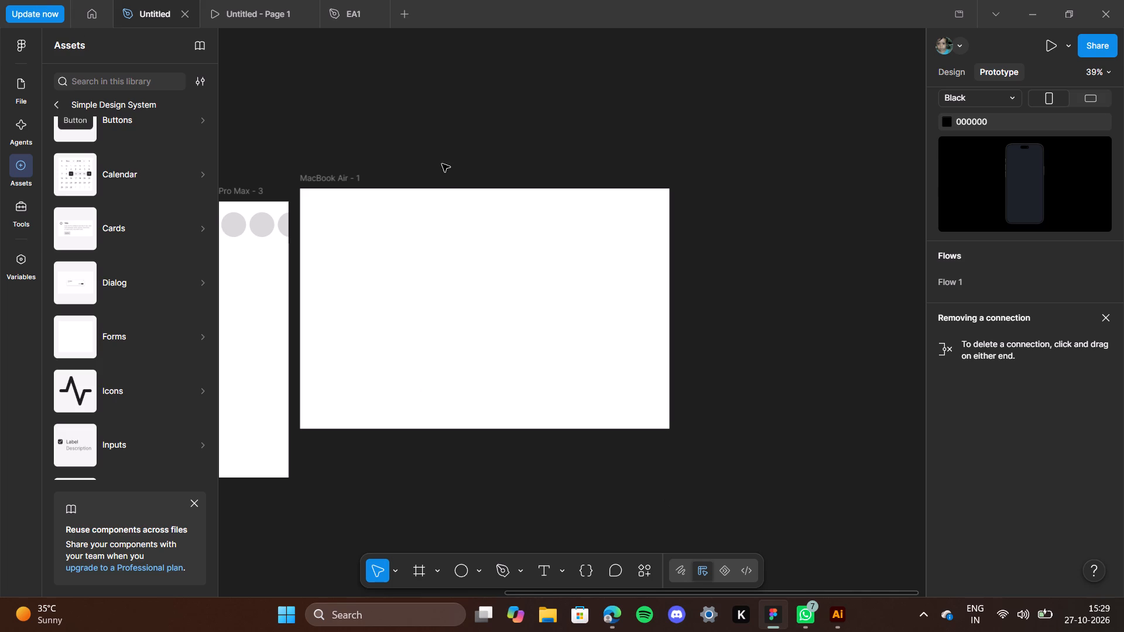
{"action": "left_click", "coordinate": [441, 164]}
Draw a new 1280 × 832 frame inside MacBook Air - 1 so that it covers the whole screen.
{"action": "left_click", "coordinate": [353, 179]}
{"action": "scroll", "coordinate": [206, 219], "scroll_direction": "up", "scroll_amount": 8}
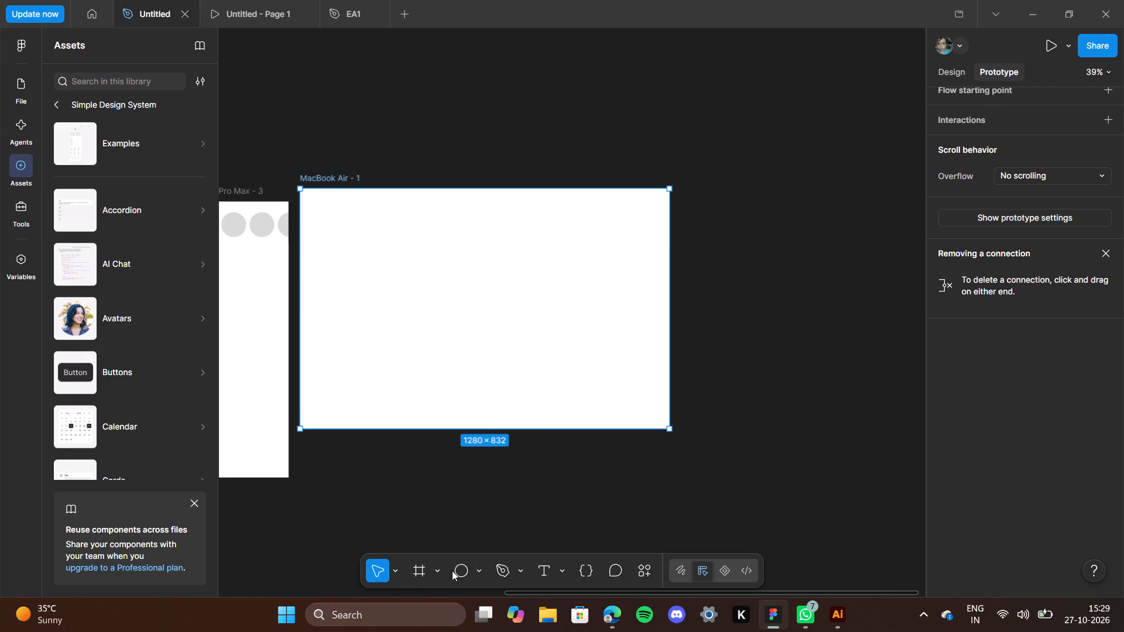
{"action": "left_click", "coordinate": [480, 572]}
{"action": "left_click", "coordinate": [430, 568]}
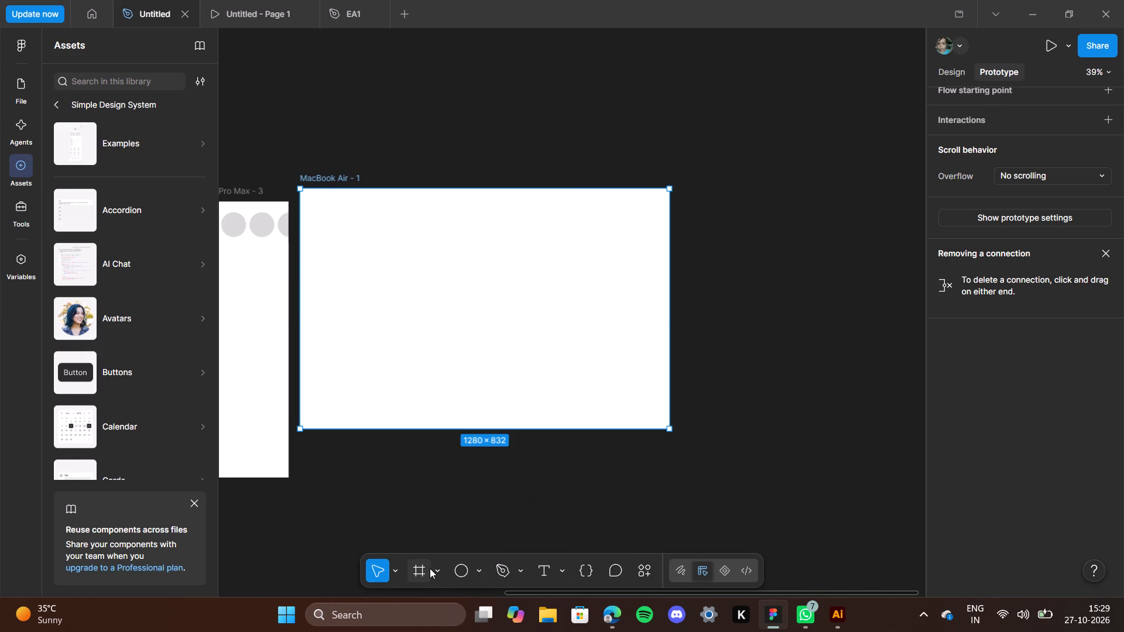
{"action": "left_click", "coordinate": [429, 568]}
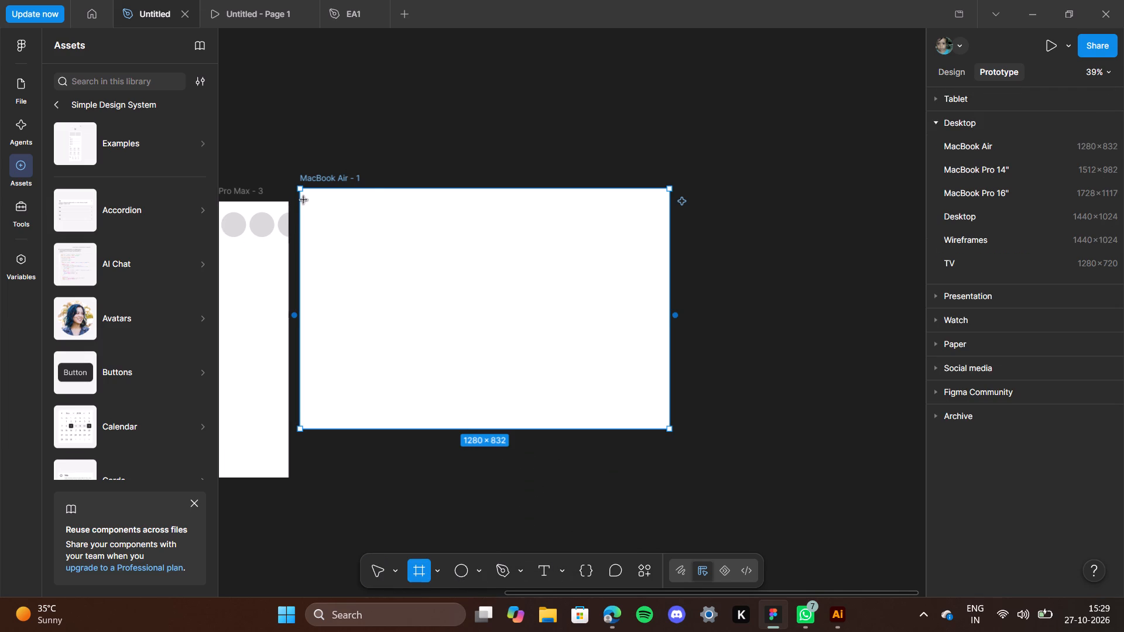
{"action": "left_click", "coordinate": [440, 571]}
{"action": "left_click", "coordinate": [440, 571]}
{"action": "left_click_drag", "start_coordinate": [297, 195], "coordinate": [685, 401]}
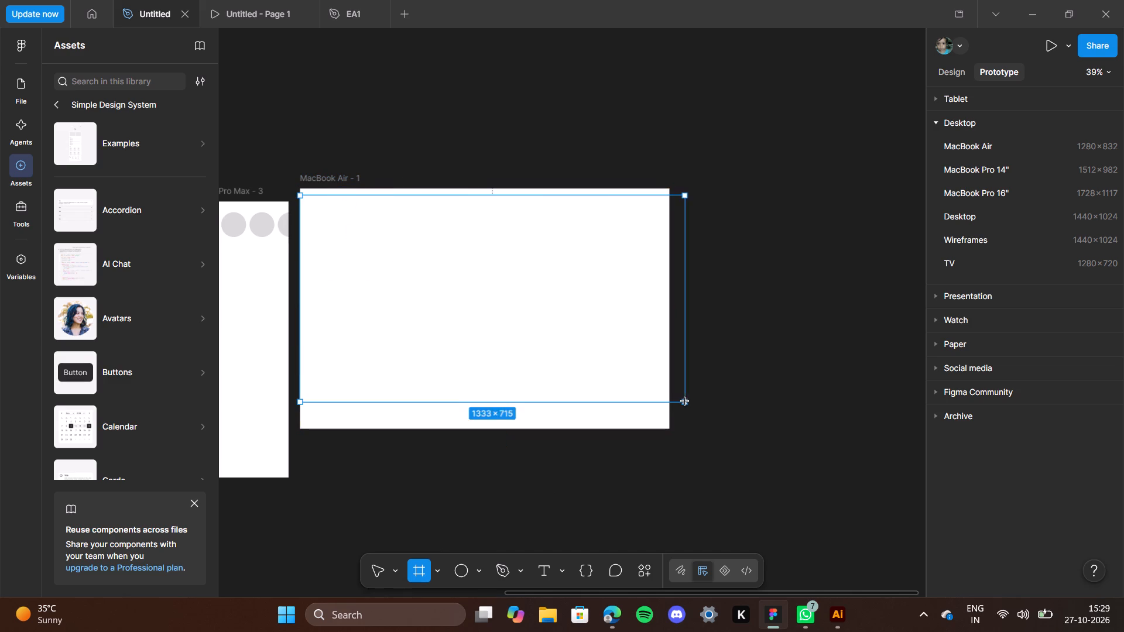
{"action": "left_click_drag", "start_coordinate": [685, 401], "coordinate": [666, 421]}
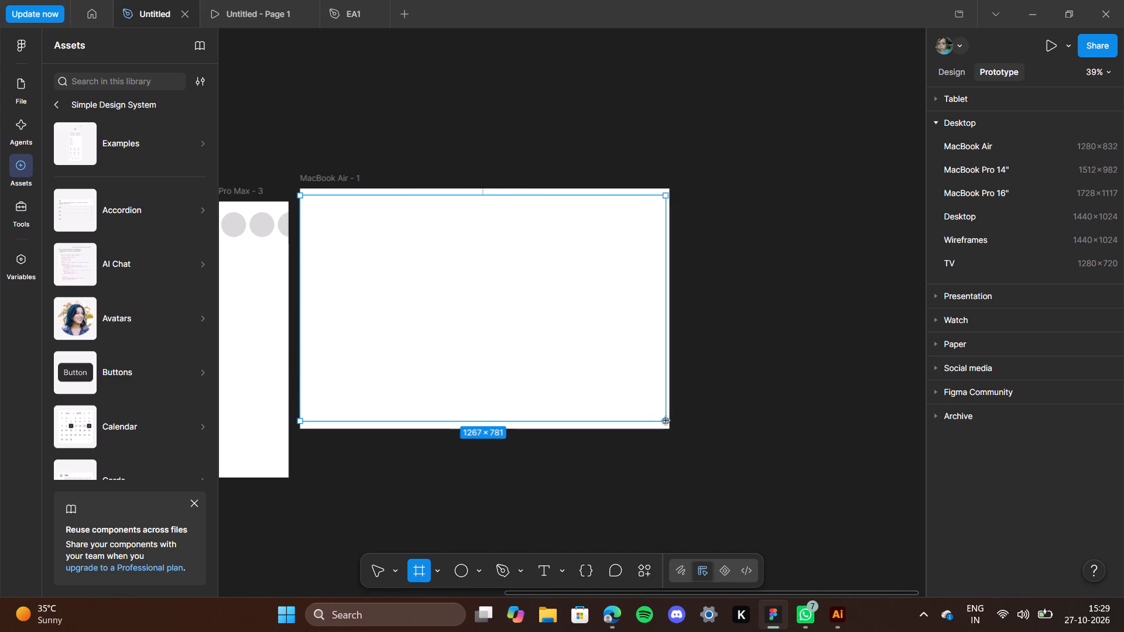
{"action": "left_click_drag", "start_coordinate": [666, 421], "coordinate": [669, 422]}
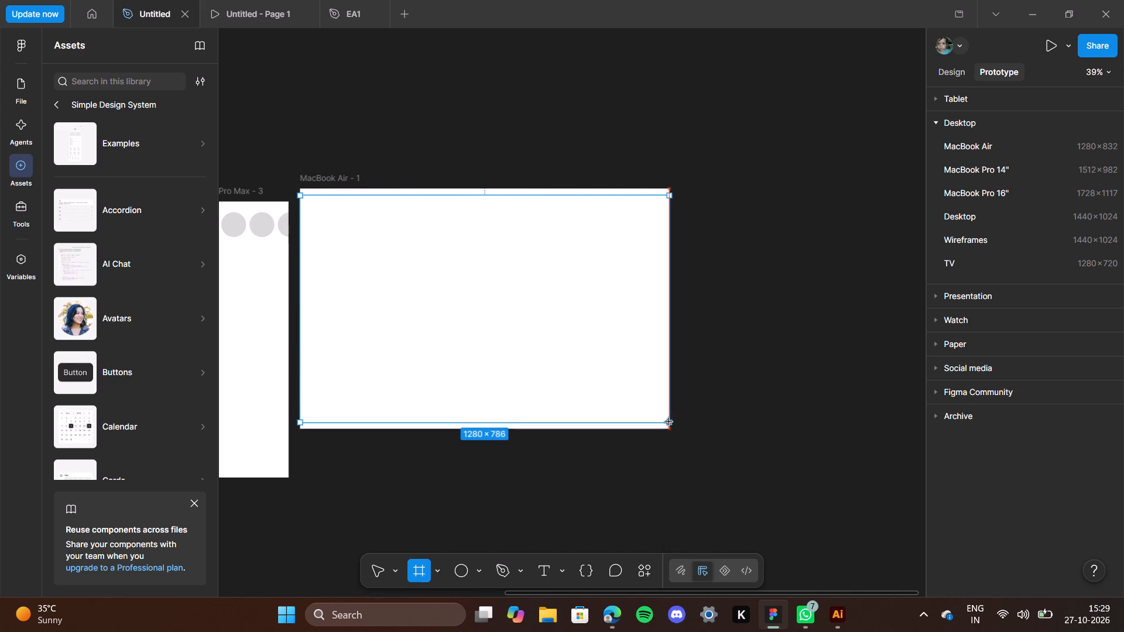
{"action": "left_click_drag", "start_coordinate": [669, 422], "coordinate": [670, 430]}
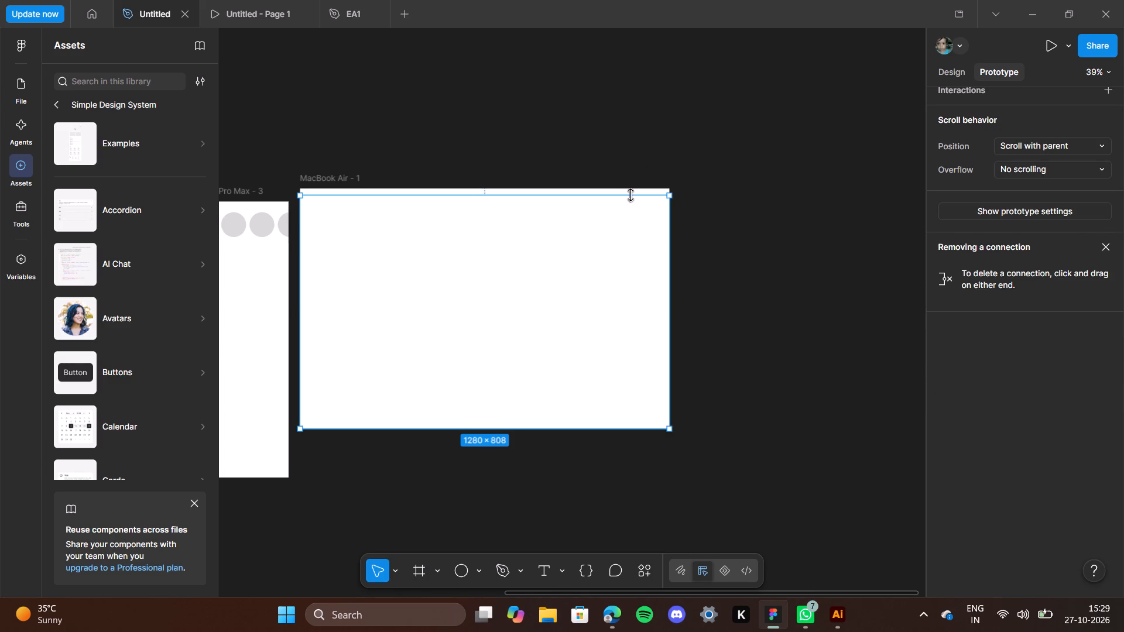
{"action": "left_click_drag", "start_coordinate": [630, 195], "coordinate": [636, 189]}
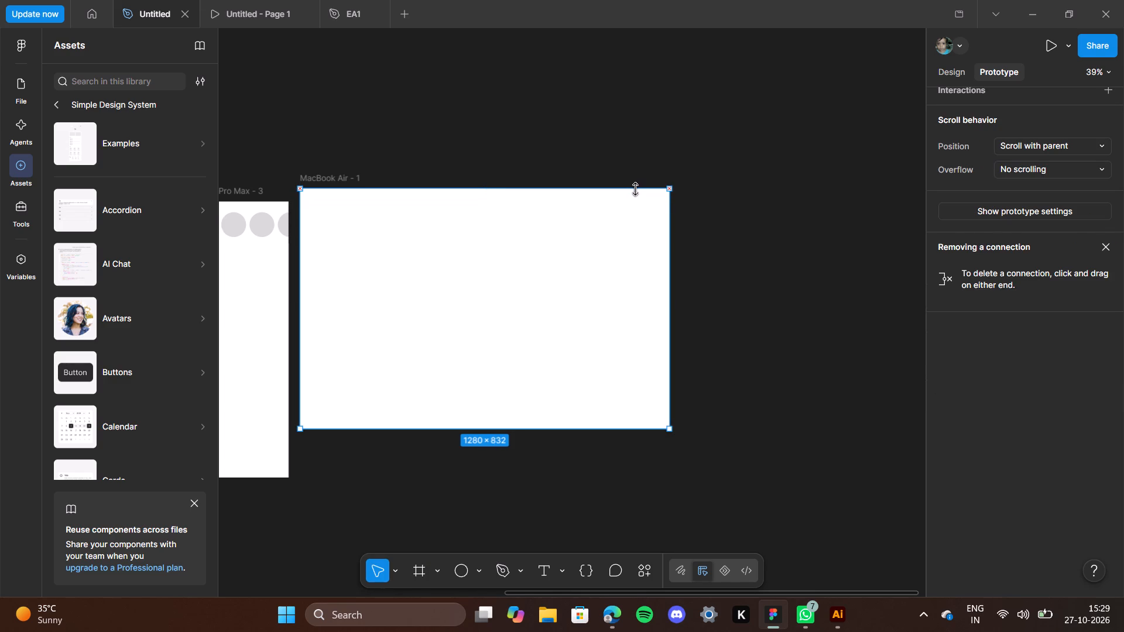
{"action": "left_click_drag", "start_coordinate": [636, 189], "coordinate": [636, 191]}
Copy the new 1280 × 832 frame to beside MacBook Air - 1 and duplicate that copy twice more in a row.
{"action": "left_click_drag", "start_coordinate": [520, 340], "coordinate": [601, 358], "text": "alt"}
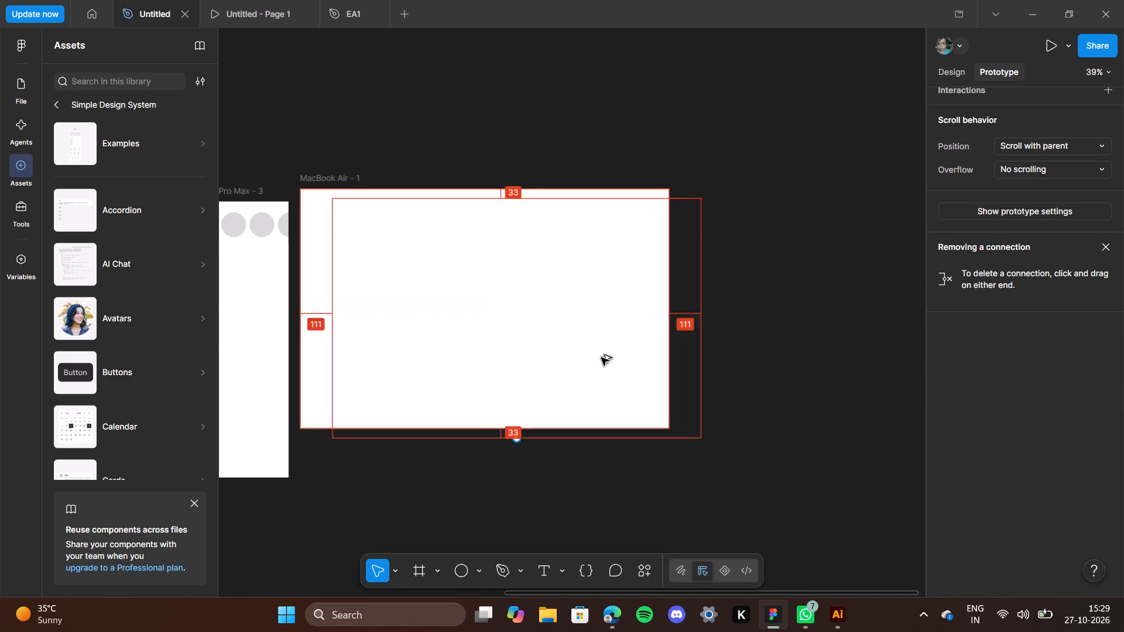
{"action": "left_click_drag", "start_coordinate": [601, 358], "coordinate": [909, 331], "text": "alt"}
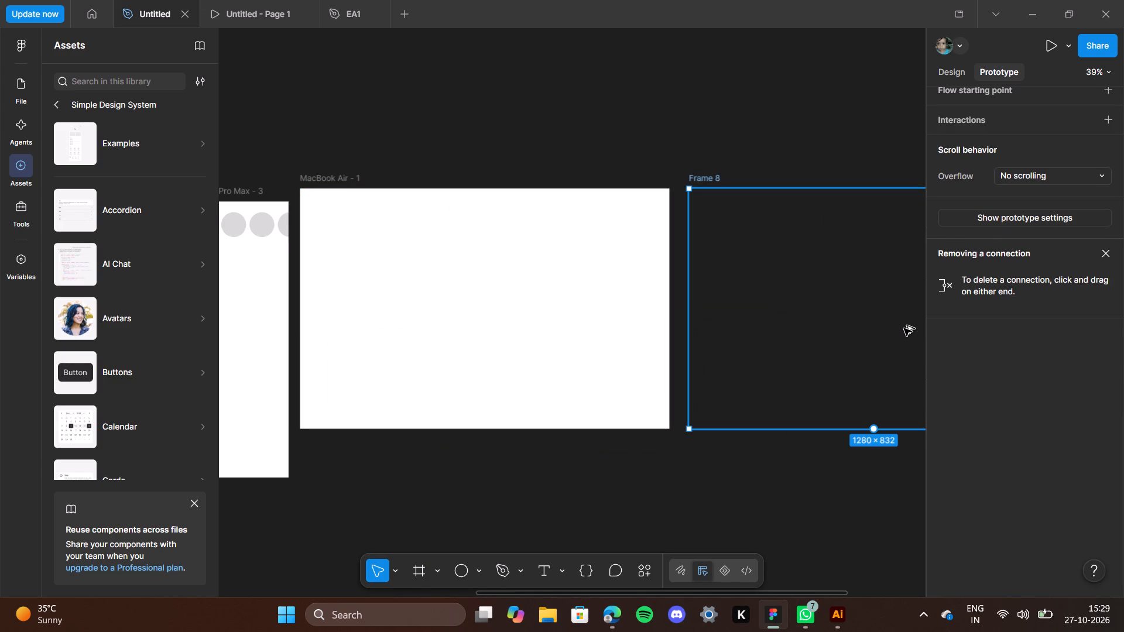
{"action": "key", "text": "ctrl+d"}
{"action": "key", "text": "ctrl+d"}
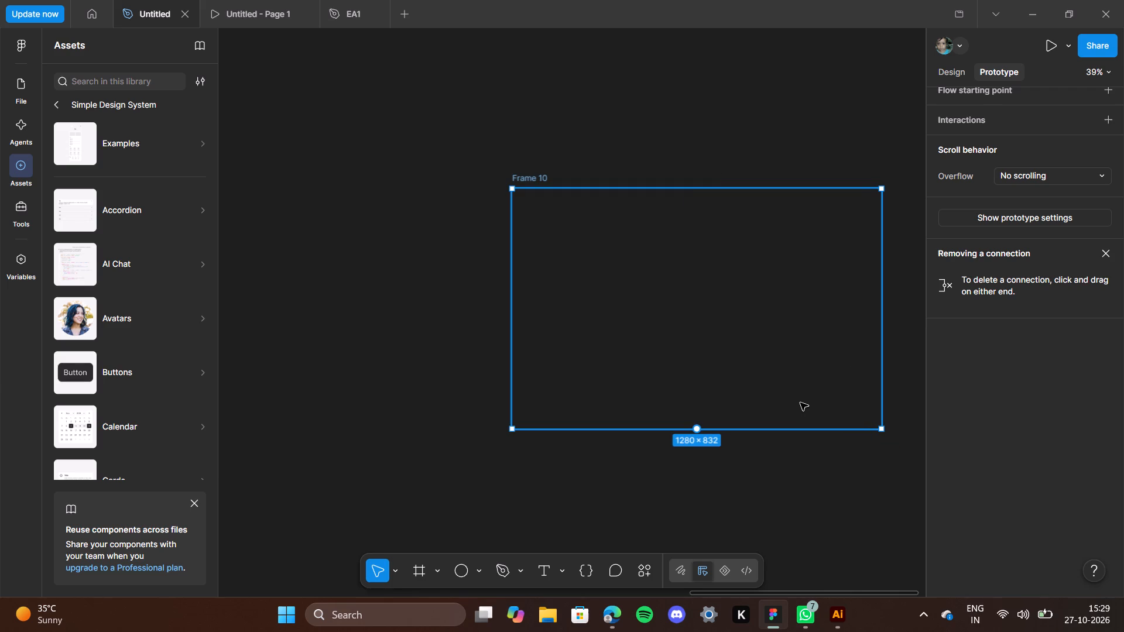
Nest the three copied frames directly inside MacBook Air - 1 in the layer hierarchy, alongside the original inner frame.
{"action": "key", "text": "ctrl+minus"}
{"action": "key", "text": "ctrl+minus"}
{"action": "scroll", "coordinate": [800, 403], "scroll_direction": "left", "scroll_amount": 2}
{"action": "scroll", "coordinate": [800, 403], "scroll_direction": "right", "scroll_amount": 1}
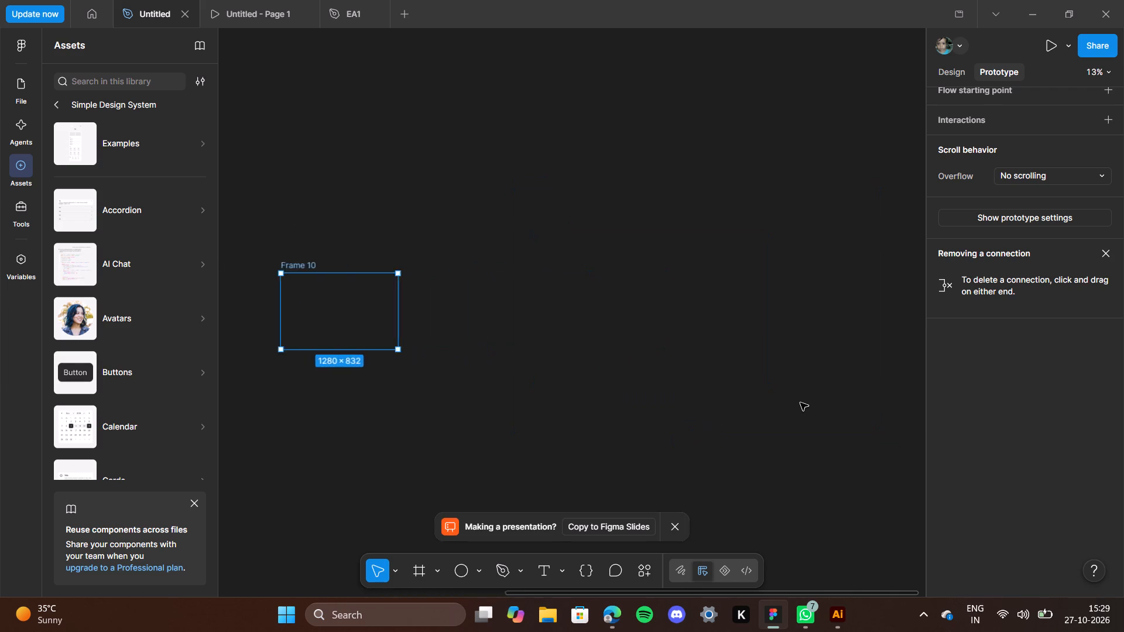
{"action": "scroll", "coordinate": [800, 403], "scroll_direction": "right", "scroll_amount": 4}
{"action": "left_click", "coordinate": [688, 330]}
{"action": "left_click", "coordinate": [743, 327], "text": "shift"}
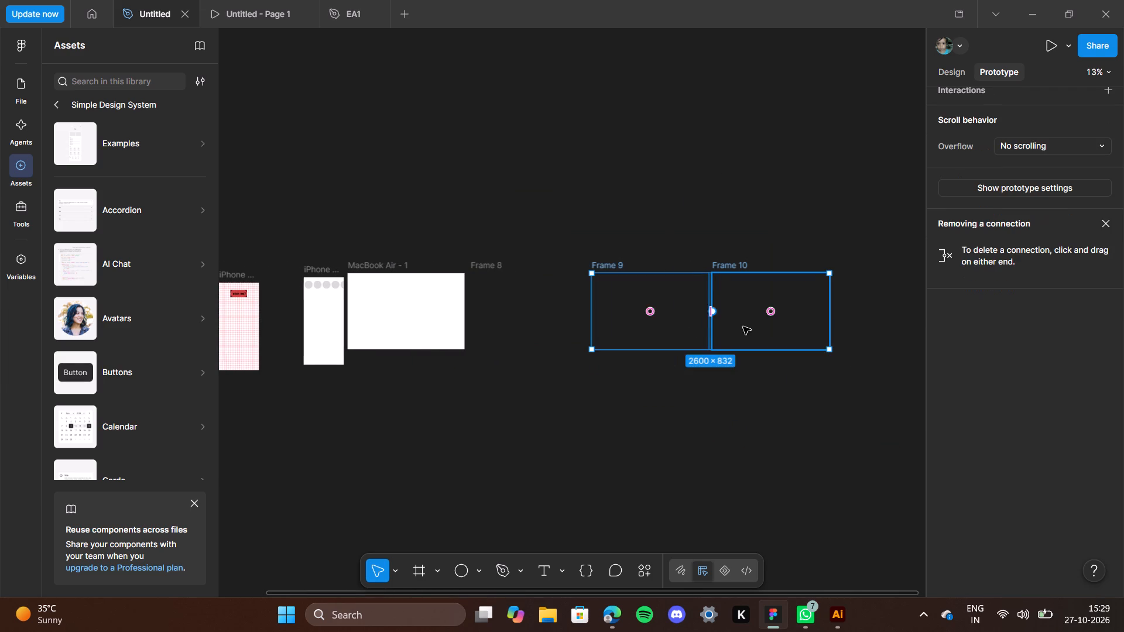
{"action": "left_click", "coordinate": [495, 321], "text": "shift"}
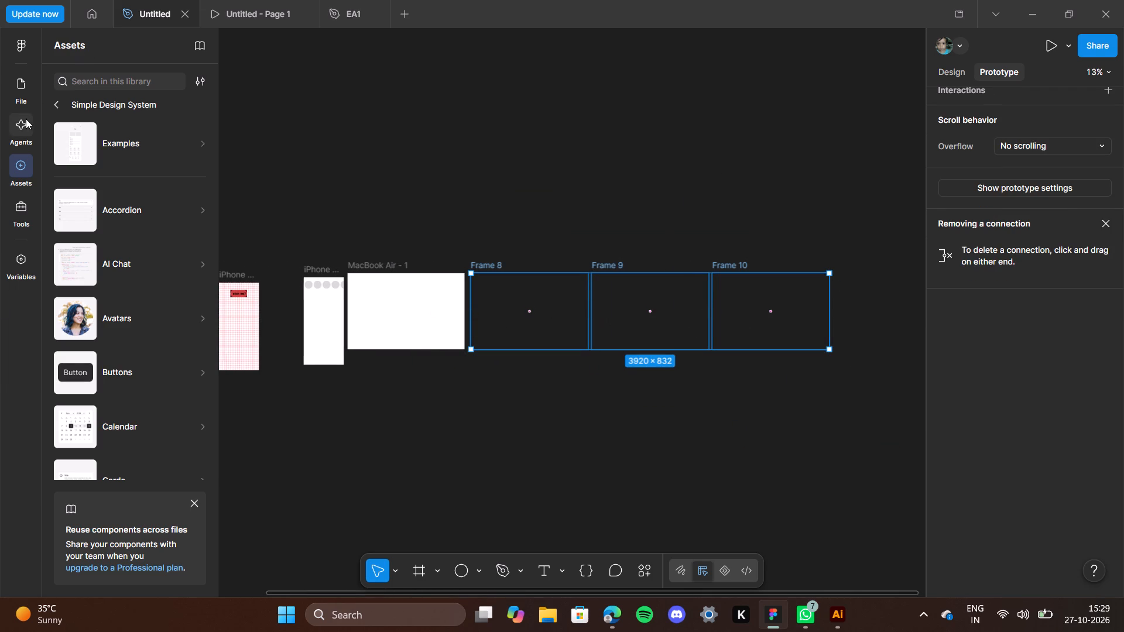
{"action": "left_click", "coordinate": [12, 66]}
{"action": "left_click", "coordinate": [16, 78]}
{"action": "left_click_drag", "start_coordinate": [102, 229], "coordinate": [112, 300]}
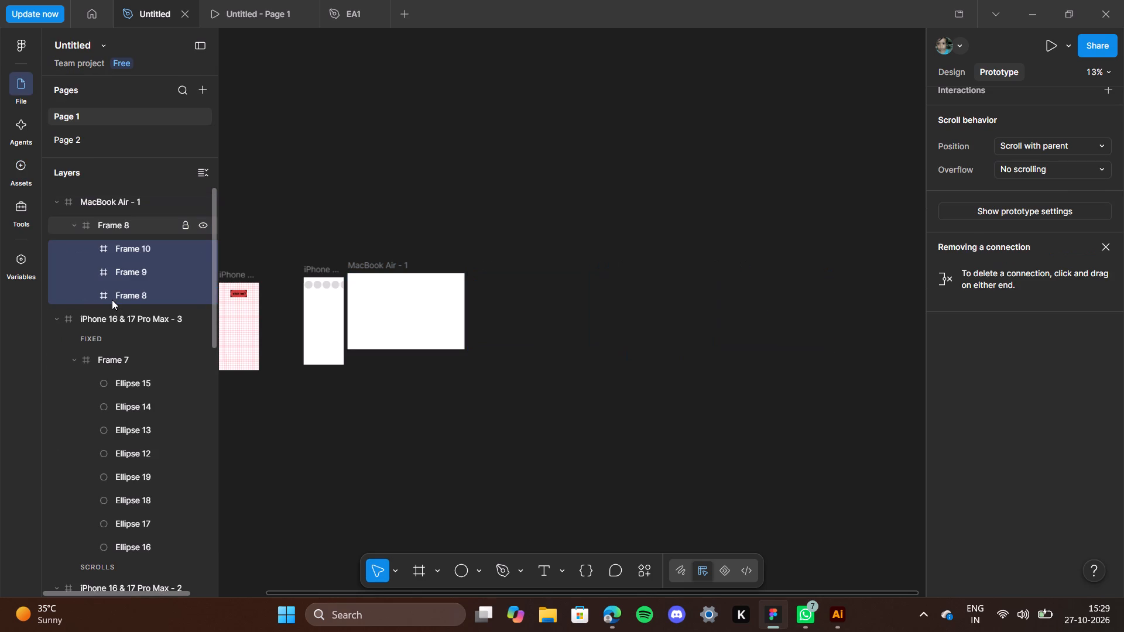
{"action": "key", "text": "ctrl+z"}
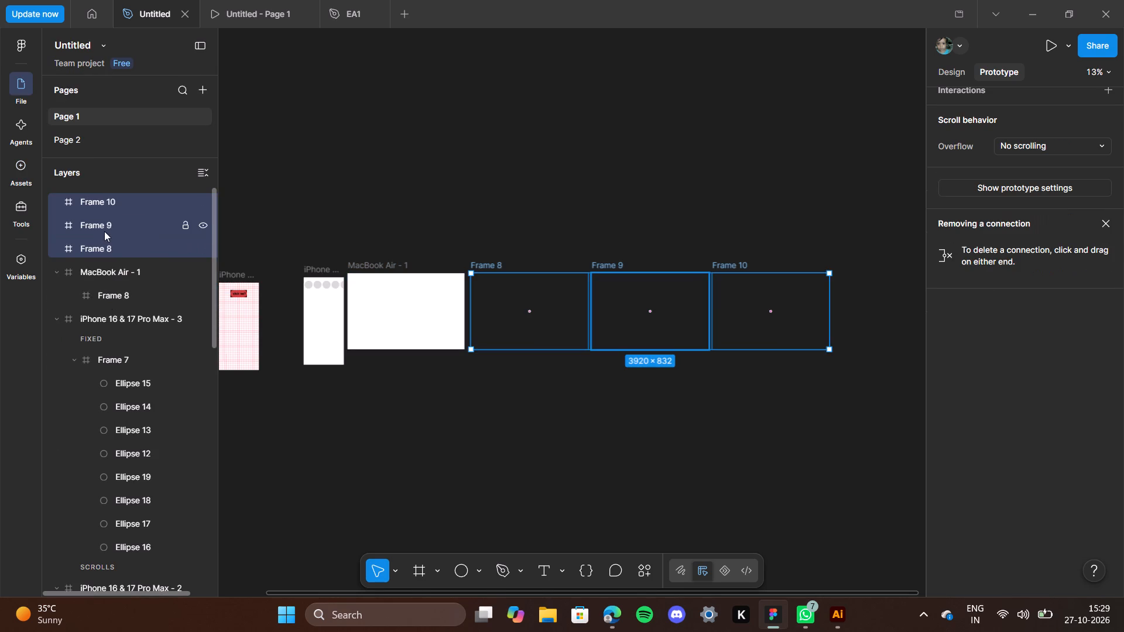
{"action": "left_click_drag", "start_coordinate": [105, 231], "coordinate": [111, 275]}
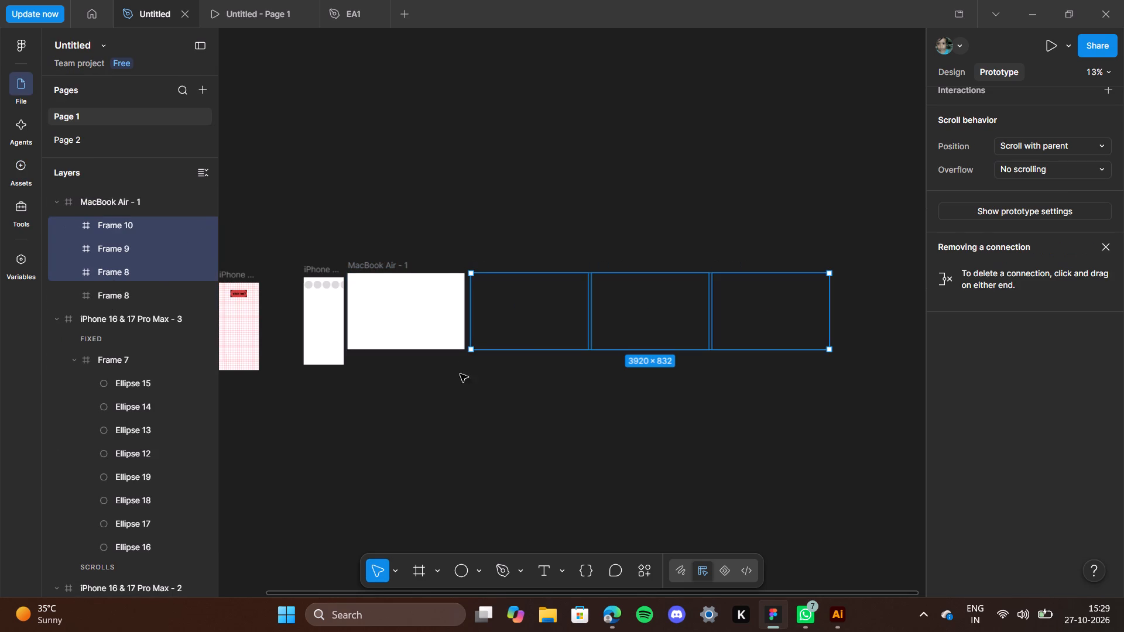
Create a component set from the four 1280 × 832 frames nested in MacBook Air - 1.
{"action": "left_click", "coordinate": [426, 319], "text": "shift"}
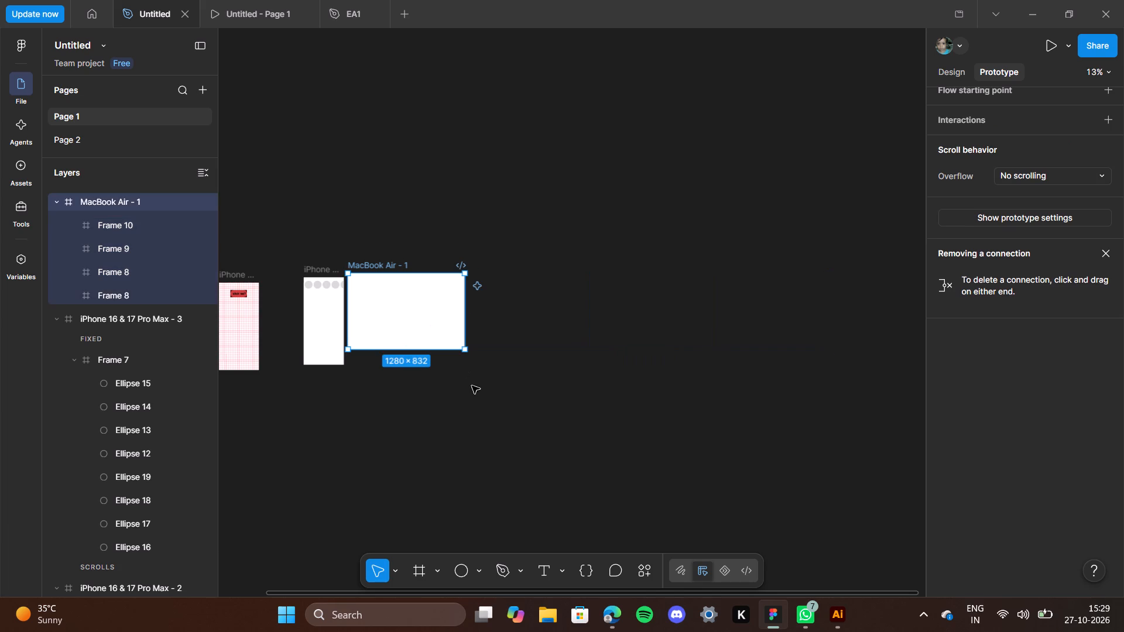
{"action": "left_click", "coordinate": [348, 417]}
{"action": "left_click", "coordinate": [141, 231]}
{"action": "left_click", "coordinate": [149, 291], "text": "shift"}
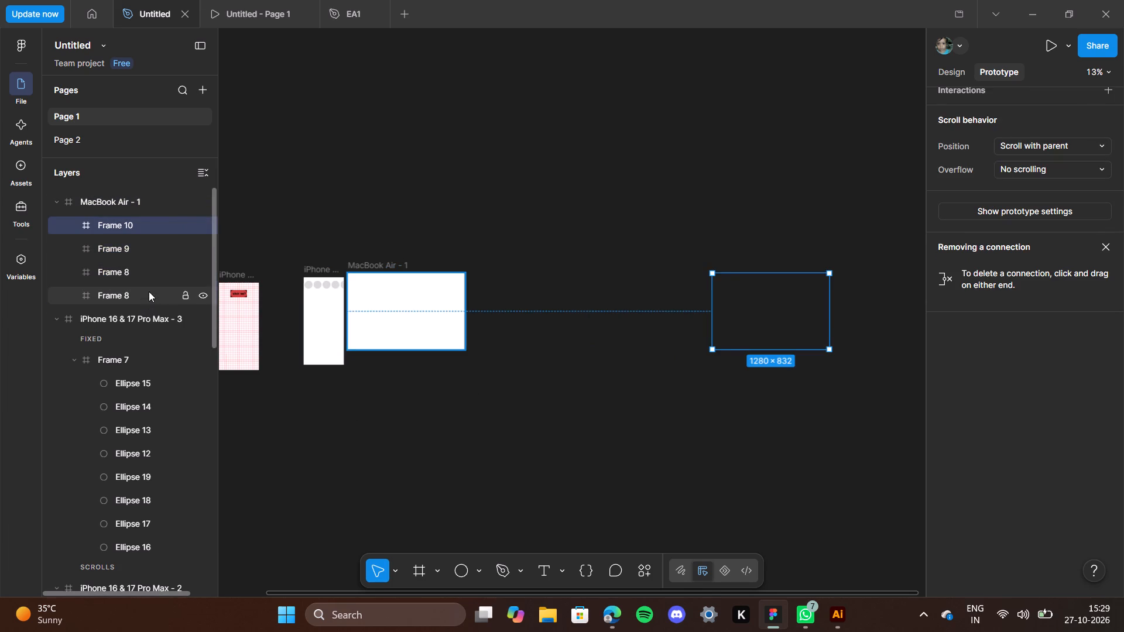
{"action": "left_click", "coordinate": [958, 74]}
{"action": "left_click", "coordinate": [1092, 105]}
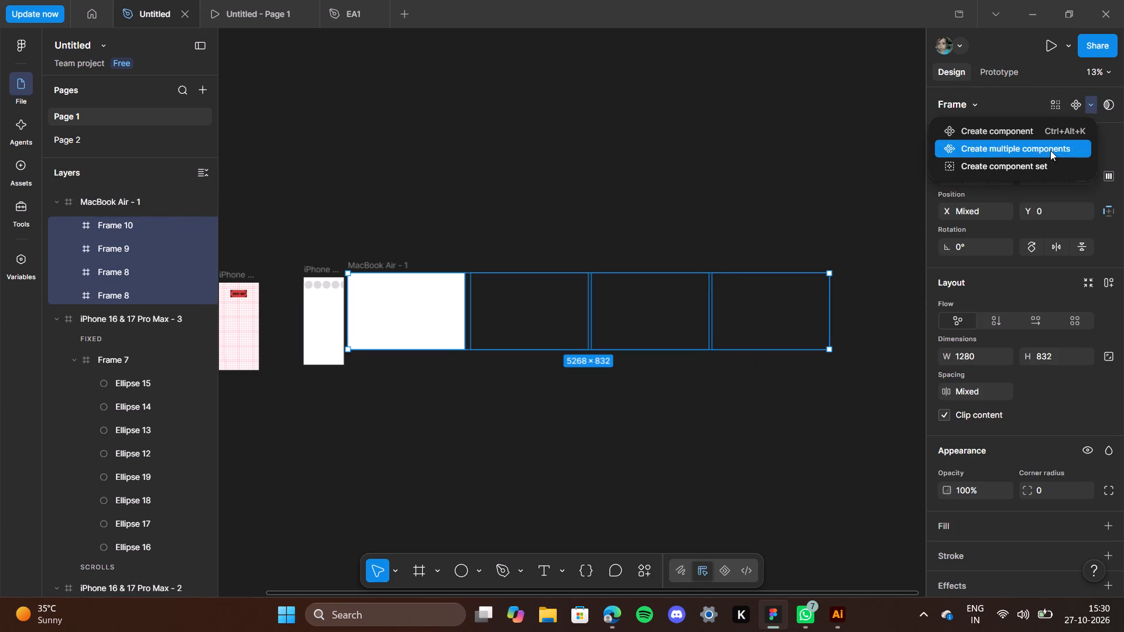
{"action": "left_click", "coordinate": [1043, 166]}
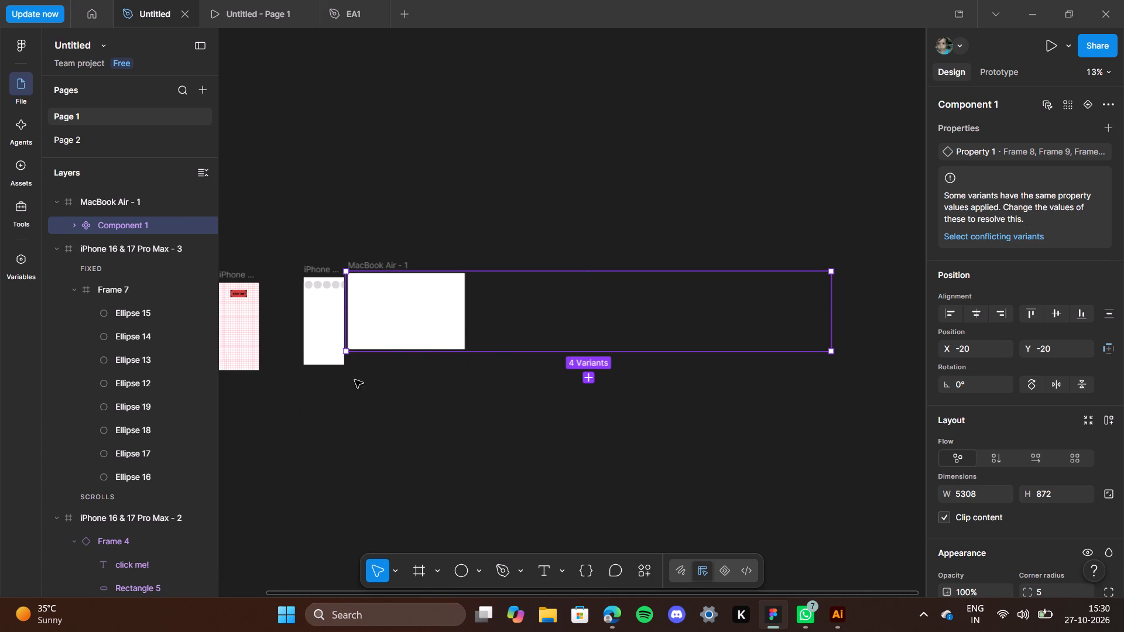
{"action": "left_click", "coordinate": [545, 443]}
{"action": "double_click", "coordinate": [404, 307]}
Open the Unsplash plugin and search its photos for the preset topic architecture.
{"action": "left_click", "coordinate": [645, 570]}
{"action": "left_click", "coordinate": [465, 372]}
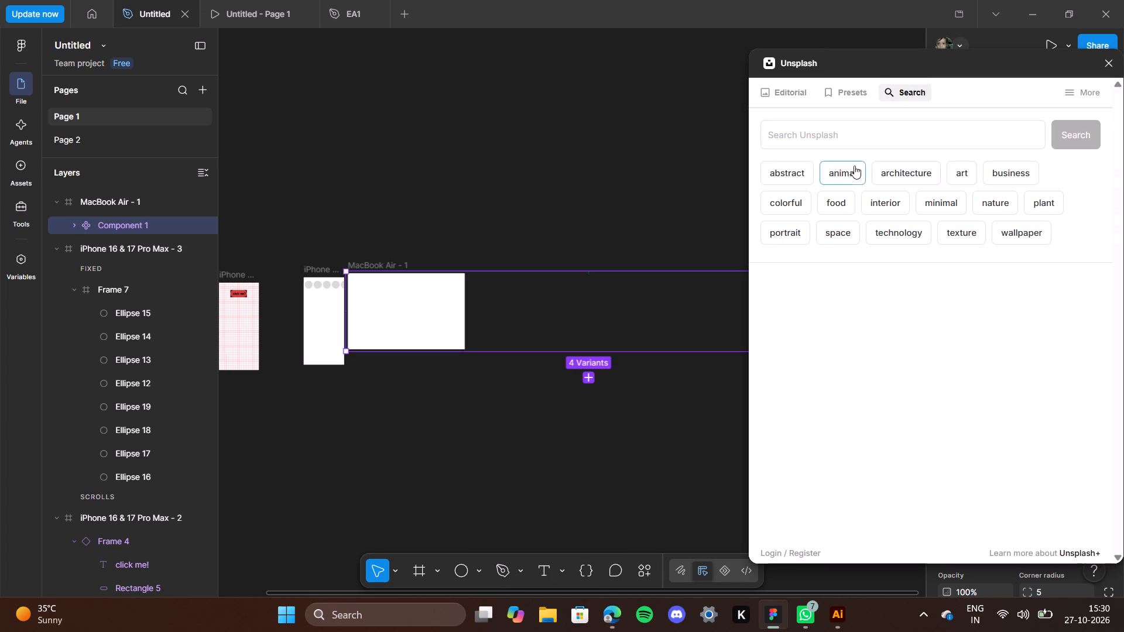
{"action": "left_click", "coordinate": [879, 170]}
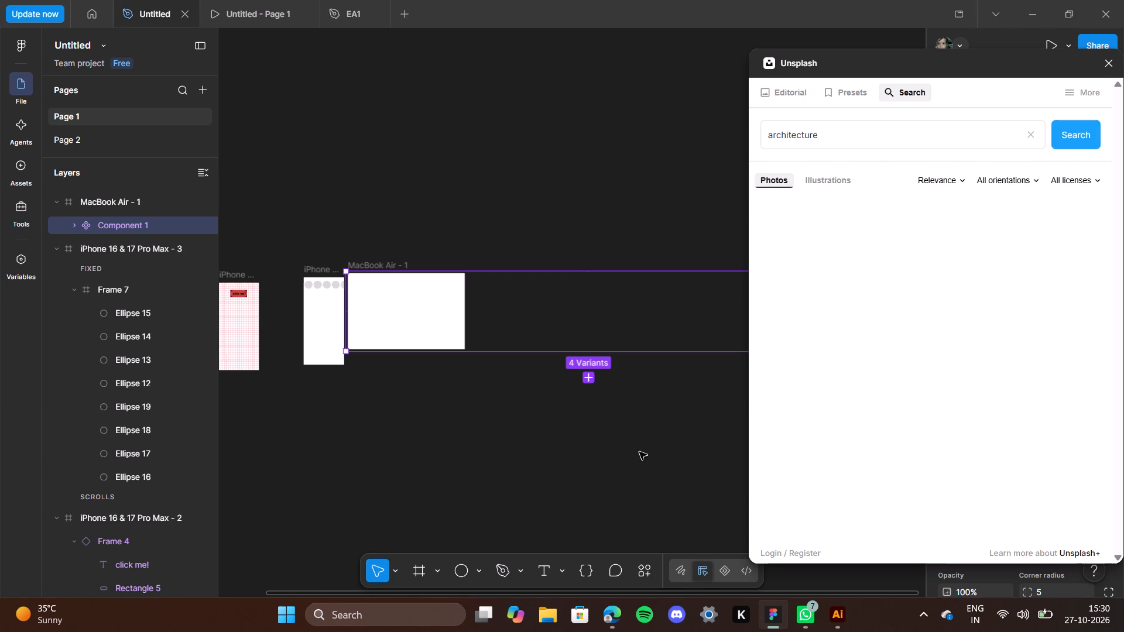
Browse the architecture photos and insert the tall photo of a beige building facade with rows of windows into the selected component set.
{"action": "scroll", "coordinate": [582, 480], "scroll_direction": "left", "scroll_amount": 1}
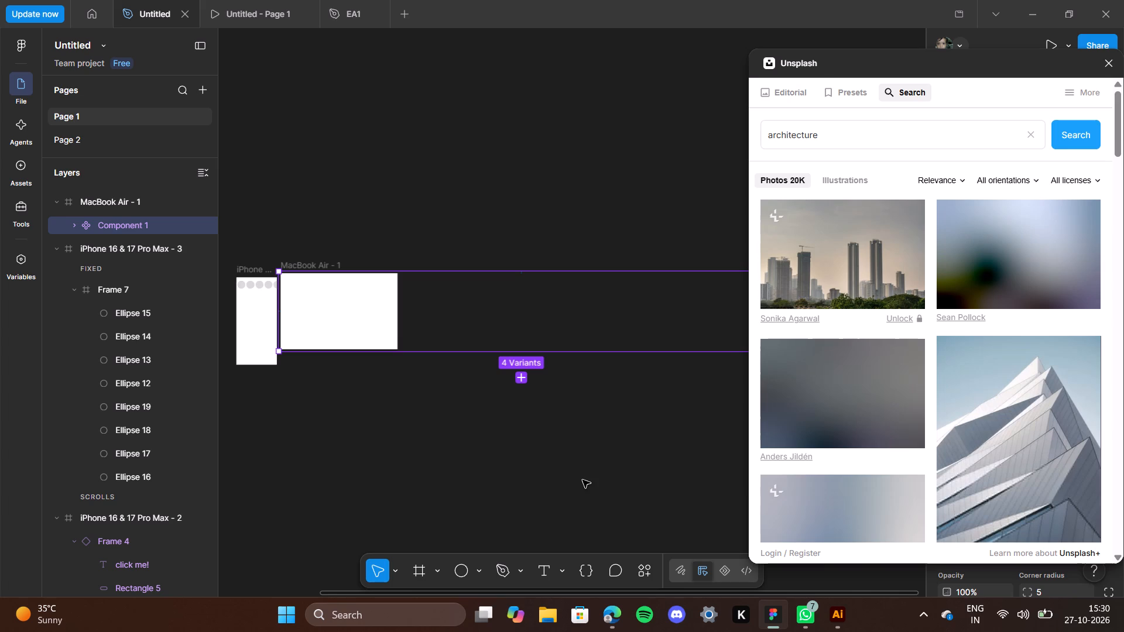
{"action": "scroll", "coordinate": [830, 325], "scroll_direction": "down", "scroll_amount": 5}
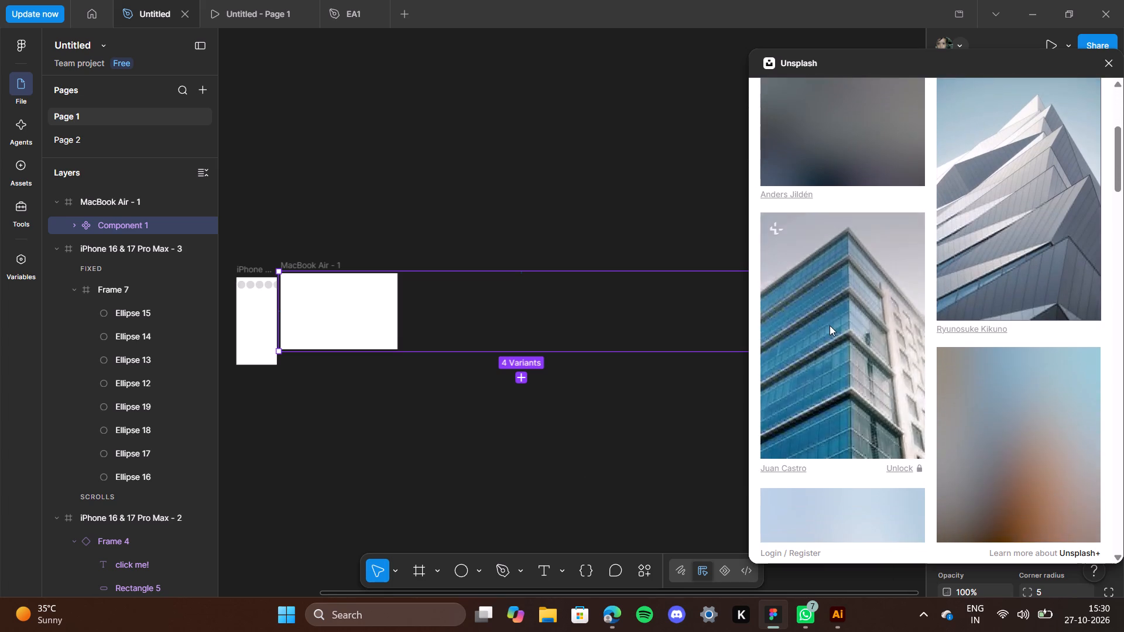
{"action": "scroll", "coordinate": [830, 325], "scroll_direction": "down", "scroll_amount": 2}
{"action": "scroll", "coordinate": [830, 325], "scroll_direction": "up", "scroll_amount": 7}
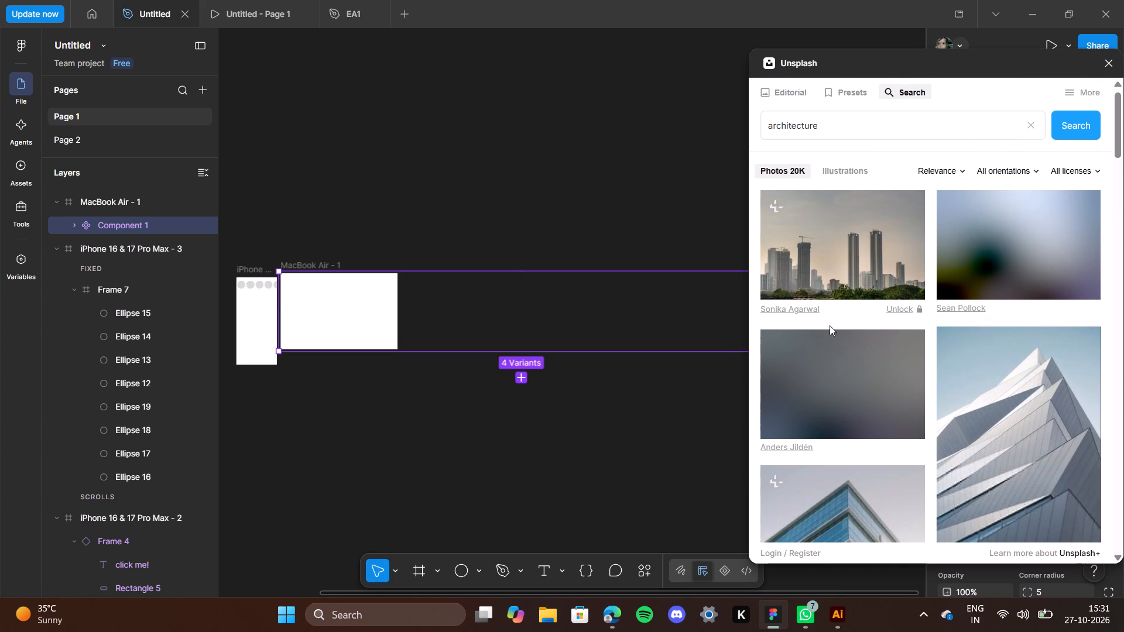
{"action": "scroll", "coordinate": [830, 325], "scroll_direction": "down", "scroll_amount": 12}
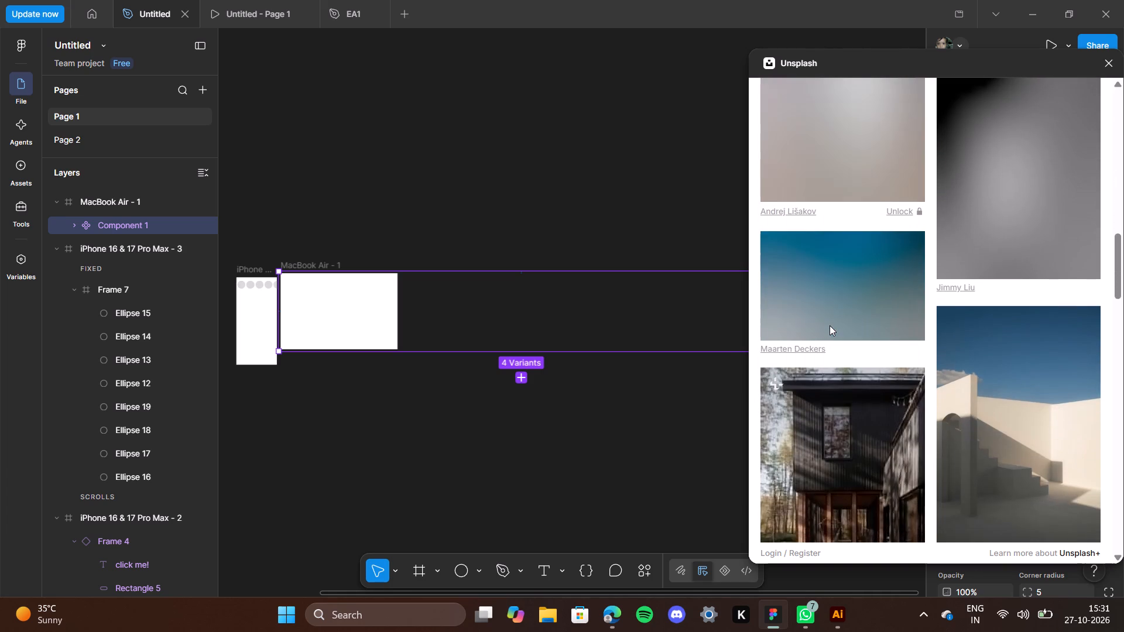
{"action": "scroll", "coordinate": [830, 325], "scroll_direction": "down", "scroll_amount": 3}
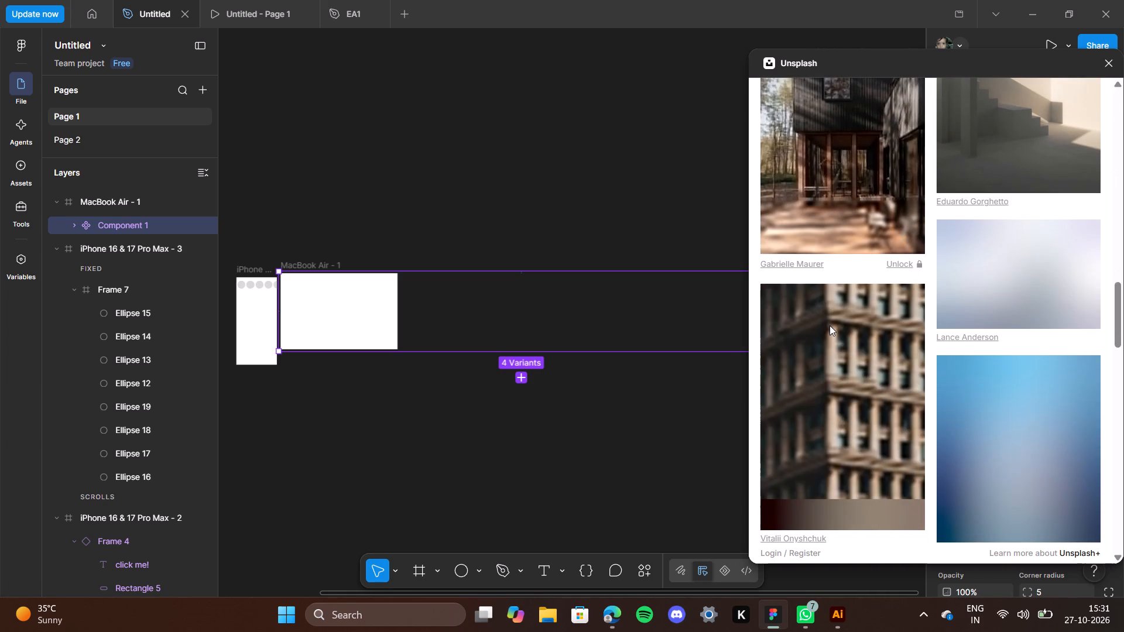
{"action": "left_click", "coordinate": [827, 253]}
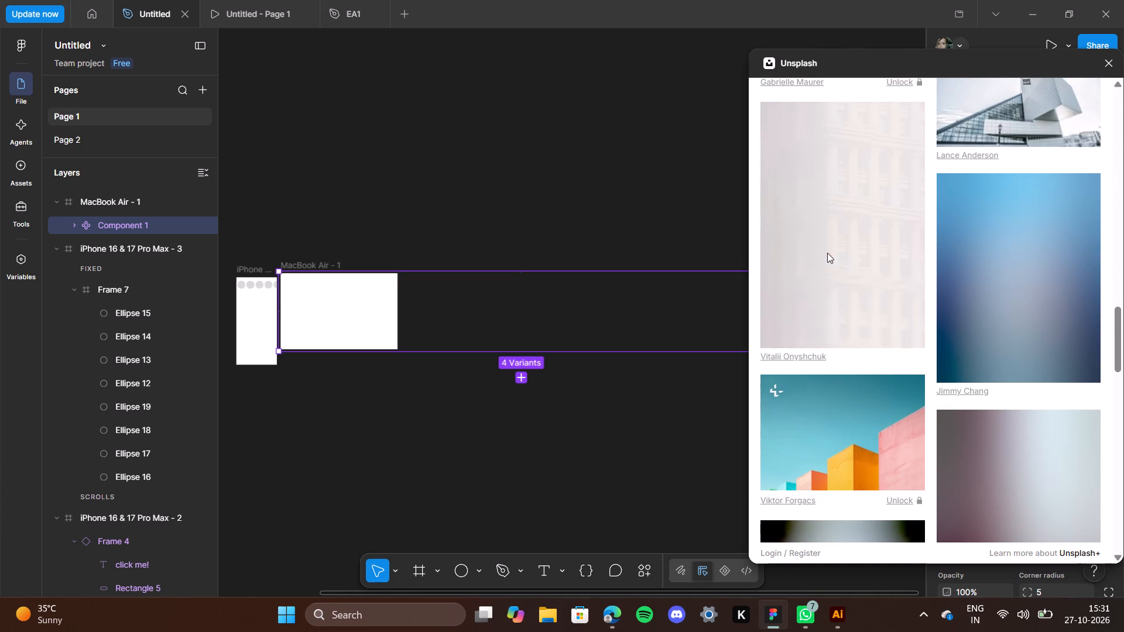
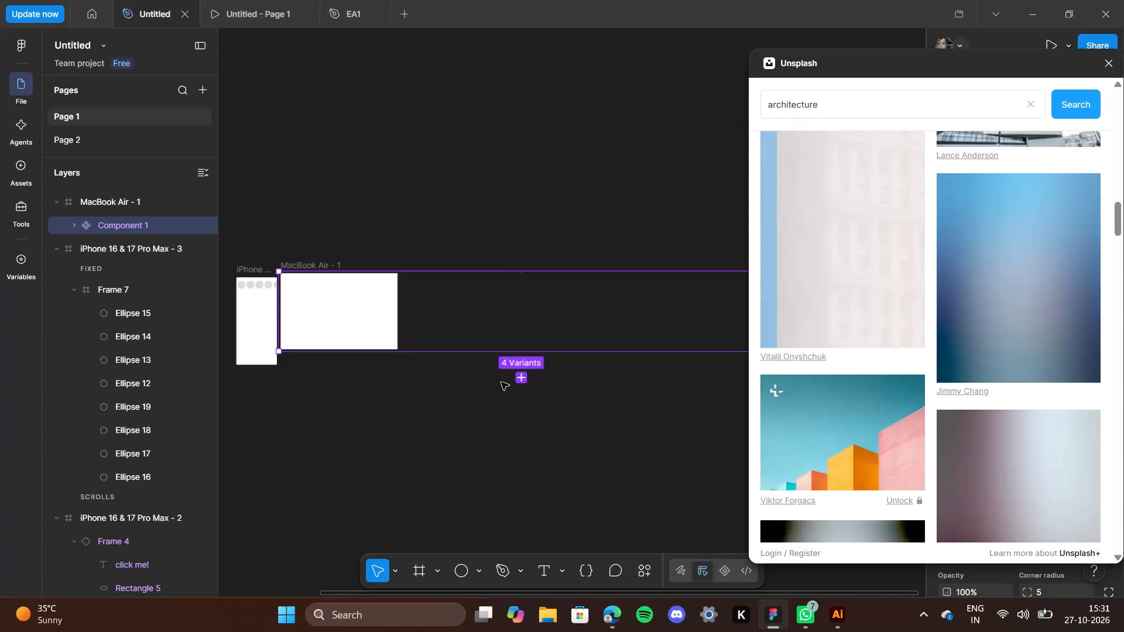
Expand Component 1 in the layers and try to insert the beige building facade photo into its lowest Frame 8 variant.
{"action": "left_click", "coordinate": [144, 222]}
{"action": "left_click", "coordinate": [78, 222]}
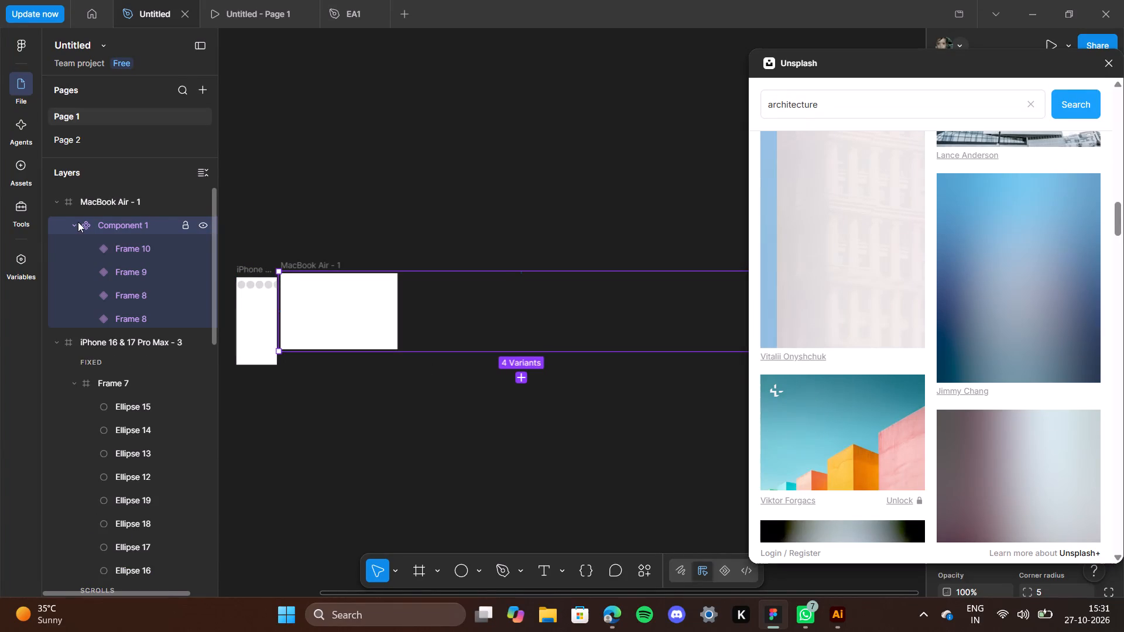
{"action": "triple_click", "coordinate": [115, 251]}
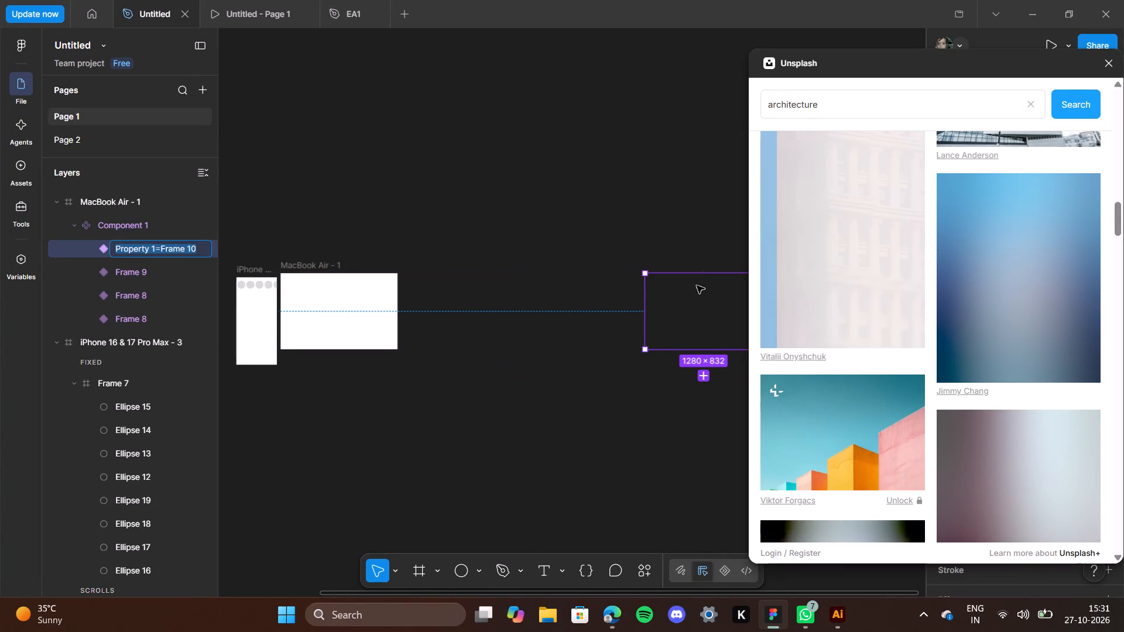
{"action": "left_click", "coordinate": [138, 265]}
{"action": "left_click", "coordinate": [146, 317]}
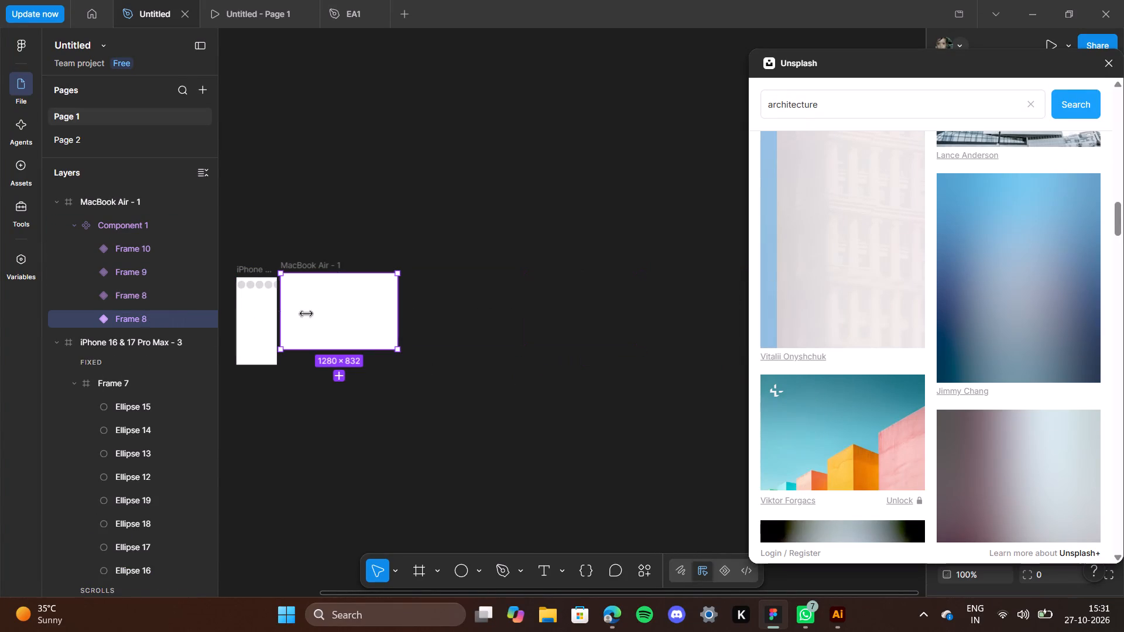
{"action": "left_click", "coordinate": [843, 292]}
{"action": "left_click", "coordinate": [516, 486]}
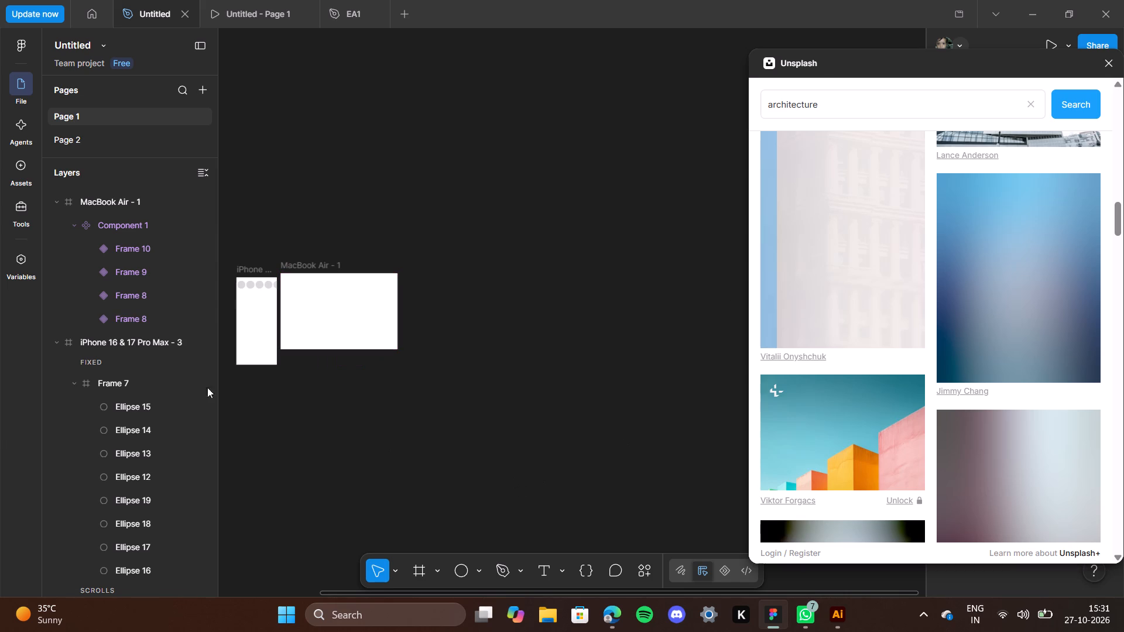
{"action": "left_click", "coordinate": [149, 317]}
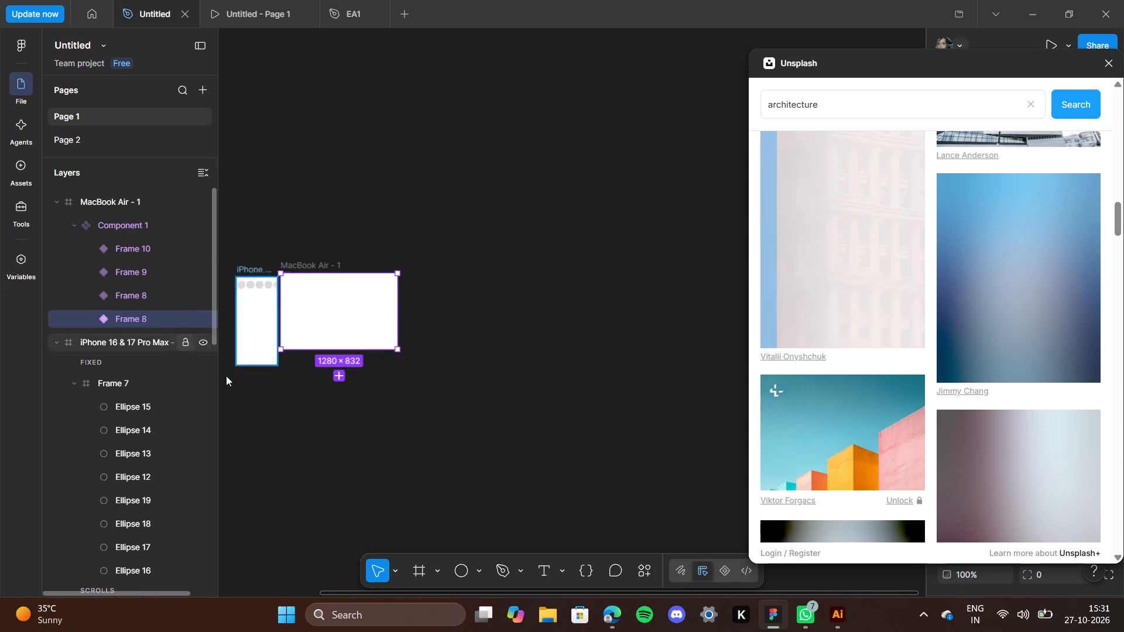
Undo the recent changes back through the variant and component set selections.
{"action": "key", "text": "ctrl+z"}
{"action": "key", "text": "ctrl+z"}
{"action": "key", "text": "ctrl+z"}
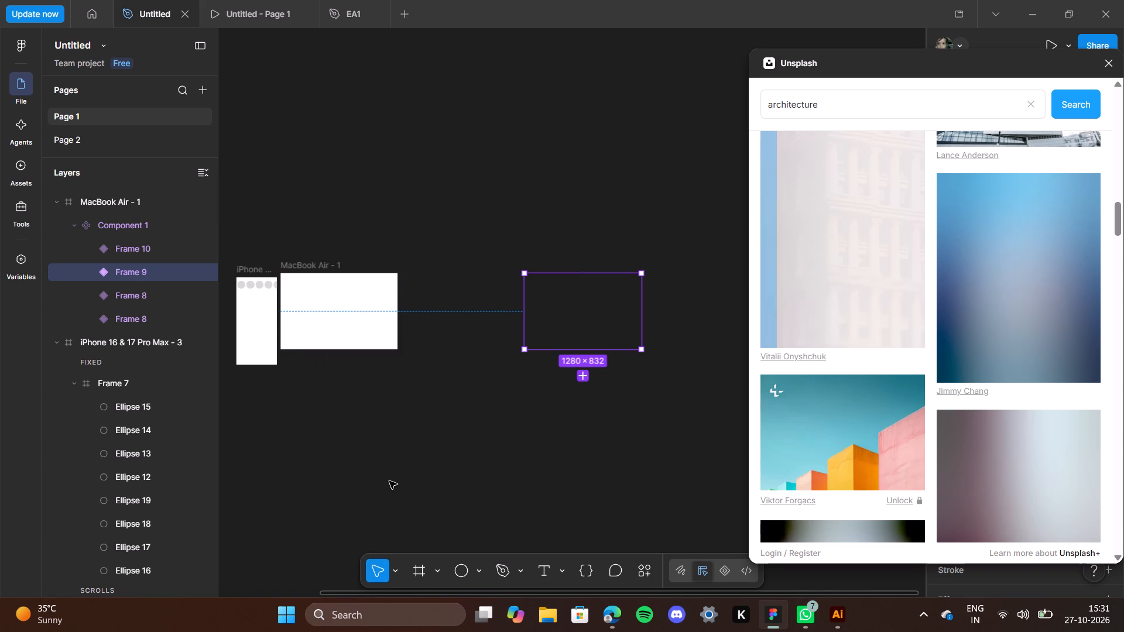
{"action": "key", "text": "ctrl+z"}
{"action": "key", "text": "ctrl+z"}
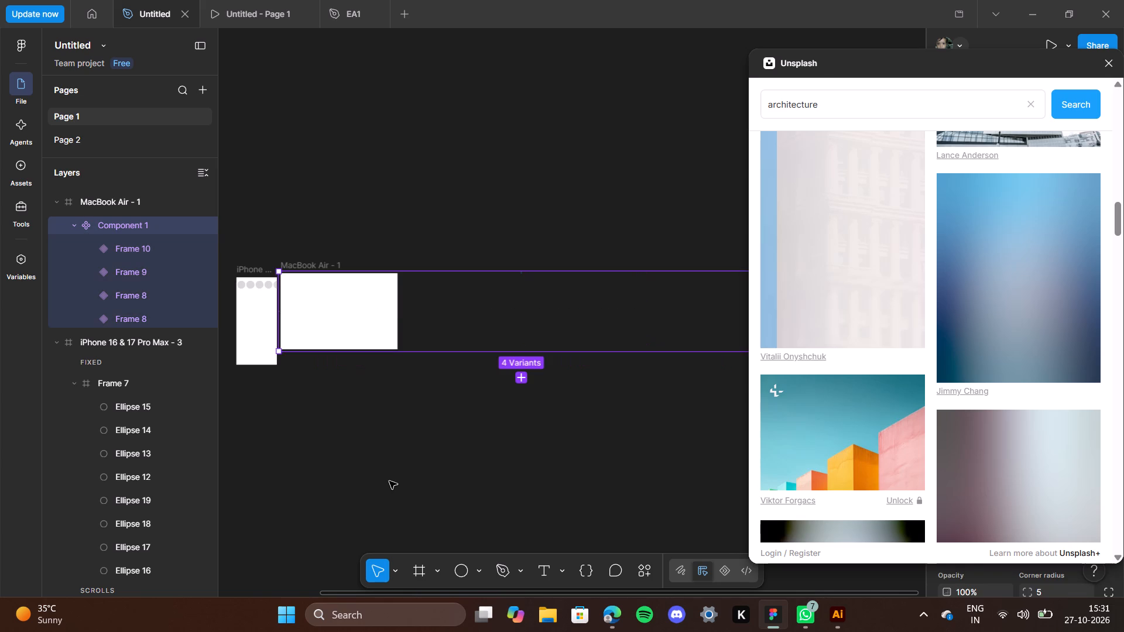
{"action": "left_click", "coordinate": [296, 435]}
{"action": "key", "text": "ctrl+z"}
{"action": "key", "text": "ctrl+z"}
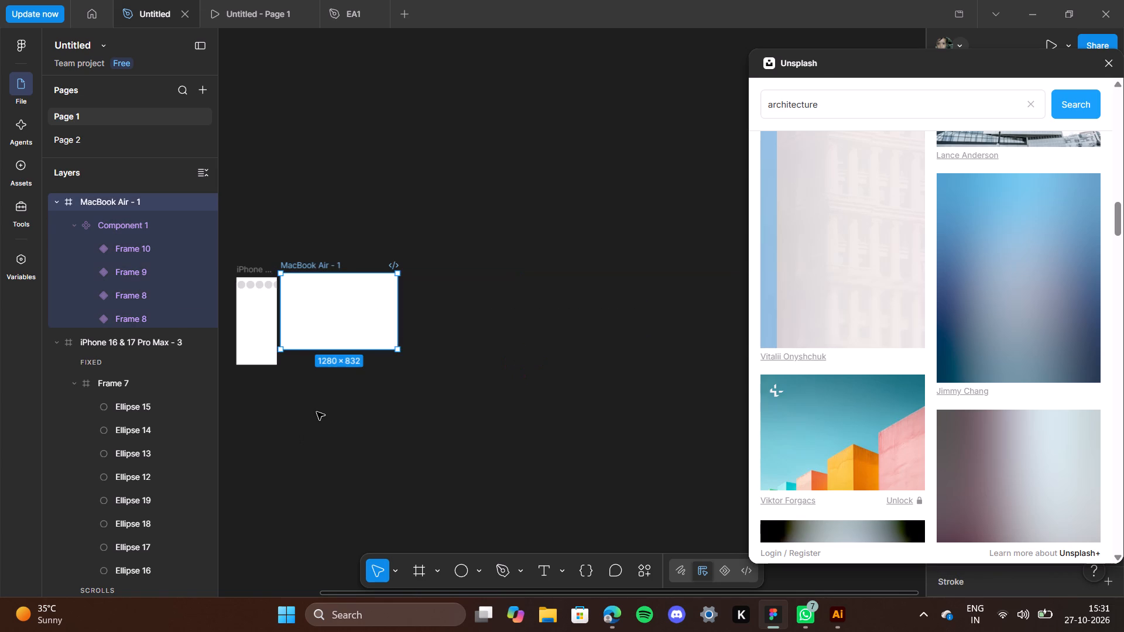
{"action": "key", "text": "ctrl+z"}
Select the lowest Frame 8 variant in Component 1 and retry inserting the beige building facade photo.
{"action": "left_click", "coordinate": [330, 312]}
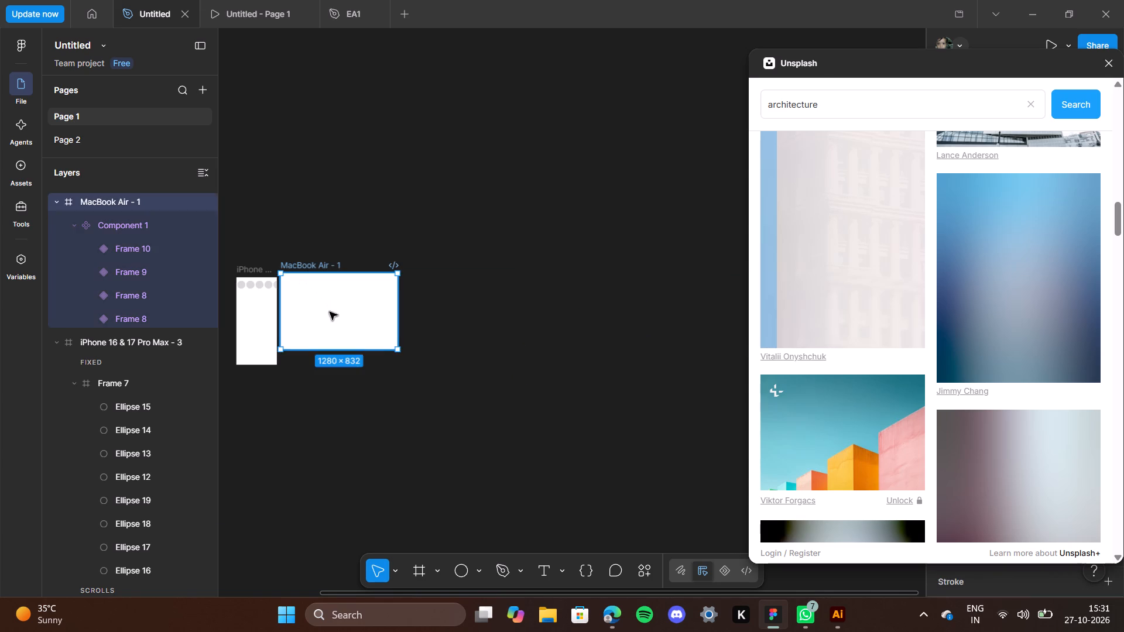
{"action": "left_click", "coordinate": [136, 332]}
{"action": "double_click", "coordinate": [138, 320]}
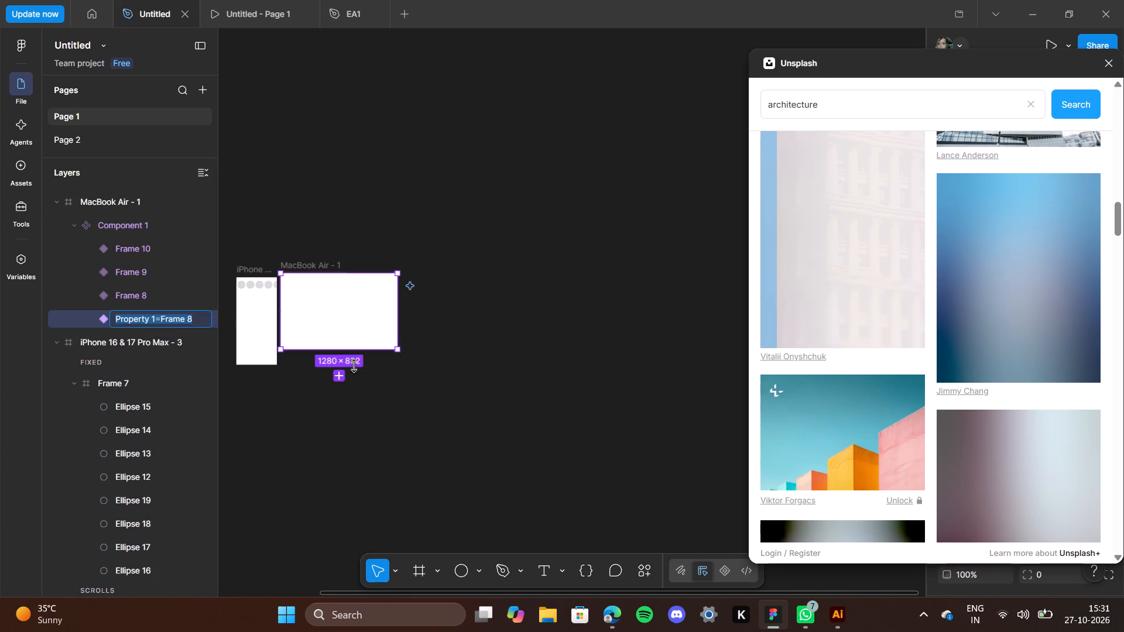
{"action": "left_click", "coordinate": [432, 492]}
{"action": "left_click", "coordinate": [132, 317]}
{"action": "triple_click", "coordinate": [847, 271]}
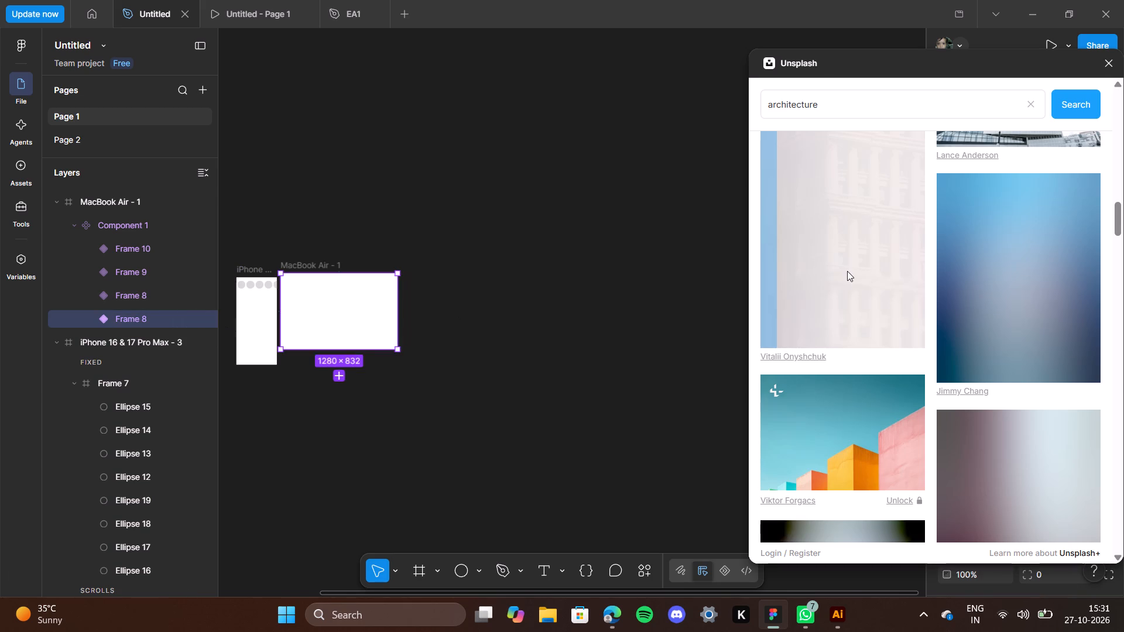
Browse the architecture photos and insert the white pyramid-shaped building photo into the lowest Frame 8 variant.
{"action": "scroll", "coordinate": [945, 315], "scroll_direction": "down", "scroll_amount": 4}
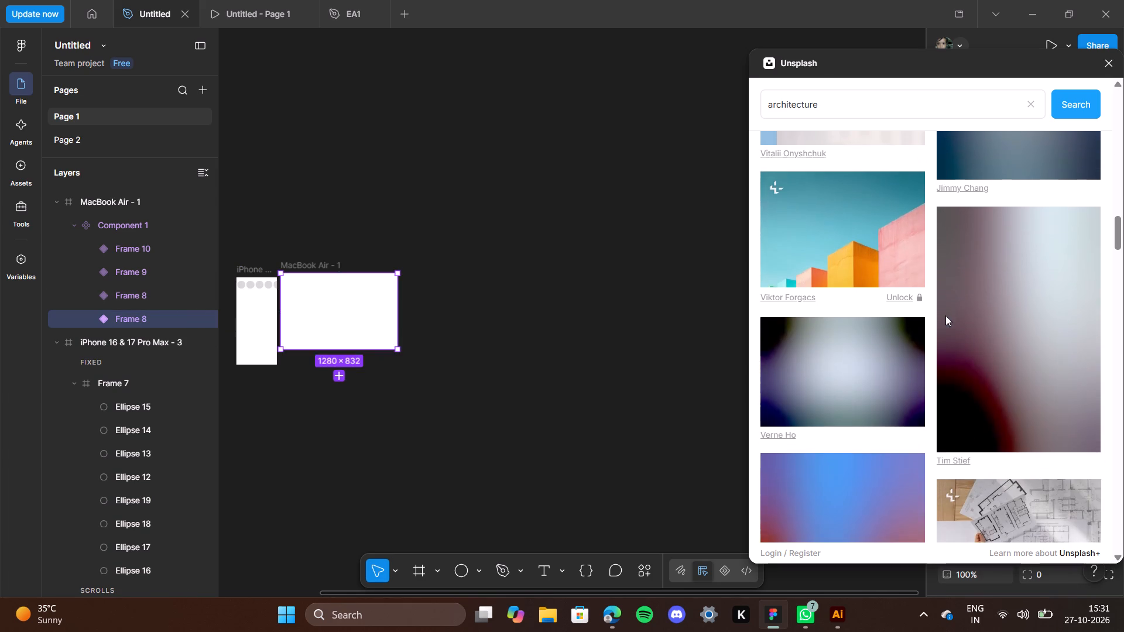
{"action": "scroll", "coordinate": [945, 315], "scroll_direction": "down", "scroll_amount": 3}
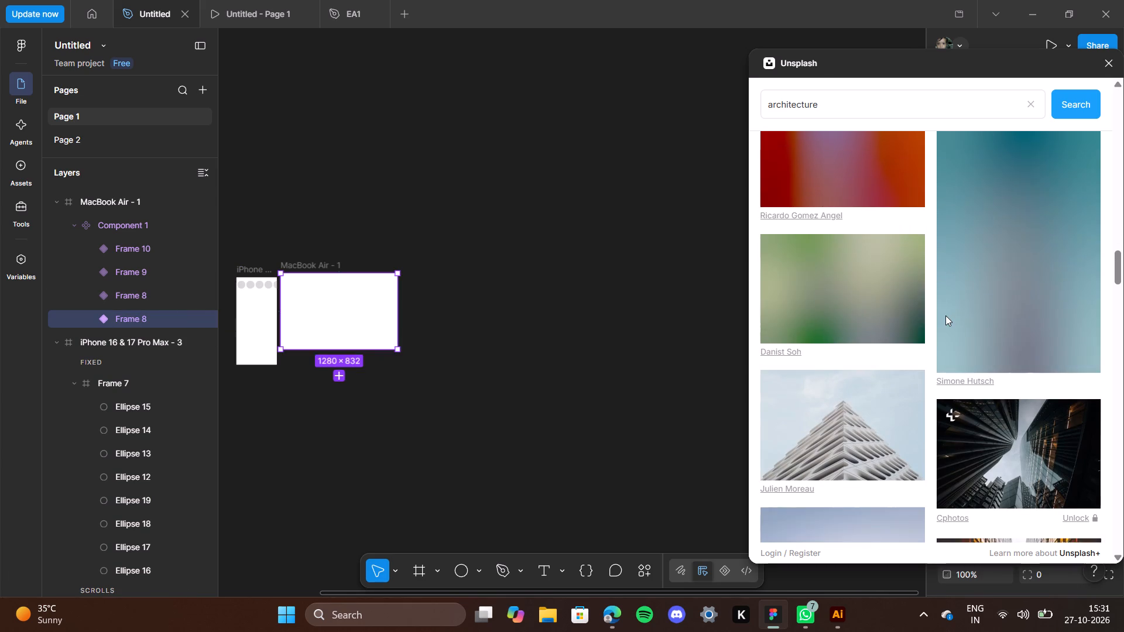
{"action": "scroll", "coordinate": [945, 315], "scroll_direction": "down", "scroll_amount": 2}
{"action": "left_click", "coordinate": [858, 372]}
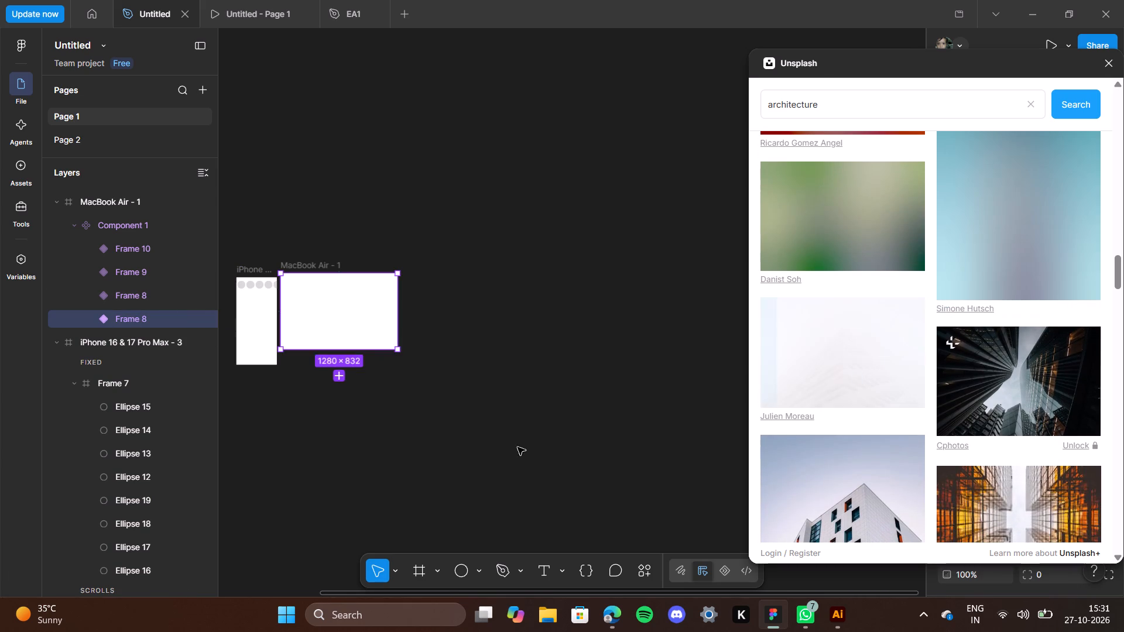
Insert the upward view of dark glass skyscrapers into the other Frame 8 variant, just below Frame 9 in the layers.
{"action": "left_click", "coordinate": [129, 297]}
{"action": "left_click", "coordinate": [1044, 384]}
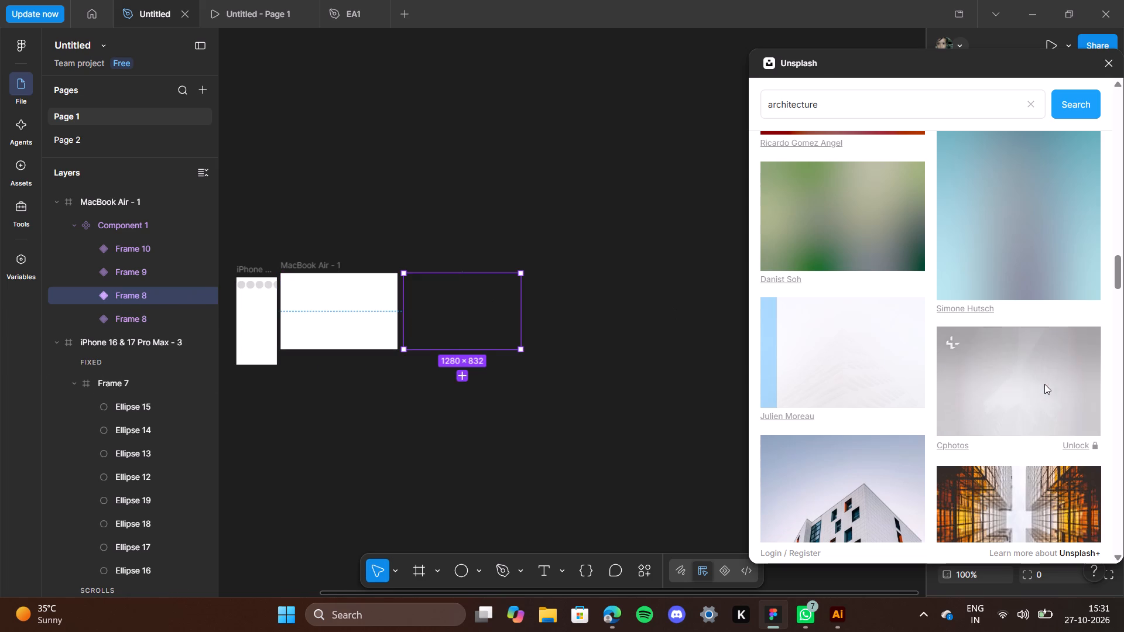
Select the Frame 9 variant and insert the photo of a curved concrete building with orange accents between its levels.
{"action": "left_click", "coordinate": [142, 277]}
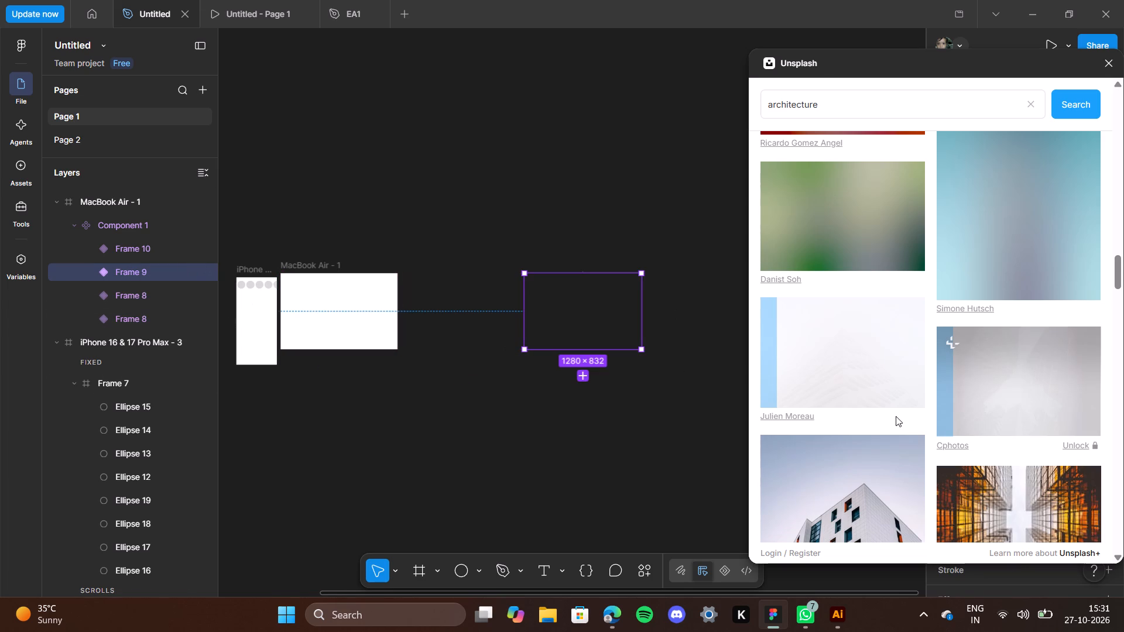
{"action": "scroll", "coordinate": [896, 416], "scroll_direction": "down", "scroll_amount": 4}
{"action": "scroll", "coordinate": [982, 298], "scroll_direction": "down", "scroll_amount": 3}
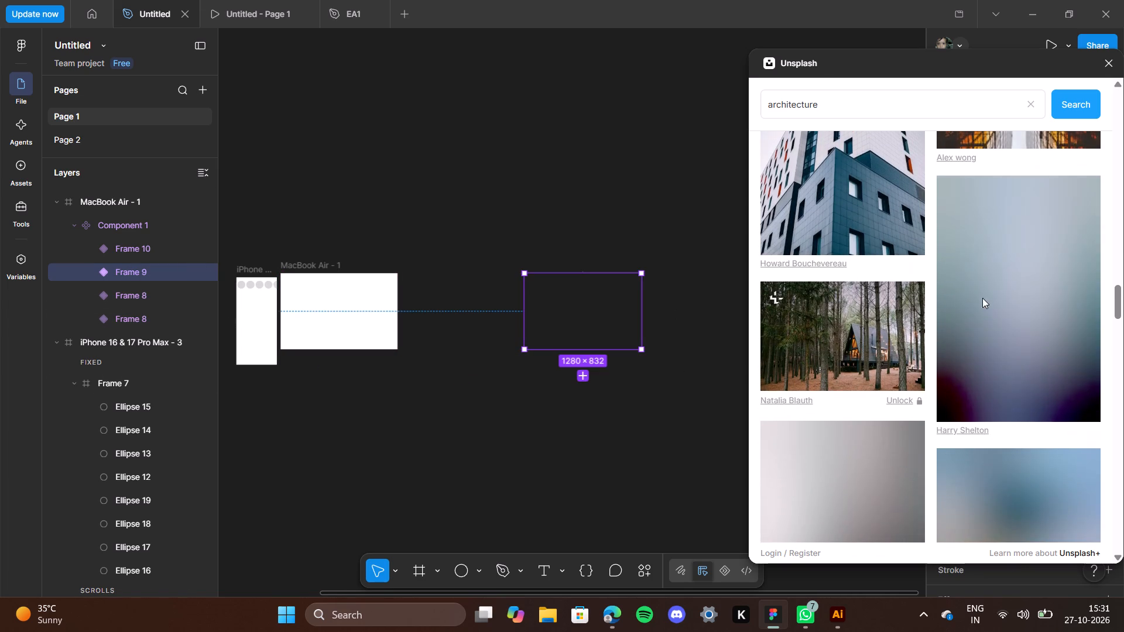
{"action": "scroll", "coordinate": [982, 298], "scroll_direction": "down", "scroll_amount": 9}
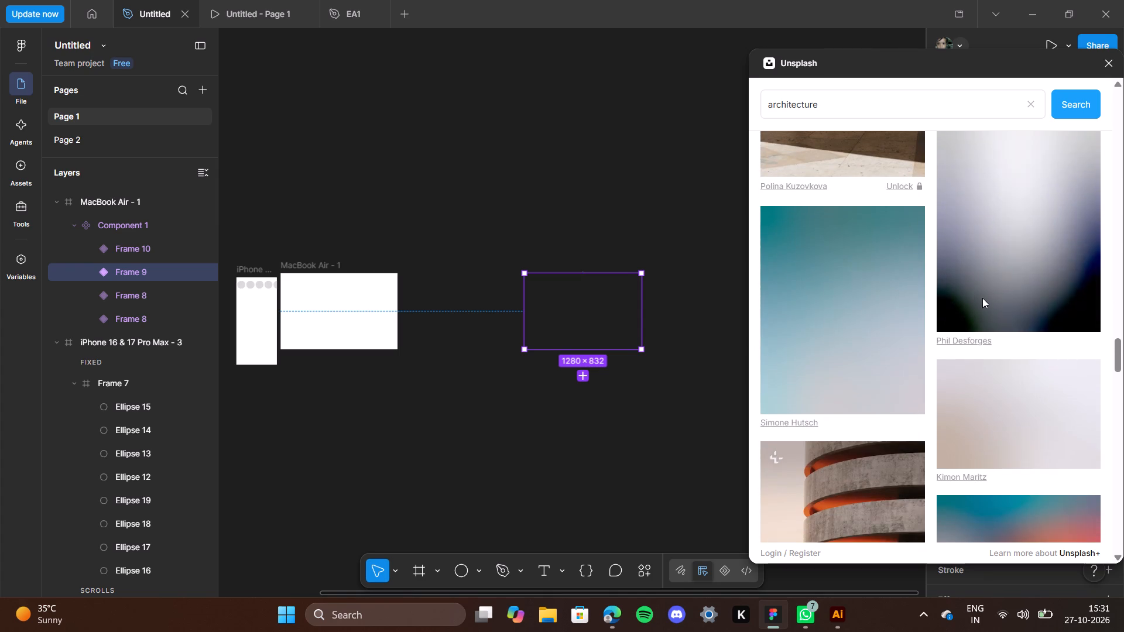
{"action": "scroll", "coordinate": [982, 298], "scroll_direction": "down", "scroll_amount": 3}
{"action": "left_click", "coordinate": [913, 314]}
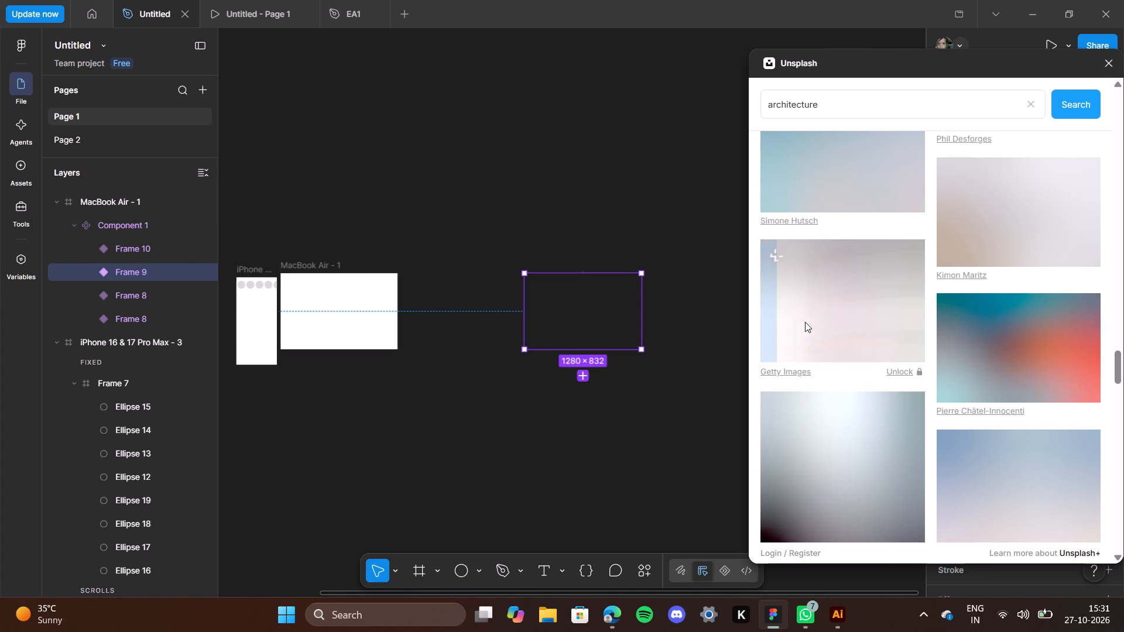
Select the Frame 10 variant, browse further architecture photos and insert the one of an ornate stone facade with carved columns.
{"action": "left_click", "coordinate": [132, 239]}
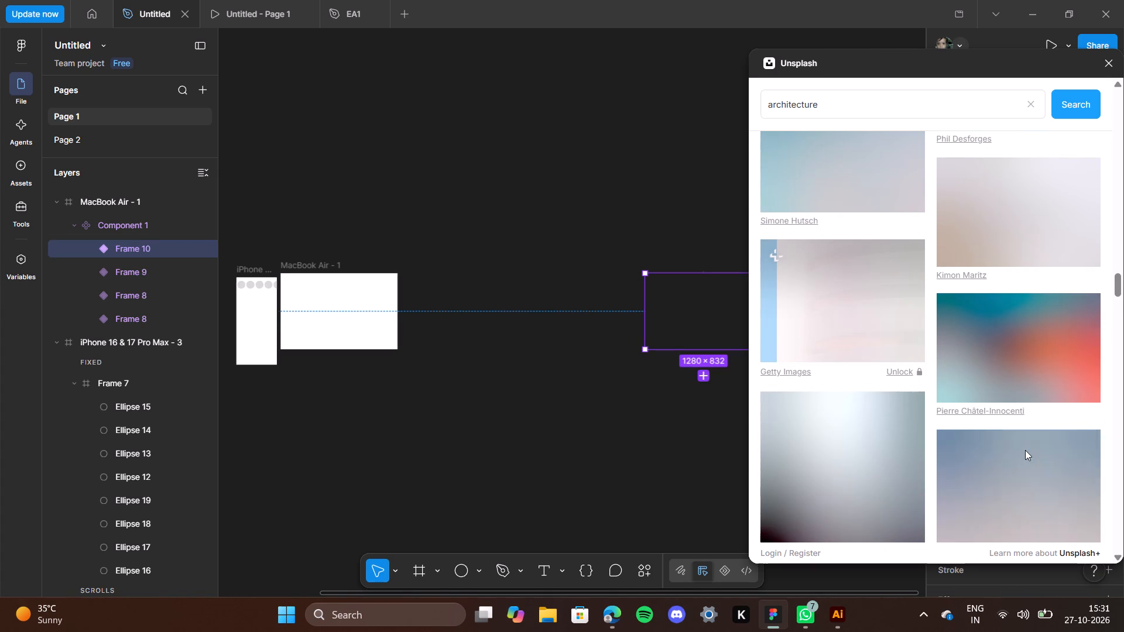
{"action": "scroll", "coordinate": [1025, 450], "scroll_direction": "down", "scroll_amount": 7}
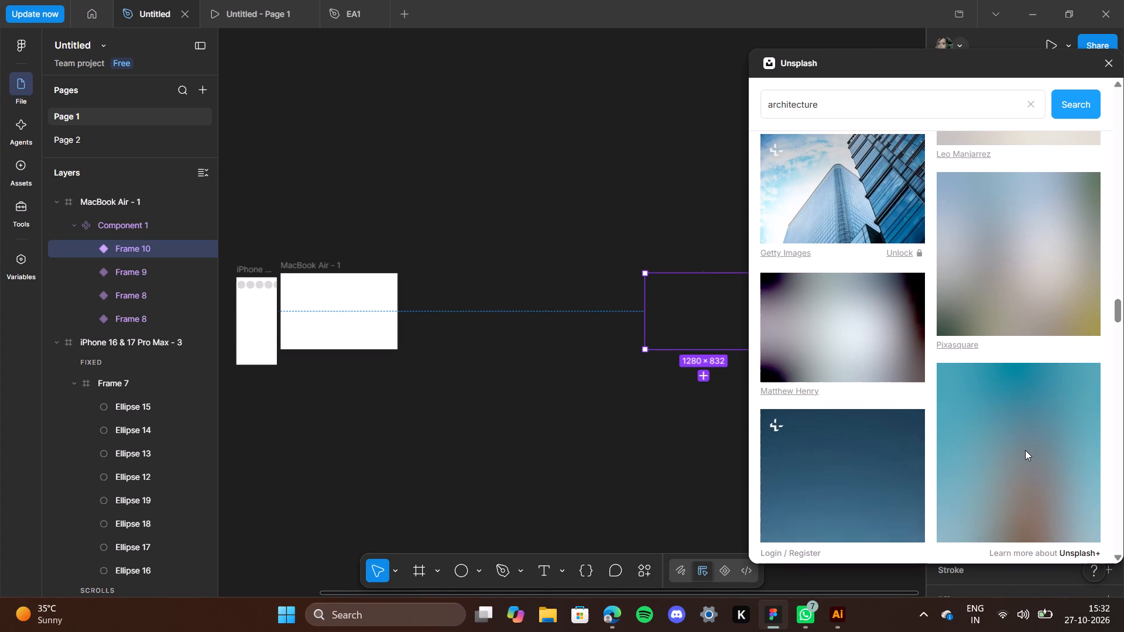
{"action": "scroll", "coordinate": [1025, 450], "scroll_direction": "down", "scroll_amount": 1}
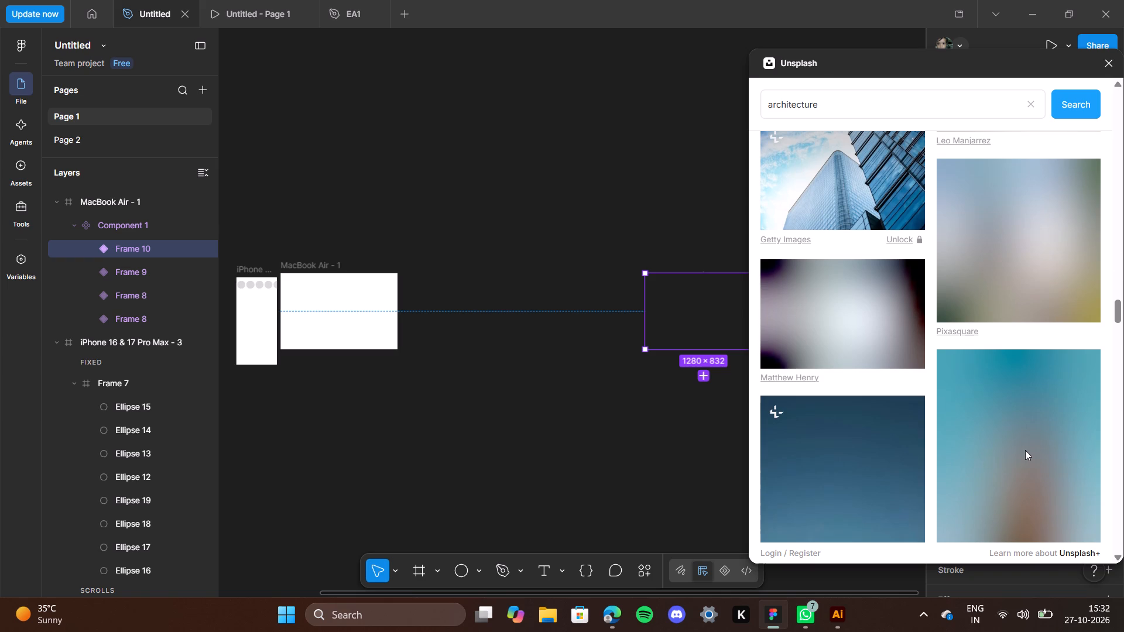
{"action": "scroll", "coordinate": [1025, 450], "scroll_direction": "down", "scroll_amount": 7}
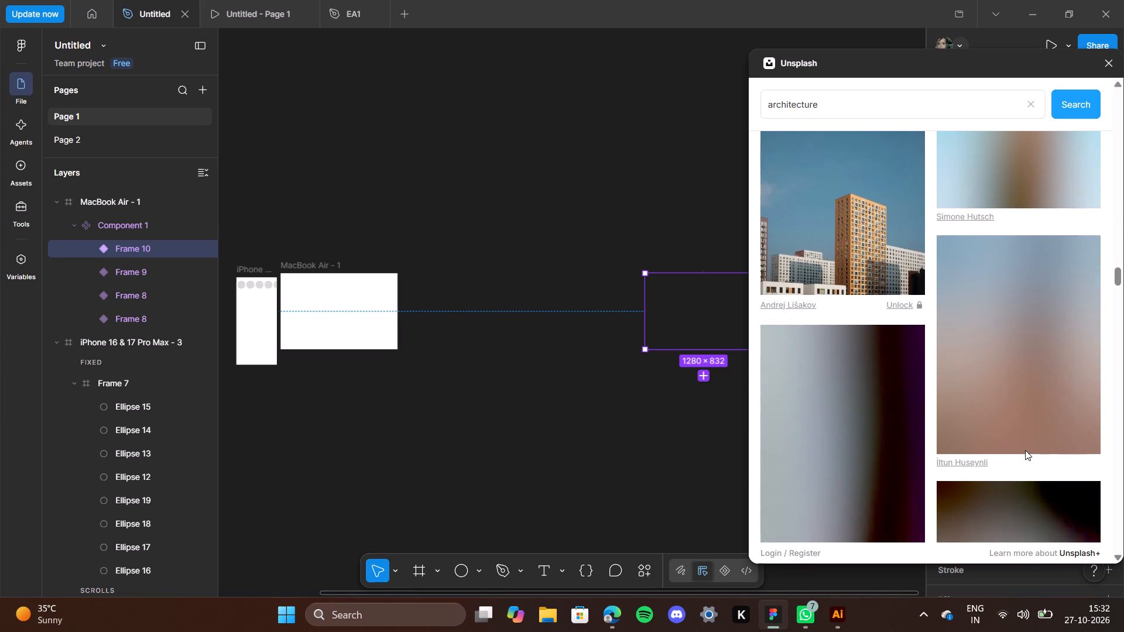
{"action": "scroll", "coordinate": [1025, 450], "scroll_direction": "down", "scroll_amount": 3}
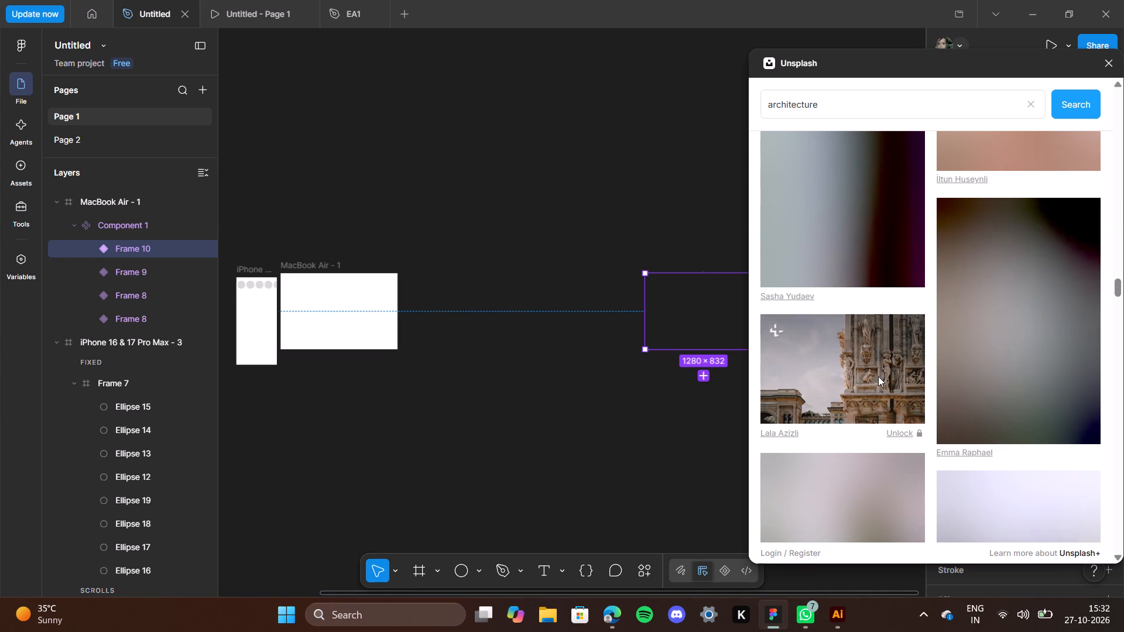
{"action": "left_click", "coordinate": [878, 376]}
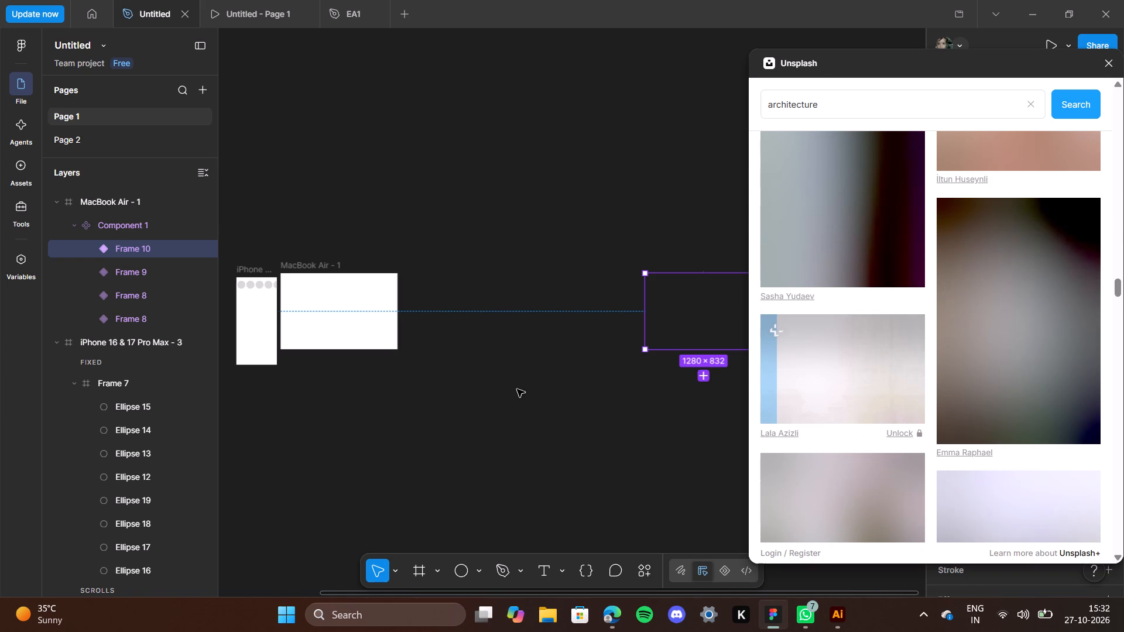
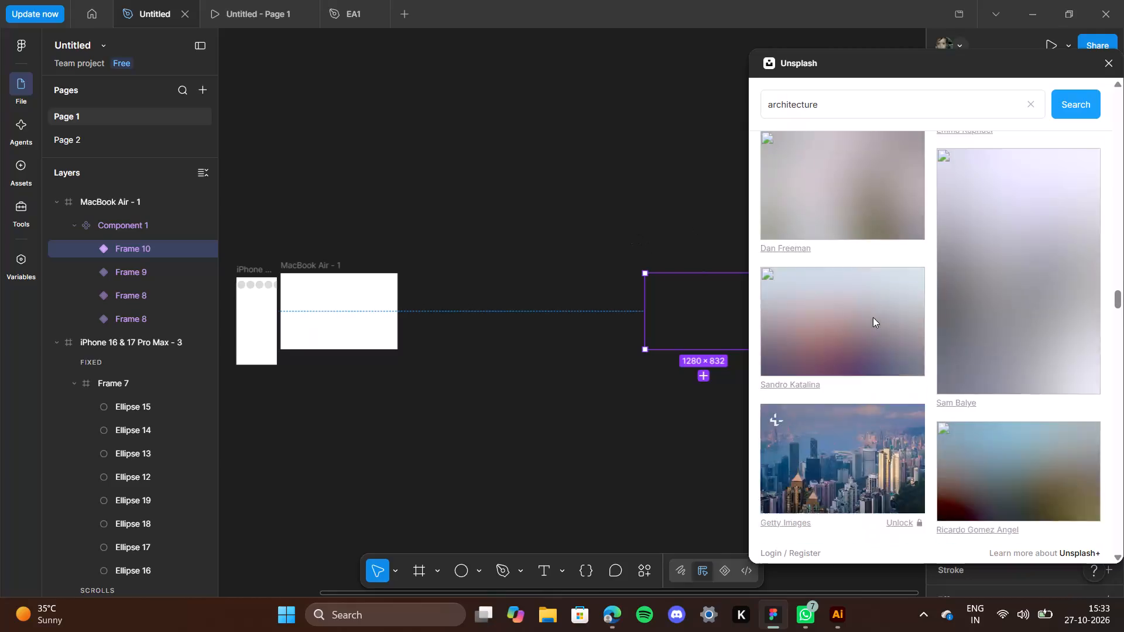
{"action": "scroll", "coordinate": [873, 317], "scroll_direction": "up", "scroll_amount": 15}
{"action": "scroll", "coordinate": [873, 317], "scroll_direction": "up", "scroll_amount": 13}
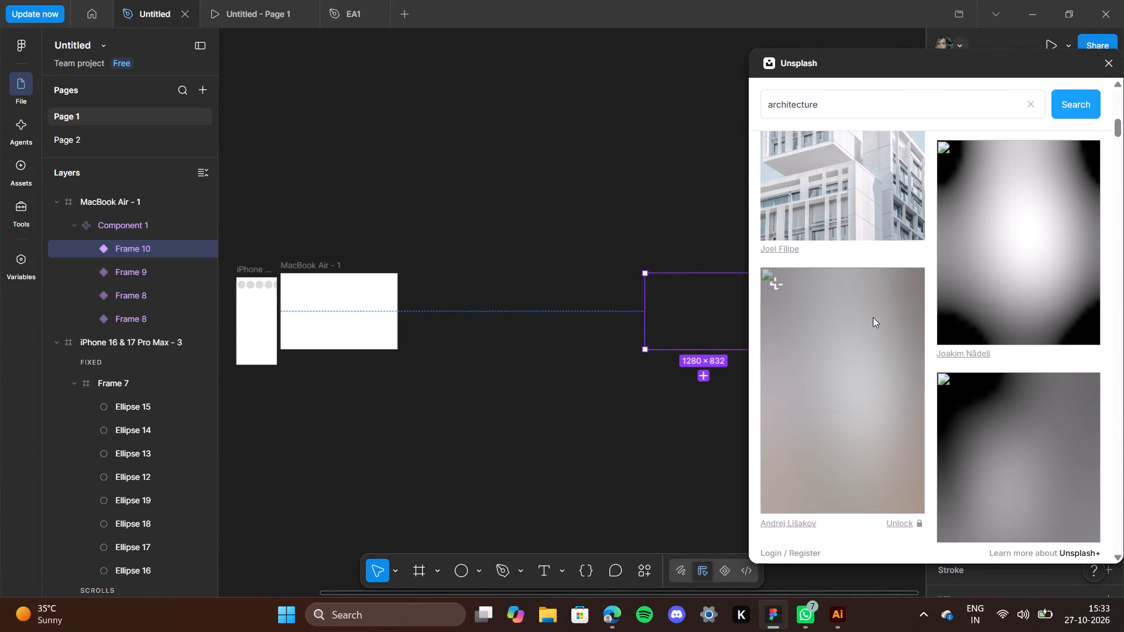
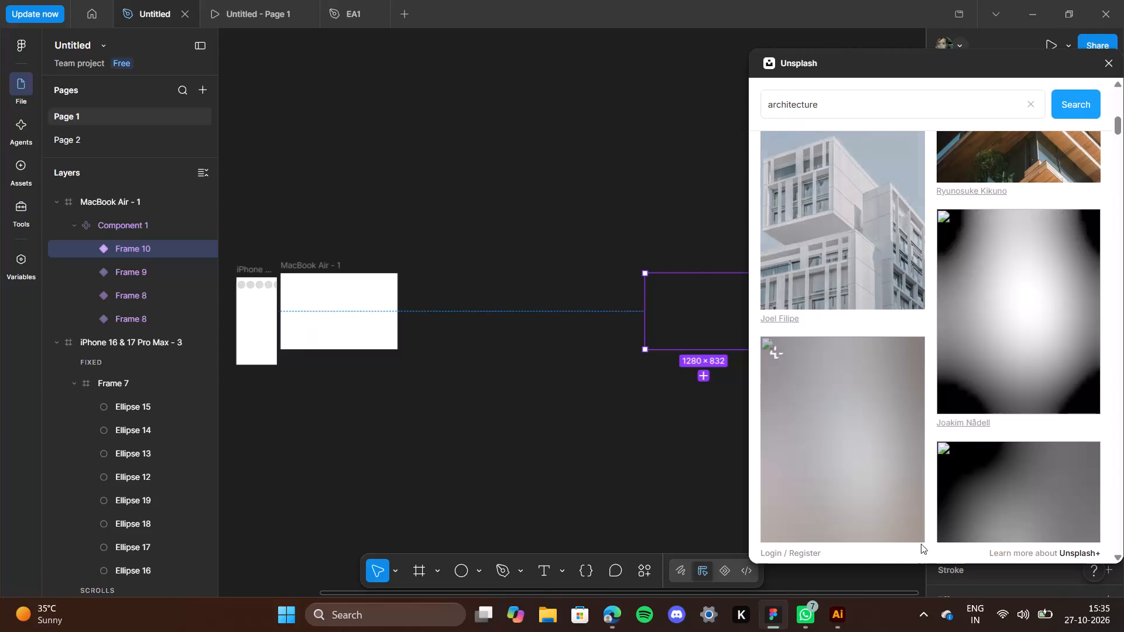
Switch the computer's Wi-Fi connection from Atlas5 to the Ah network.
{"action": "left_click", "coordinate": [995, 627]}
{"action": "left_click", "coordinate": [931, 345]}
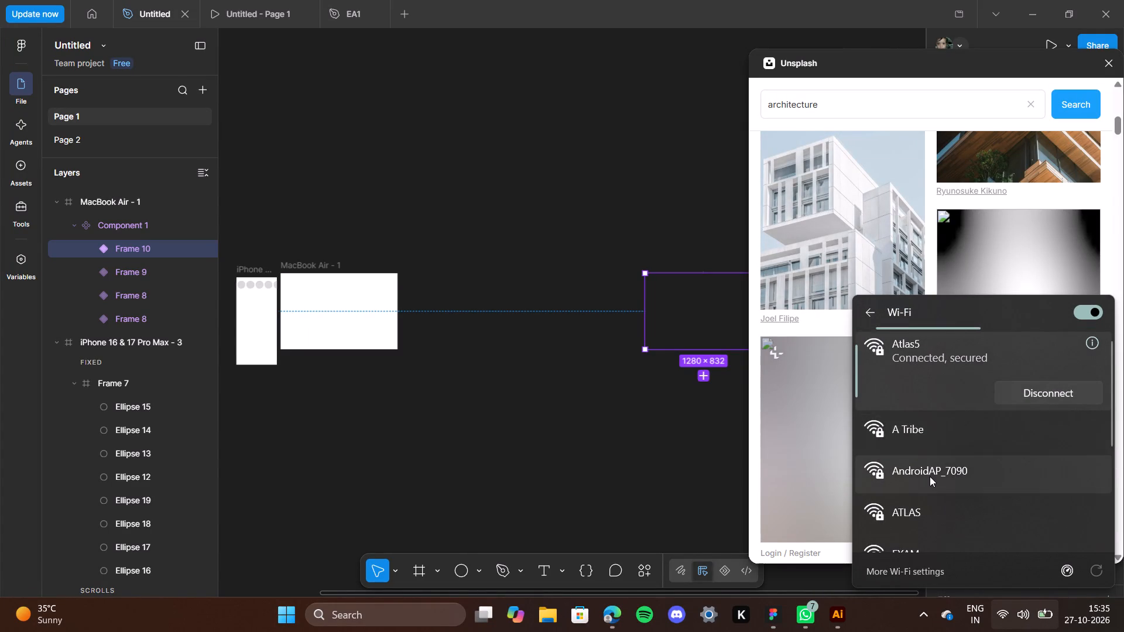
{"action": "scroll", "coordinate": [930, 476], "scroll_direction": "down", "scroll_amount": 3}
{"action": "scroll", "coordinate": [930, 476], "scroll_direction": "up", "scroll_amount": 2}
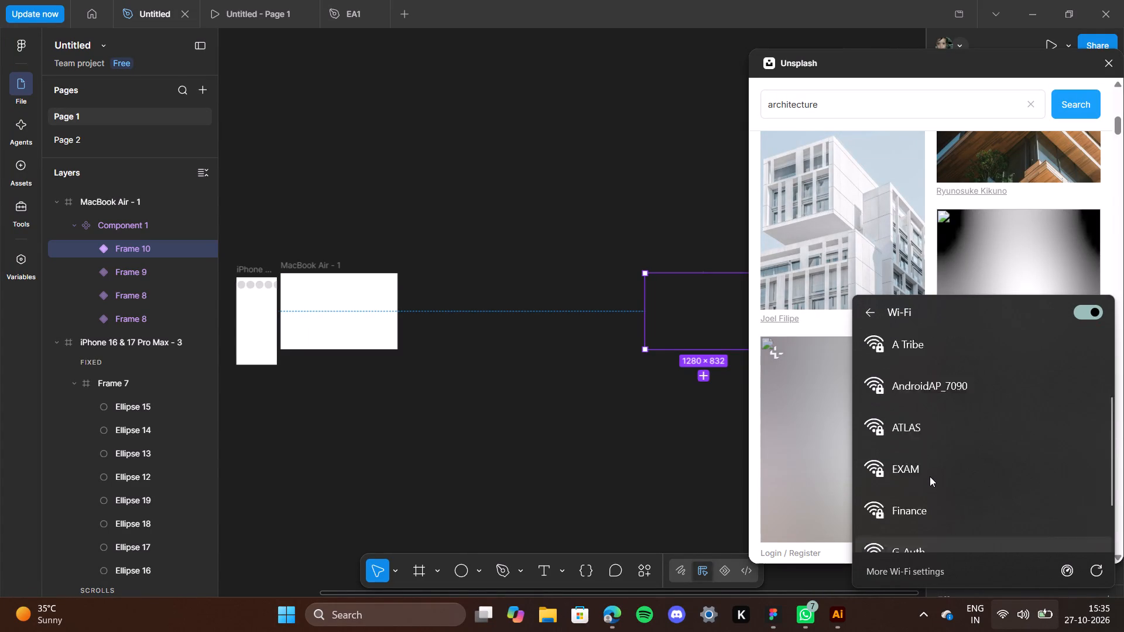
{"action": "scroll", "coordinate": [930, 476], "scroll_direction": "up", "scroll_amount": 1}
{"action": "left_click", "coordinate": [930, 451]}
{"action": "left_click", "coordinate": [1076, 462]}
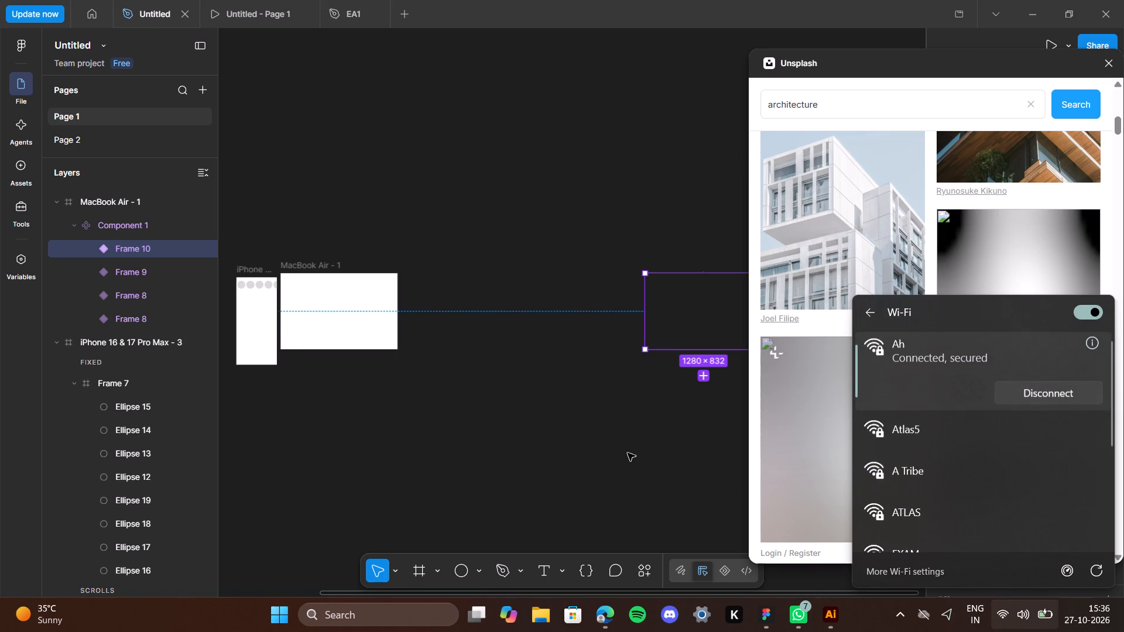
{"action": "left_click", "coordinate": [628, 453]}
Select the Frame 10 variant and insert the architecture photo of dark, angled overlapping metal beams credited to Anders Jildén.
{"action": "scroll", "coordinate": [811, 261], "scroll_direction": "up", "scroll_amount": 9}
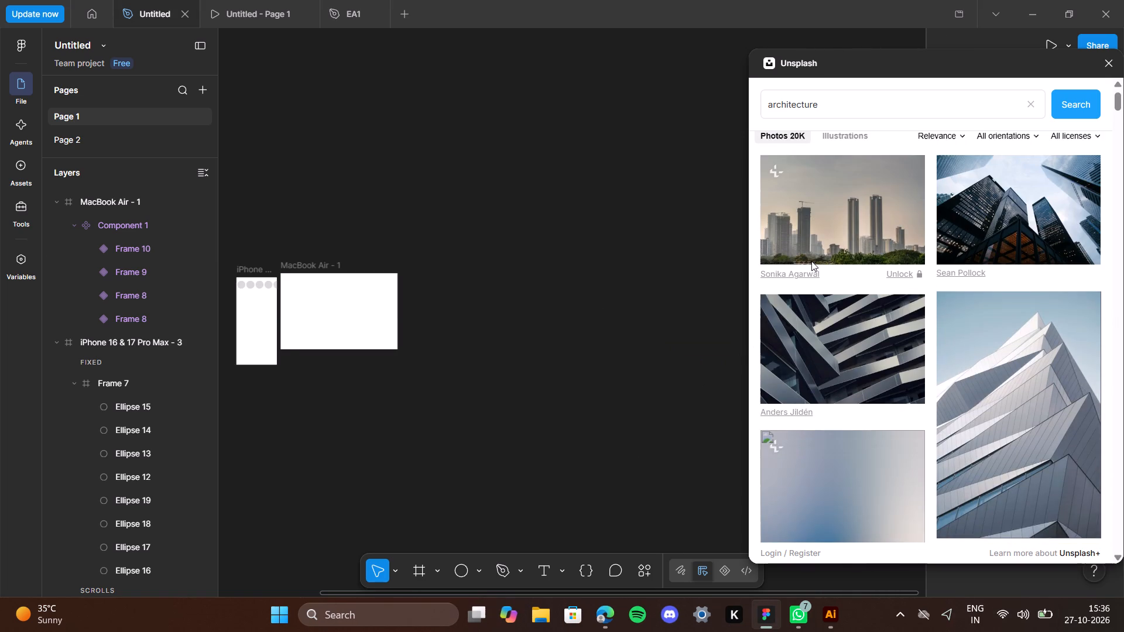
{"action": "scroll", "coordinate": [811, 261], "scroll_direction": "down", "scroll_amount": 3}
{"action": "left_click", "coordinate": [351, 324]}
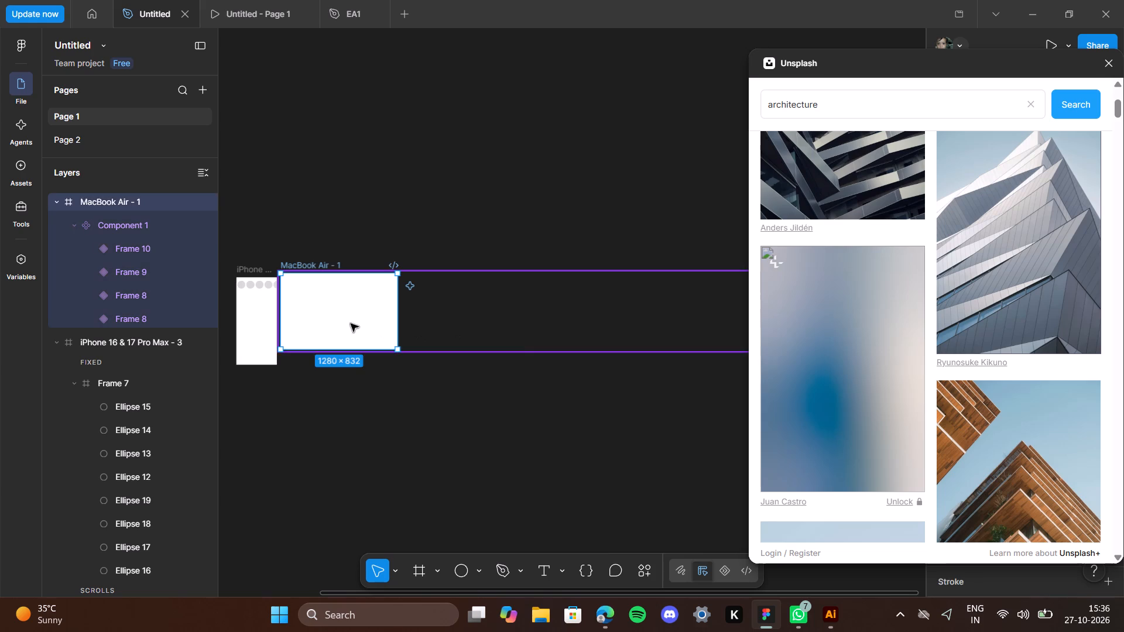
{"action": "left_click", "coordinate": [135, 246]}
{"action": "left_click", "coordinate": [135, 246]}
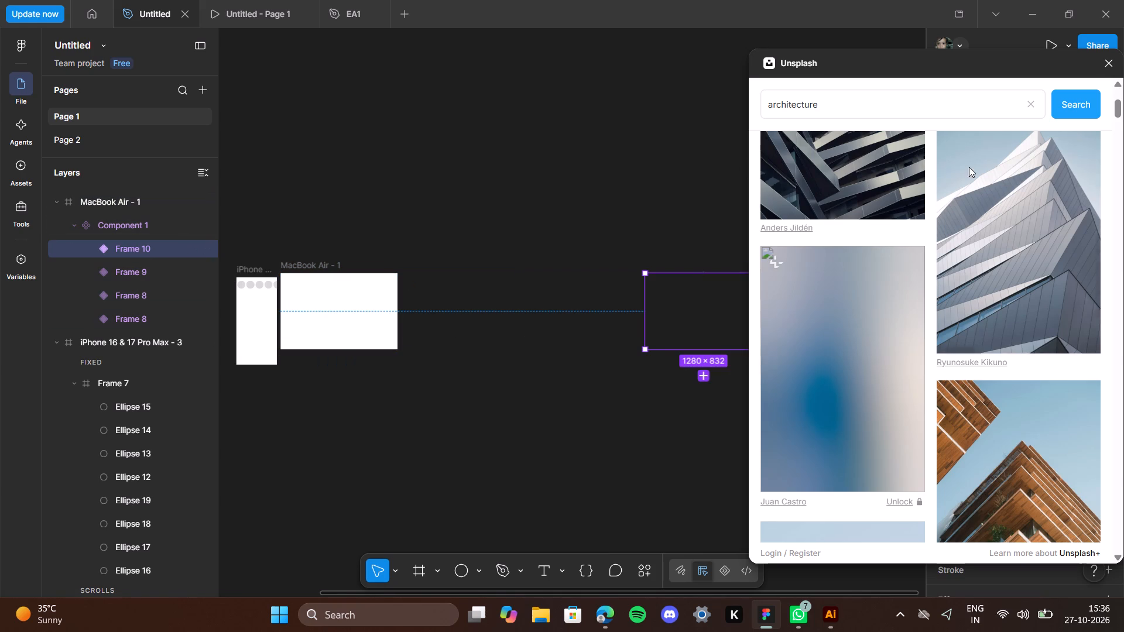
{"action": "left_click", "coordinate": [869, 170]}
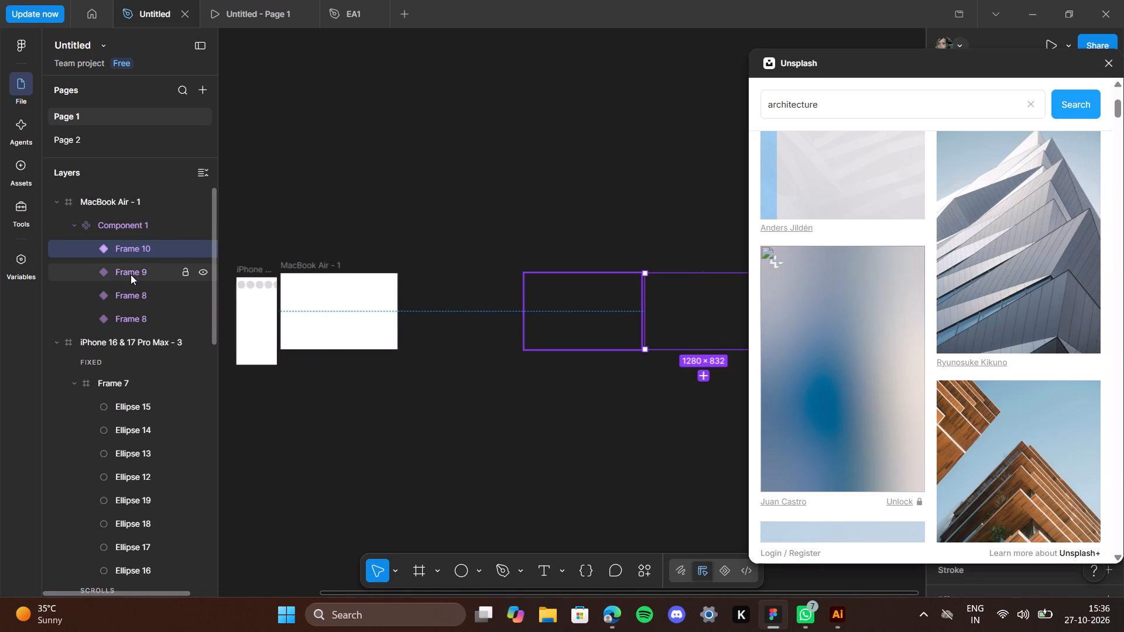
Select the Frame 9 variant of Component 1 in the MacBook Air - 1 frame.
{"action": "left_click", "coordinate": [131, 274]}
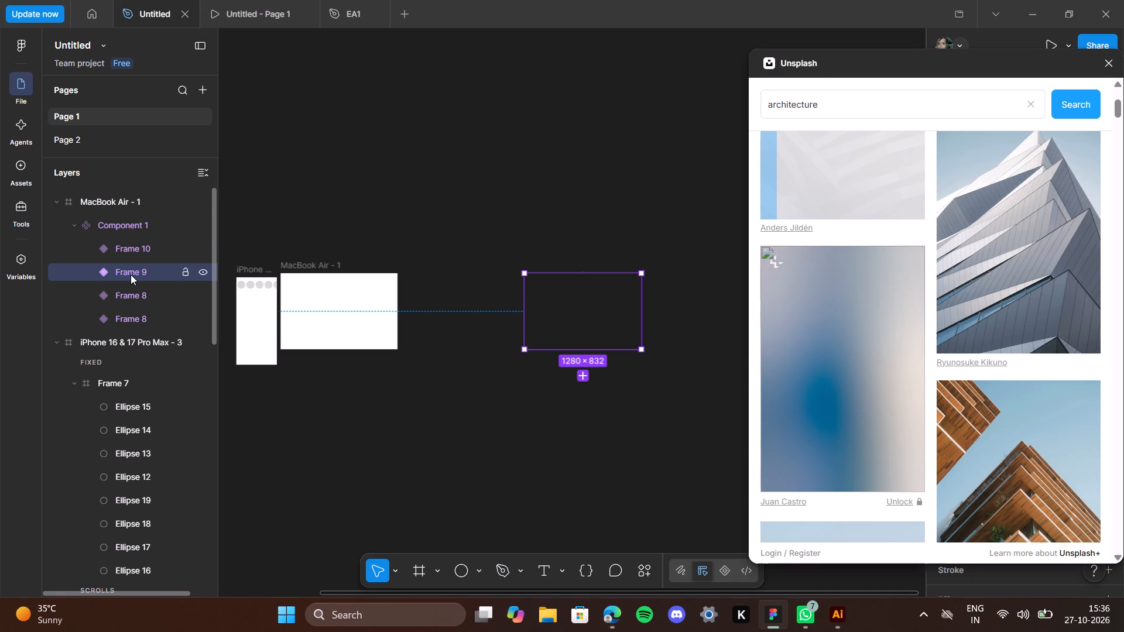
Fill the Frame 9 variant with an architecture photo picked from the Unsplash results.
{"action": "scroll", "coordinate": [1013, 208], "scroll_direction": "up", "scroll_amount": 1}
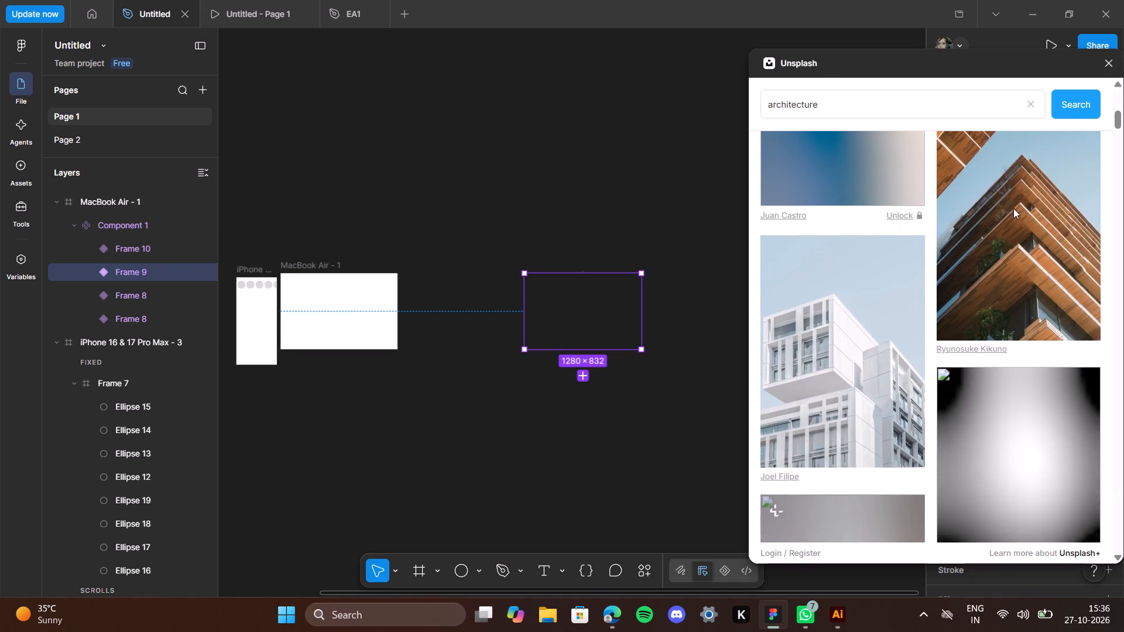
{"action": "scroll", "coordinate": [1013, 208], "scroll_direction": "down", "scroll_amount": 13}
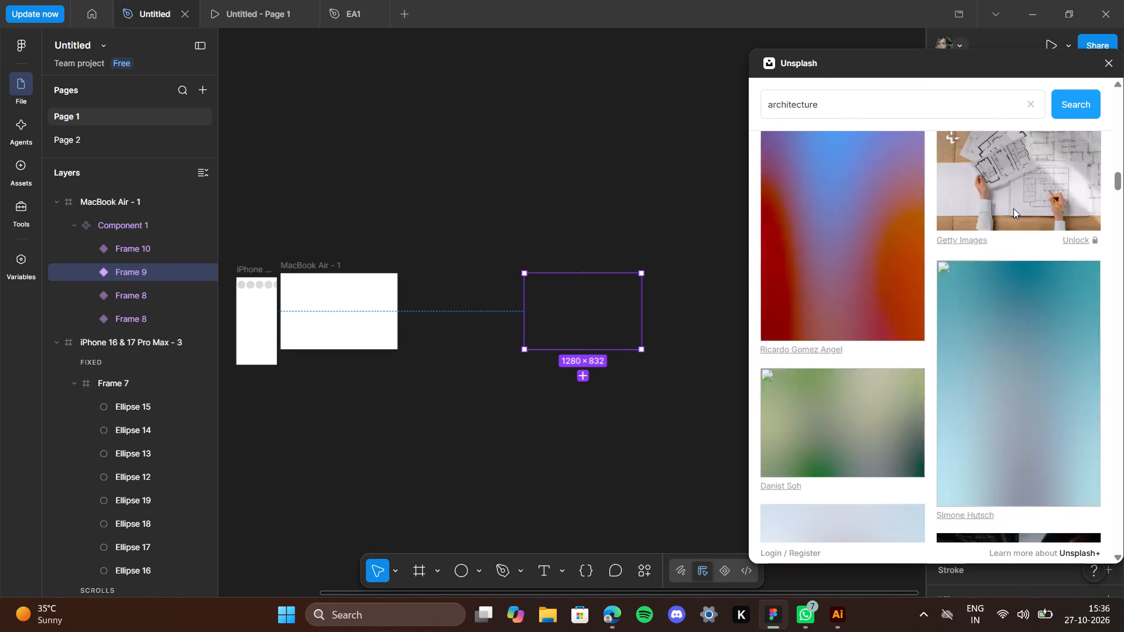
{"action": "scroll", "coordinate": [1013, 208], "scroll_direction": "down", "scroll_amount": 1}
{"action": "left_click", "coordinate": [847, 354]}
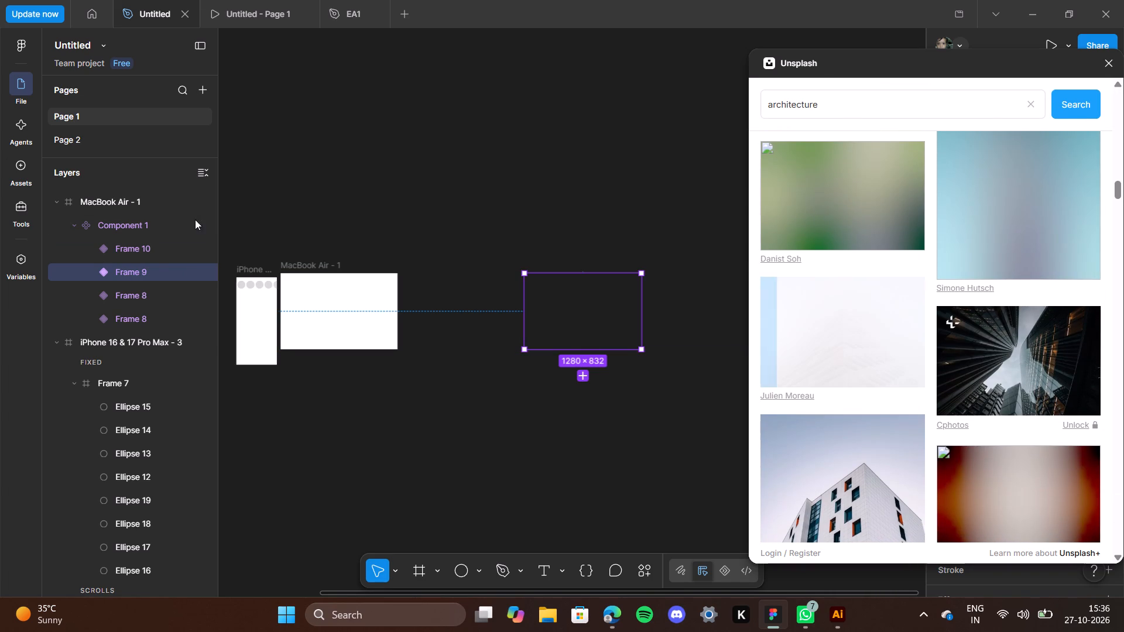
Fill the second variant, the upper Frame 8 in Component 1, with a different architecture photo from Unsplash.
{"action": "left_click", "coordinate": [139, 290]}
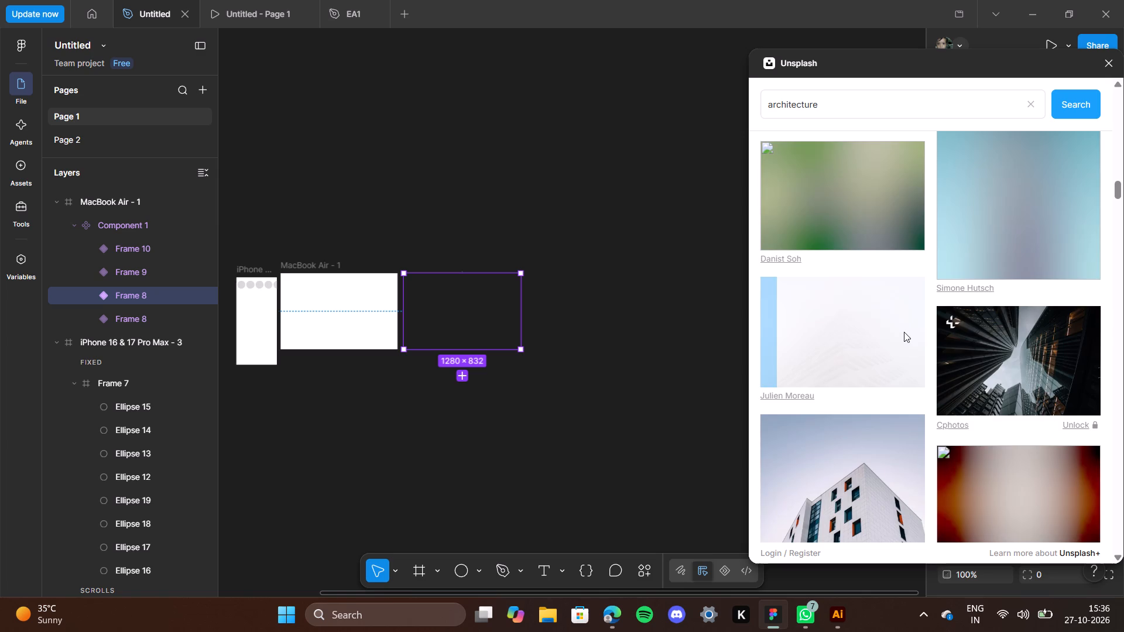
{"action": "scroll", "coordinate": [934, 369], "scroll_direction": "down", "scroll_amount": 12}
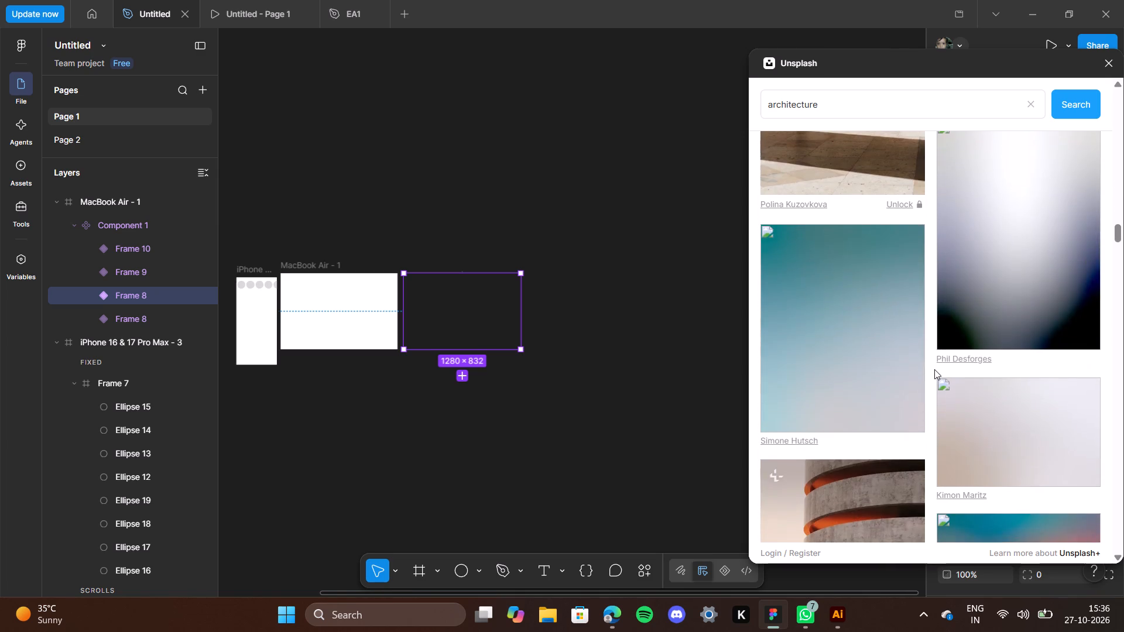
{"action": "scroll", "coordinate": [934, 369], "scroll_direction": "down", "scroll_amount": 2}
{"action": "left_click", "coordinate": [843, 442]}
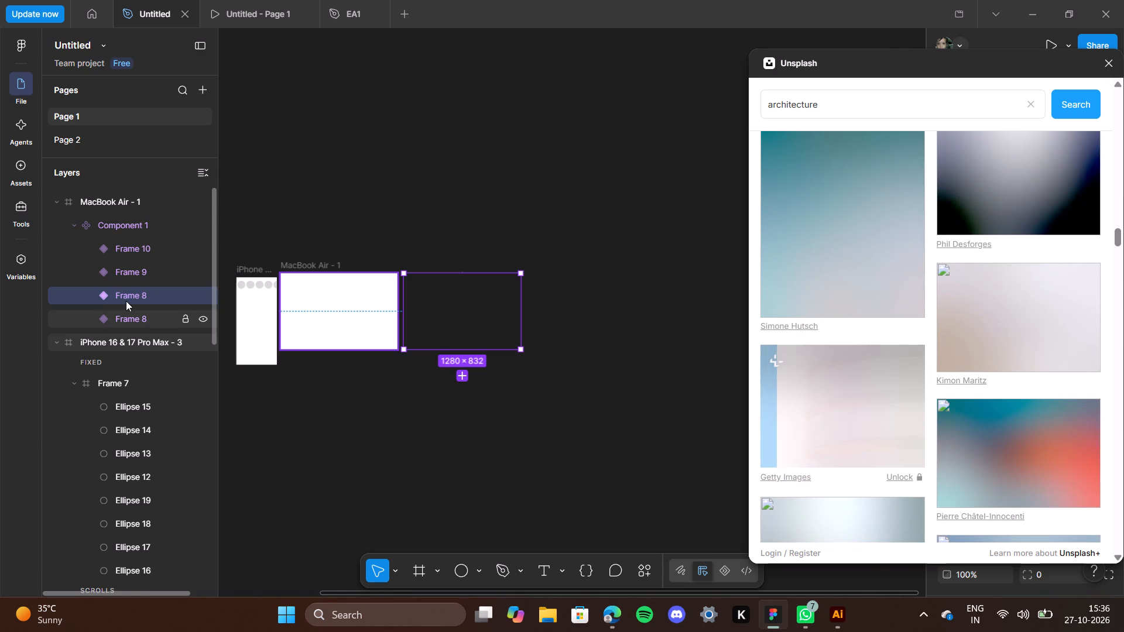
Try to fill the first variant, the bottom Frame 8 in Component 1, with another architecture photo from Unsplash.
{"action": "left_click", "coordinate": [109, 320]}
{"action": "scroll", "coordinate": [896, 283], "scroll_direction": "down", "scroll_amount": 2}
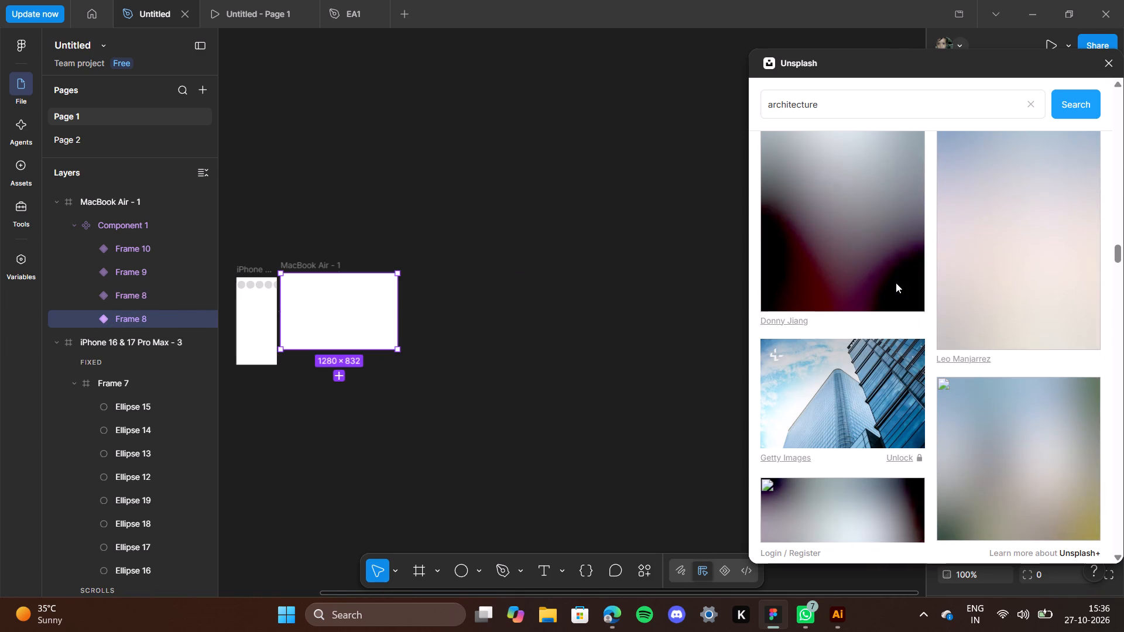
{"action": "scroll", "coordinate": [896, 283], "scroll_direction": "down", "scroll_amount": 20}
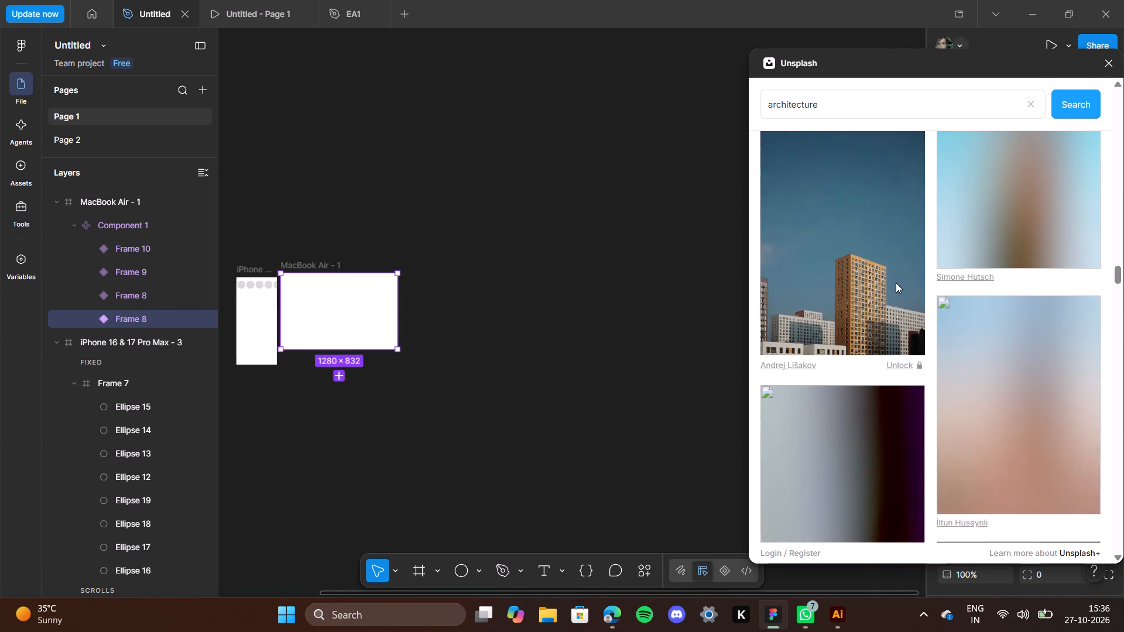
{"action": "scroll", "coordinate": [896, 283], "scroll_direction": "down", "scroll_amount": 5}
{"action": "left_click", "coordinate": [862, 239]}
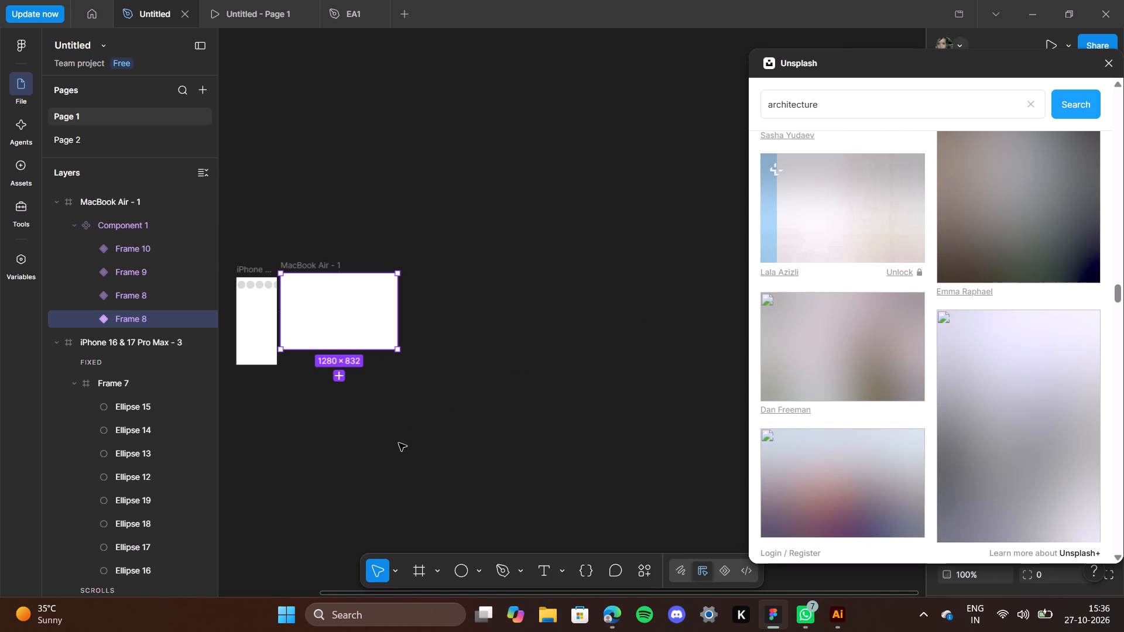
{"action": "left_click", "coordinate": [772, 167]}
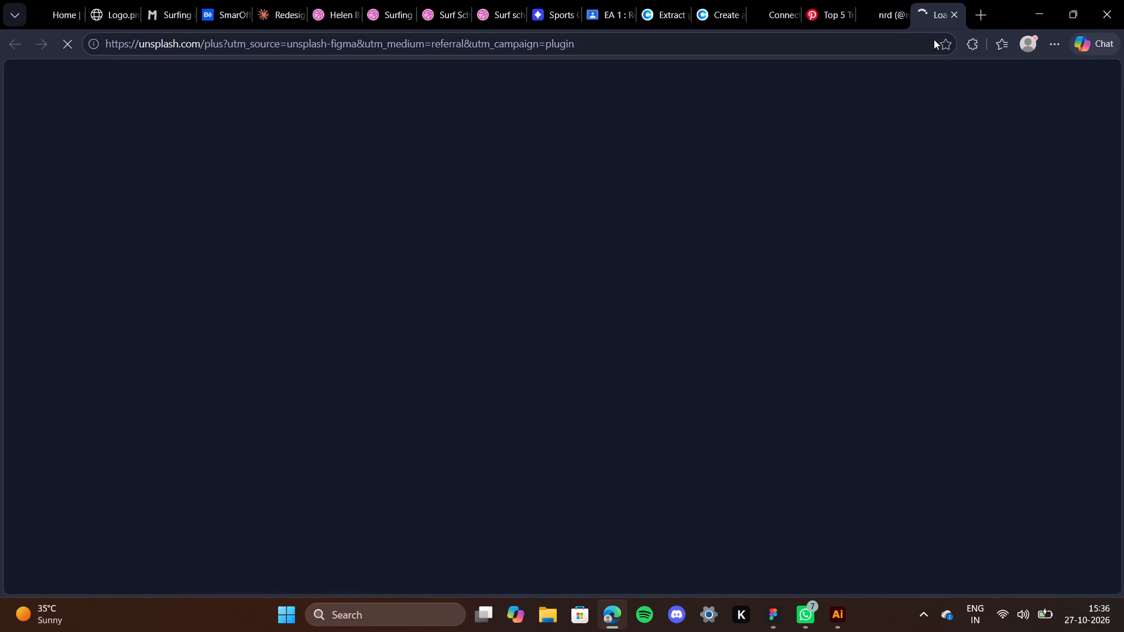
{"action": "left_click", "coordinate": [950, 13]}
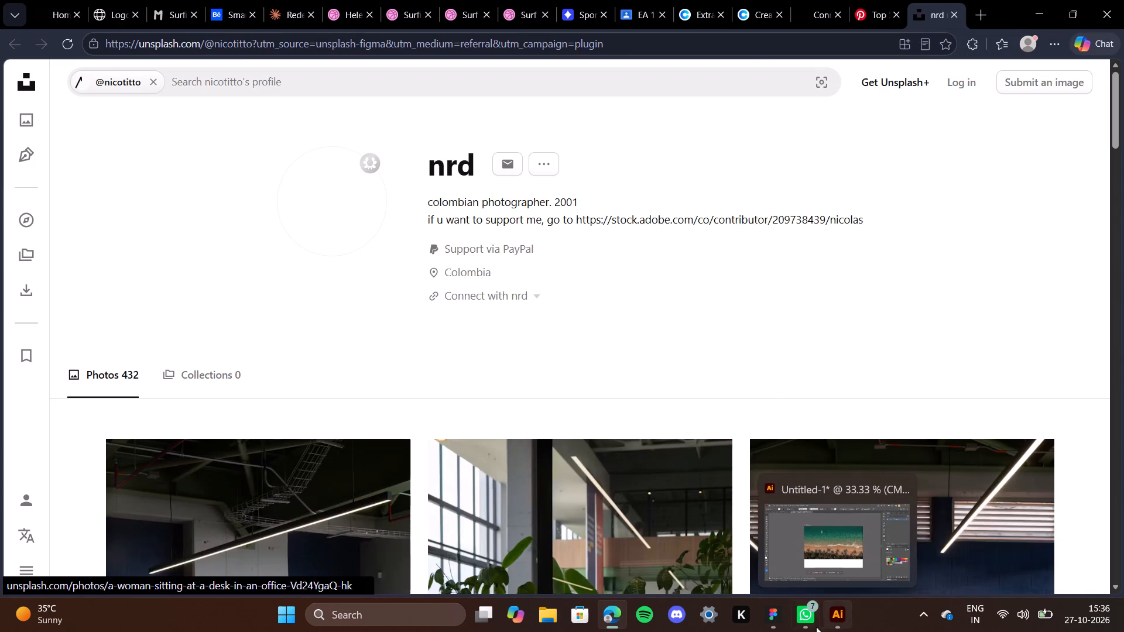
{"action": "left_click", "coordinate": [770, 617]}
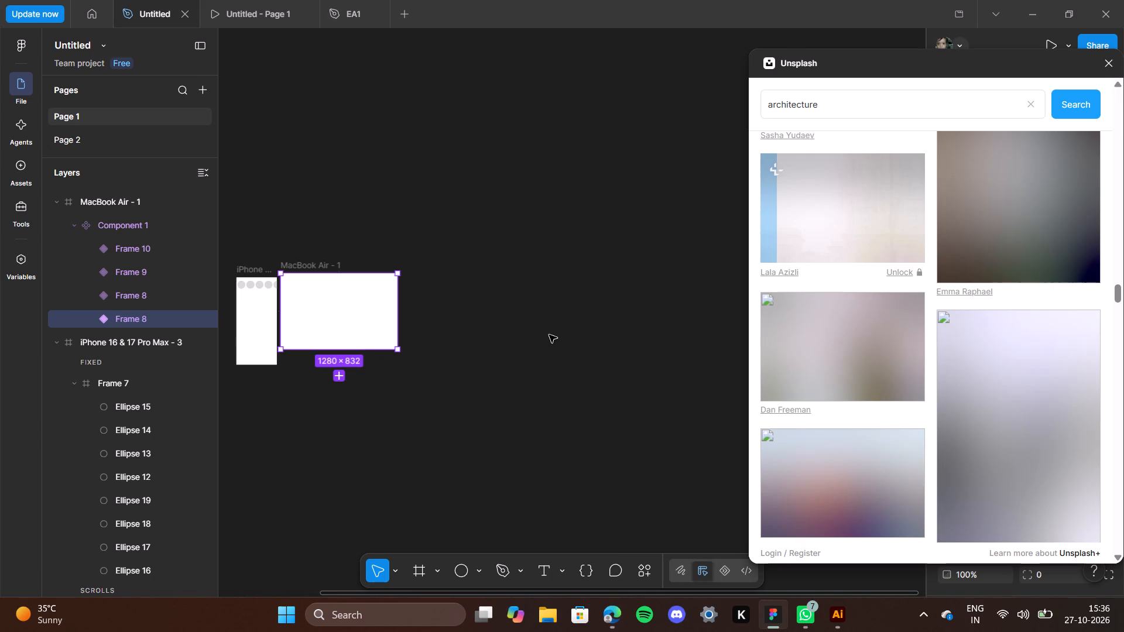
Select Component 1, close the Unsplash plugin and switch to its prototype settings.
{"action": "scroll", "coordinate": [413, 421], "scroll_direction": "right", "scroll_amount": 1}
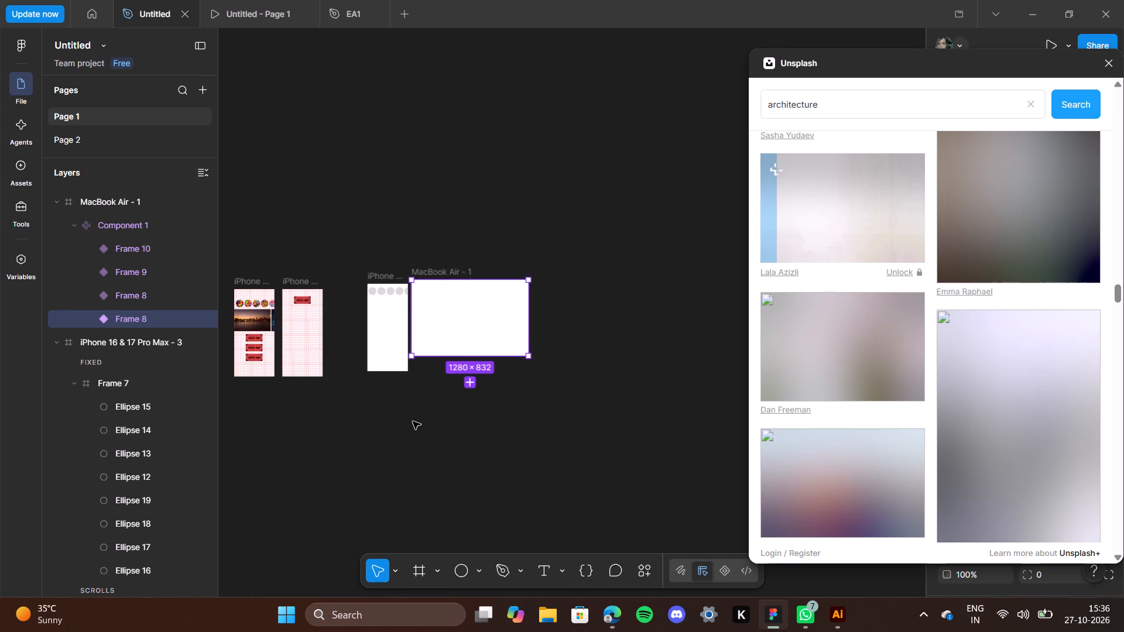
{"action": "scroll", "coordinate": [479, 432], "scroll_direction": "left", "scroll_amount": 2}
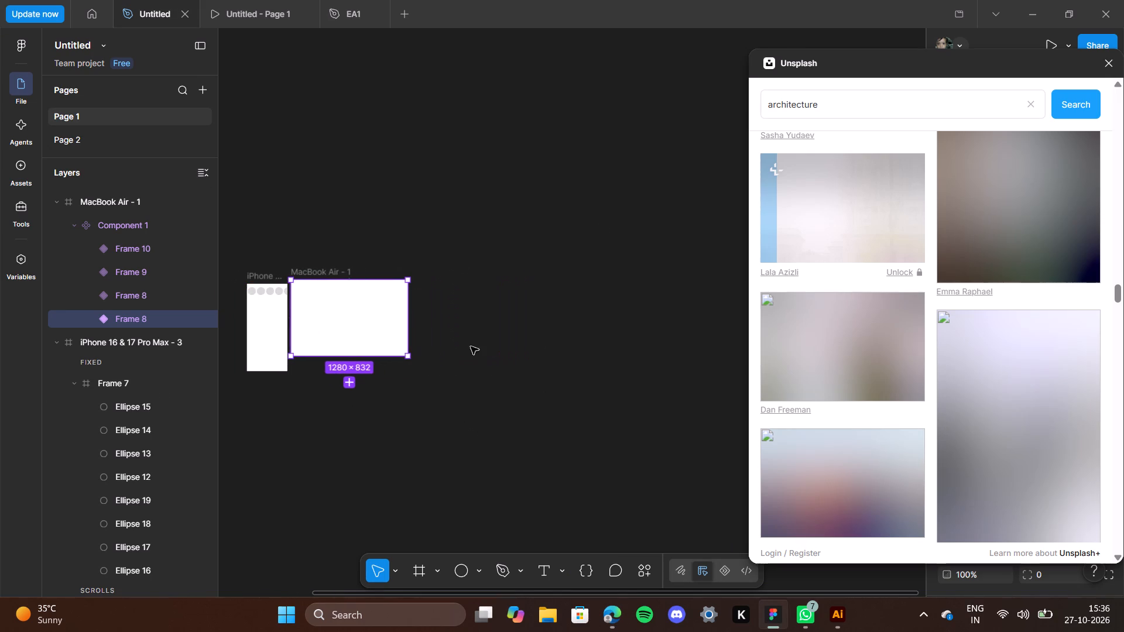
{"action": "left_click", "coordinate": [134, 229]}
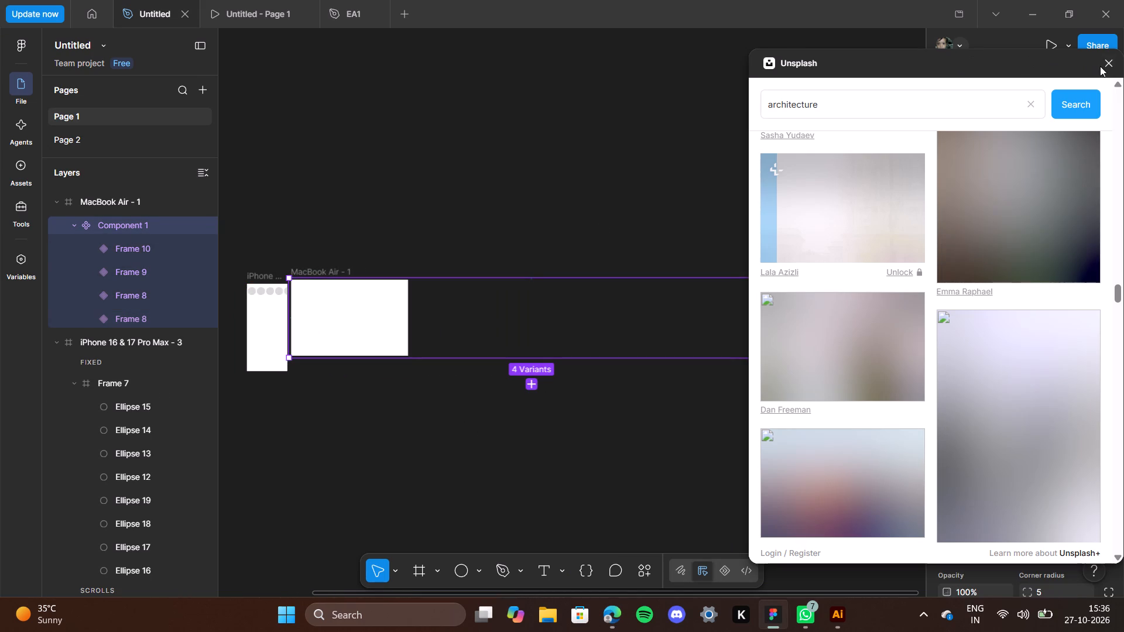
{"action": "left_click", "coordinate": [1107, 64]}
{"action": "left_click", "coordinate": [999, 66]}
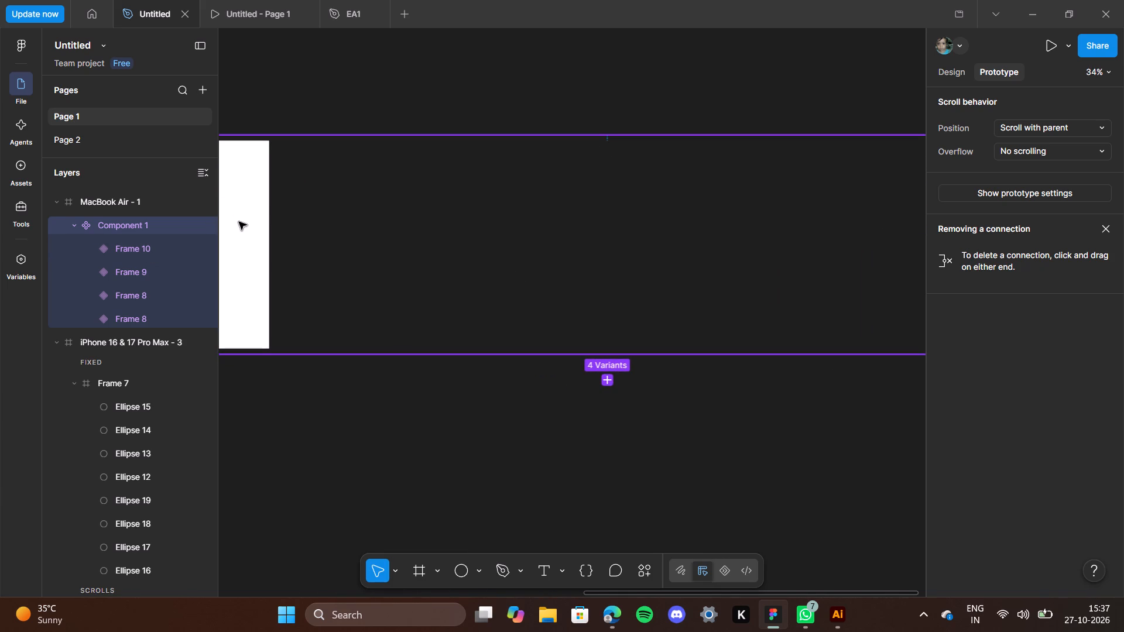
Connect the first variant, the bottom Frame 8, to the adjacent Frame 8 with an After delay, Change to interaction.
{"action": "left_click", "coordinate": [239, 222]}
{"action": "left_click", "coordinate": [115, 246]}
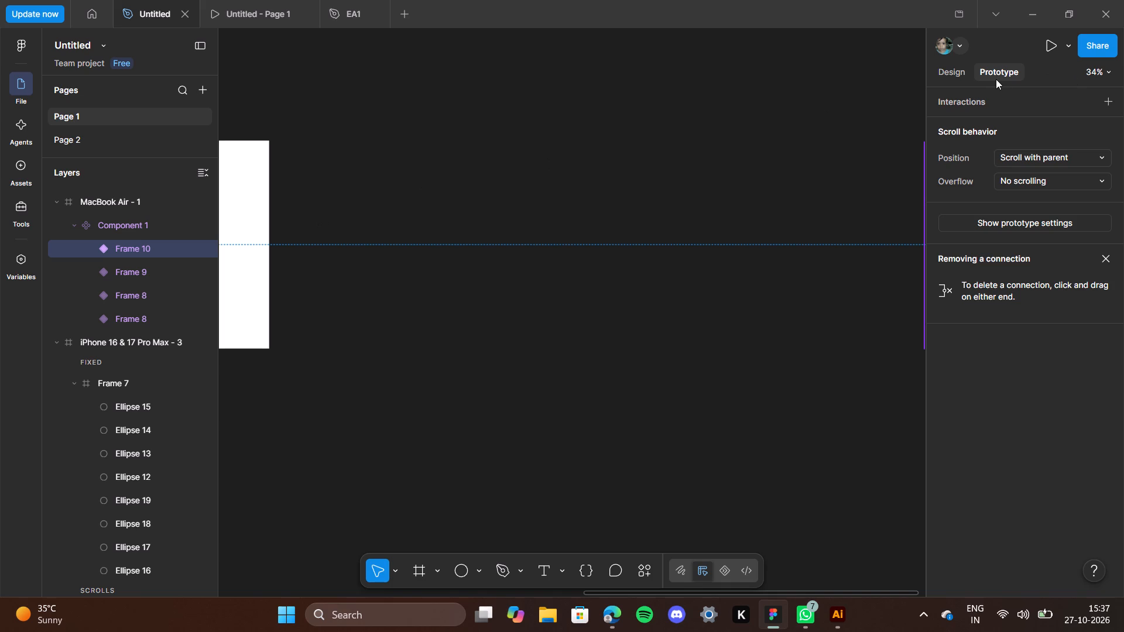
{"action": "left_click", "coordinate": [271, 245]}
{"action": "left_click_drag", "start_coordinate": [271, 245], "coordinate": [304, 247]}
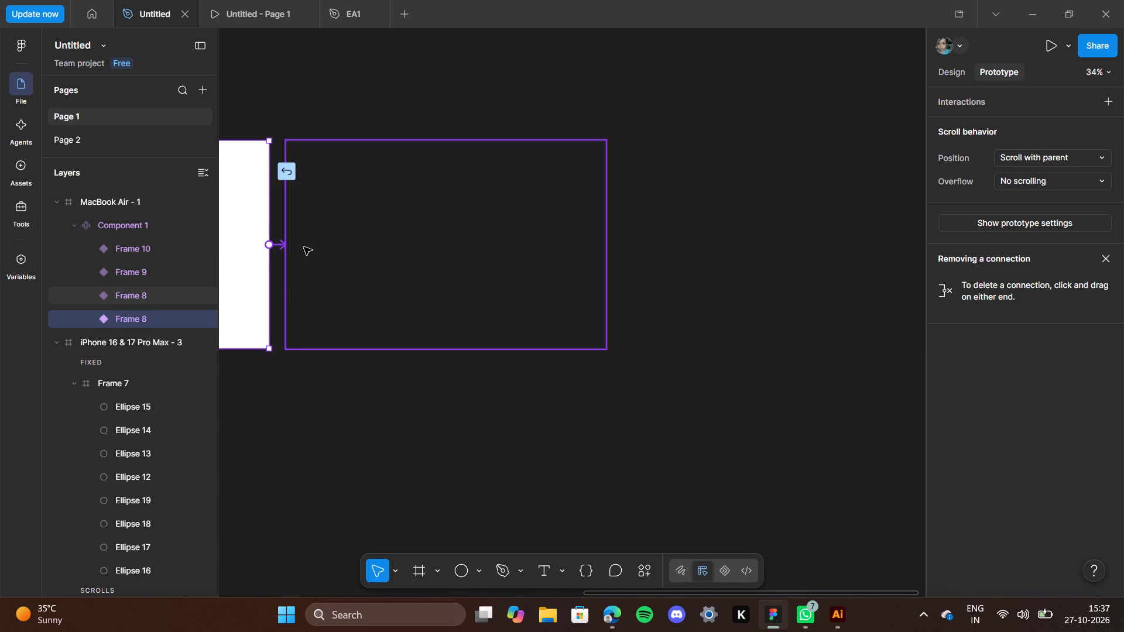
{"action": "left_click_drag", "start_coordinate": [304, 247], "coordinate": [299, 246]}
{"action": "left_click", "coordinate": [297, 314]}
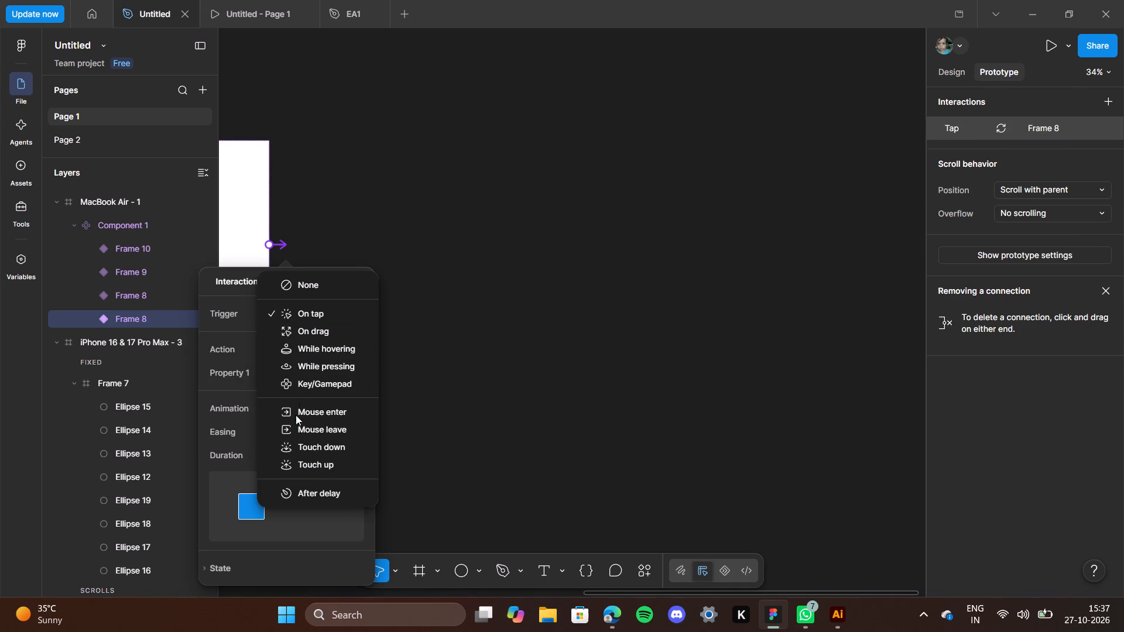
{"action": "left_click", "coordinate": [300, 492]}
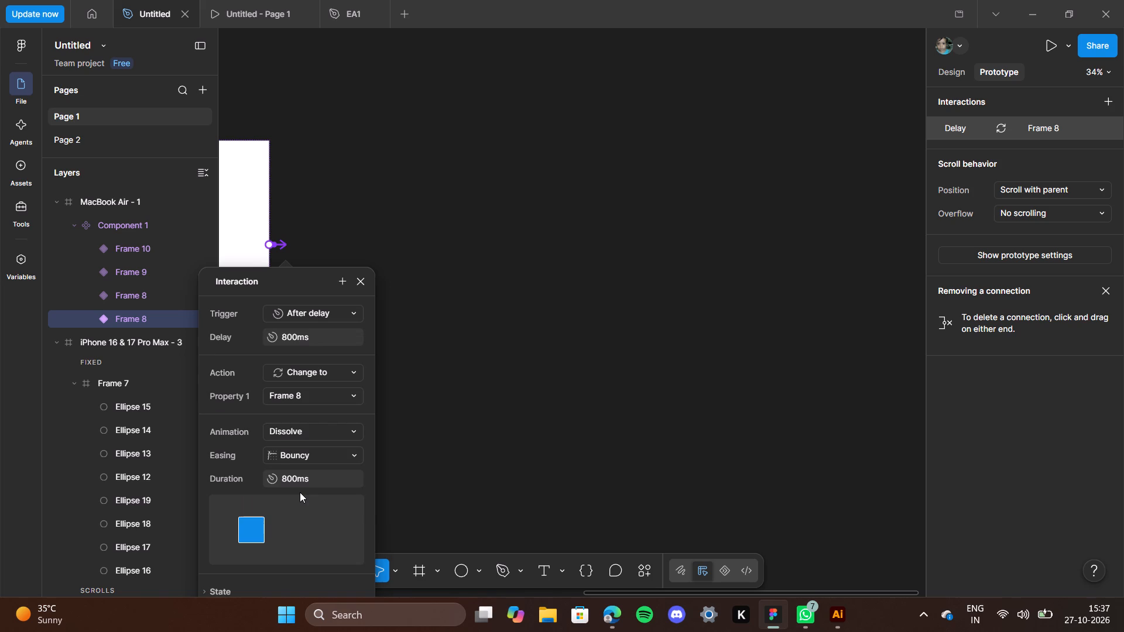
{"action": "left_click", "coordinate": [308, 465]}
{"action": "scroll", "coordinate": [276, 532], "scroll_direction": "down", "scroll_amount": 2}
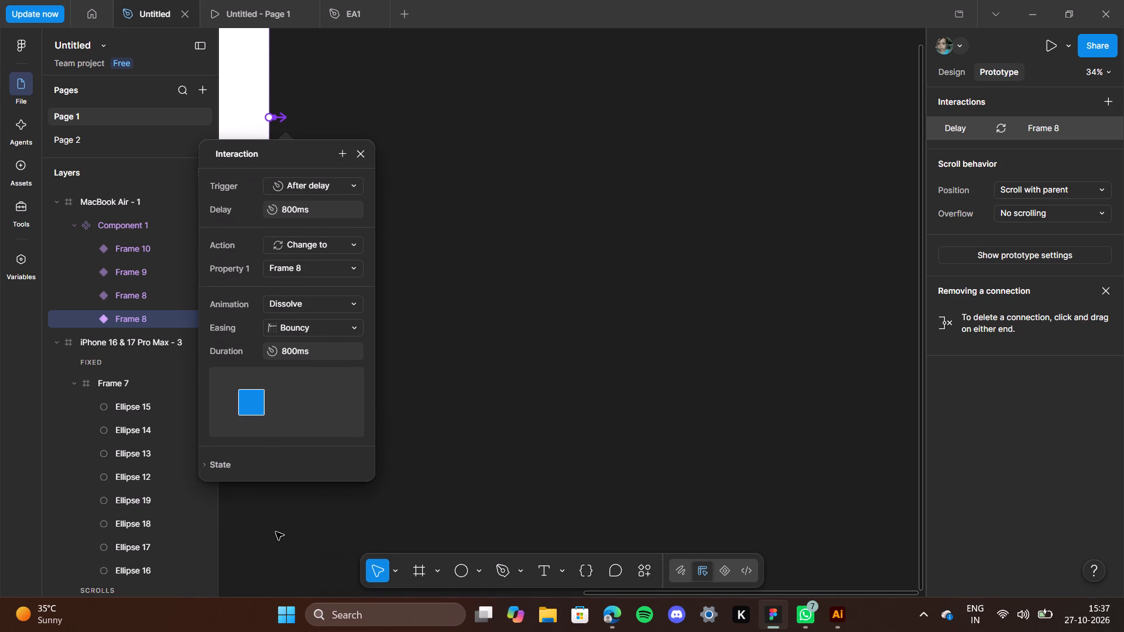
{"action": "scroll", "coordinate": [276, 532], "scroll_direction": "right", "scroll_amount": 1}
{"action": "scroll", "coordinate": [276, 532], "scroll_direction": "up", "scroll_amount": 1}
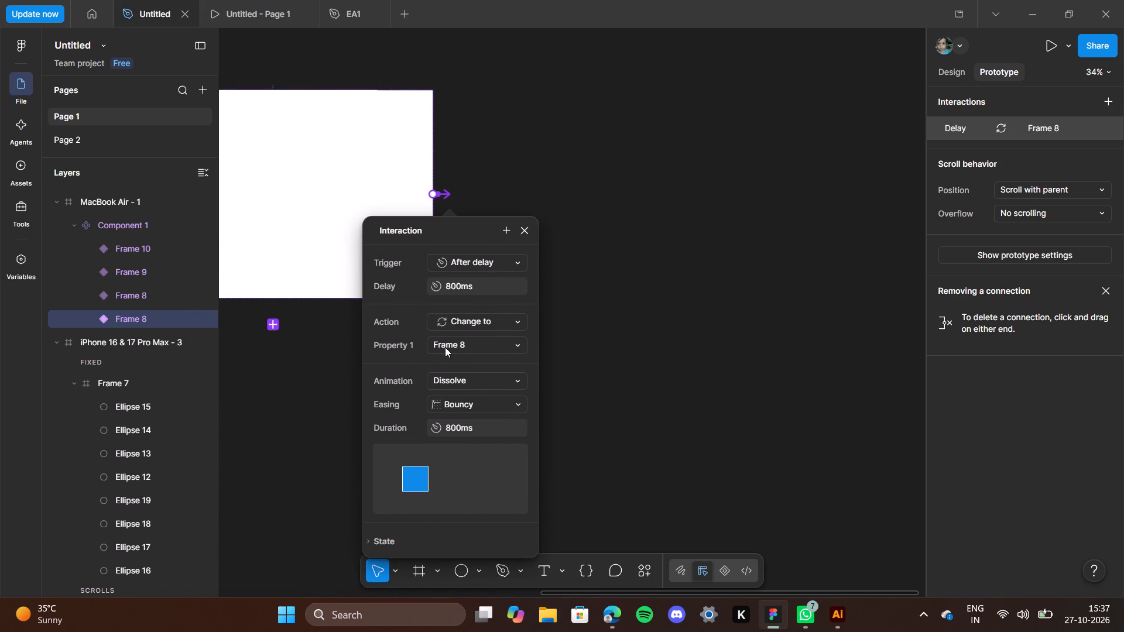
{"action": "left_click", "coordinate": [332, 462]}
Connect the second variant, the upper Frame 8, to Frame 9 with a Change to interaction.
{"action": "scroll", "coordinate": [335, 461], "scroll_direction": "up", "scroll_amount": 1}
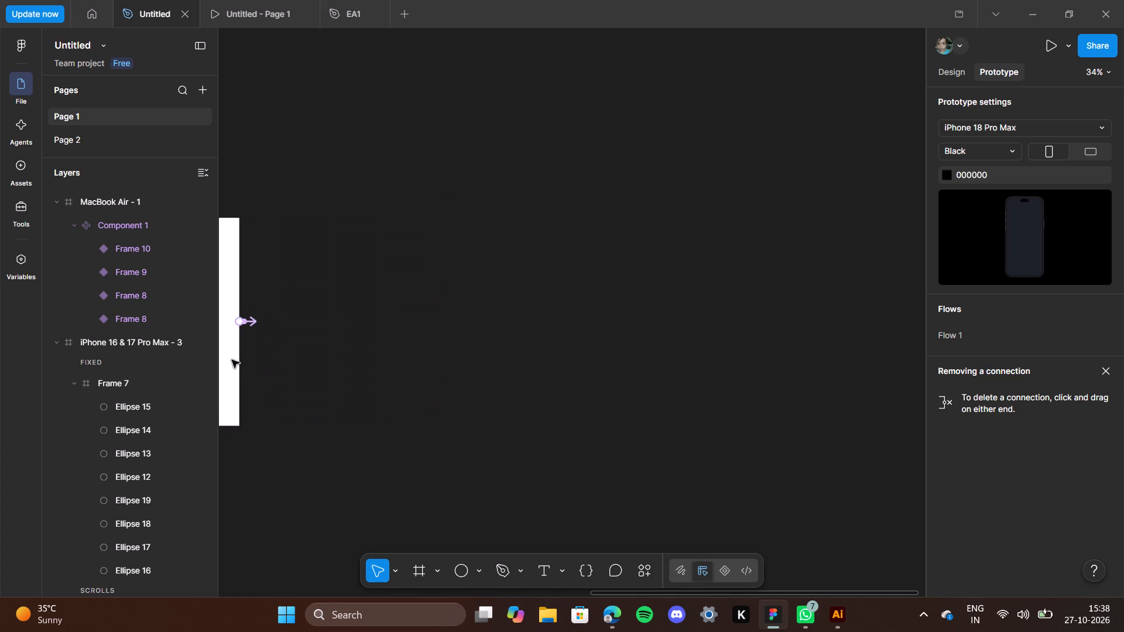
{"action": "left_click", "coordinate": [153, 291]}
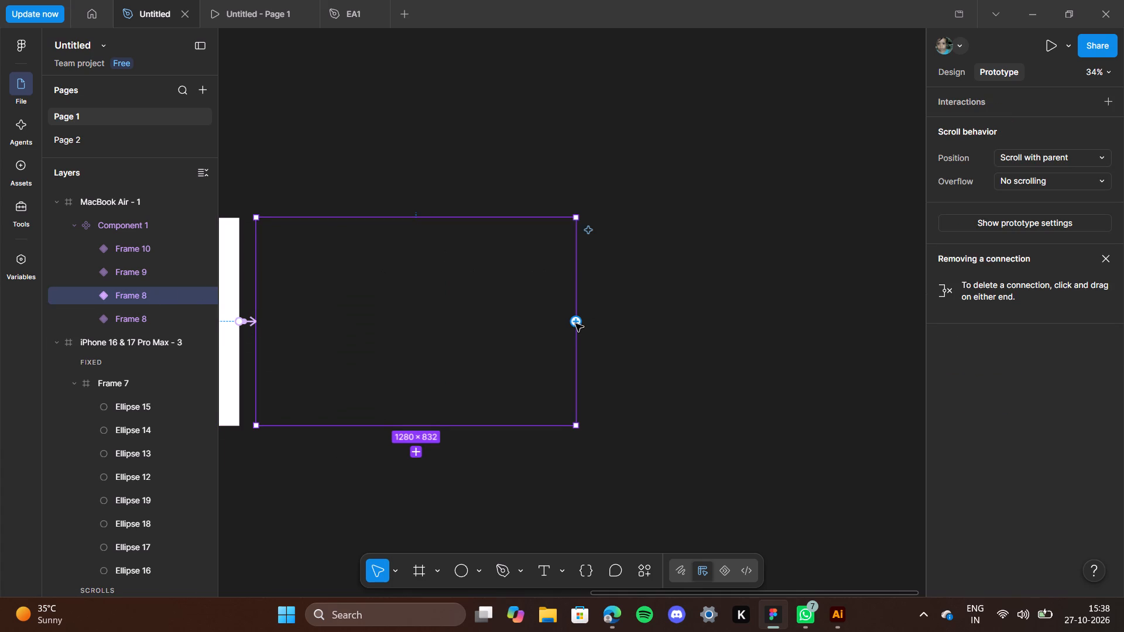
{"action": "left_click_drag", "start_coordinate": [575, 324], "coordinate": [597, 321]}
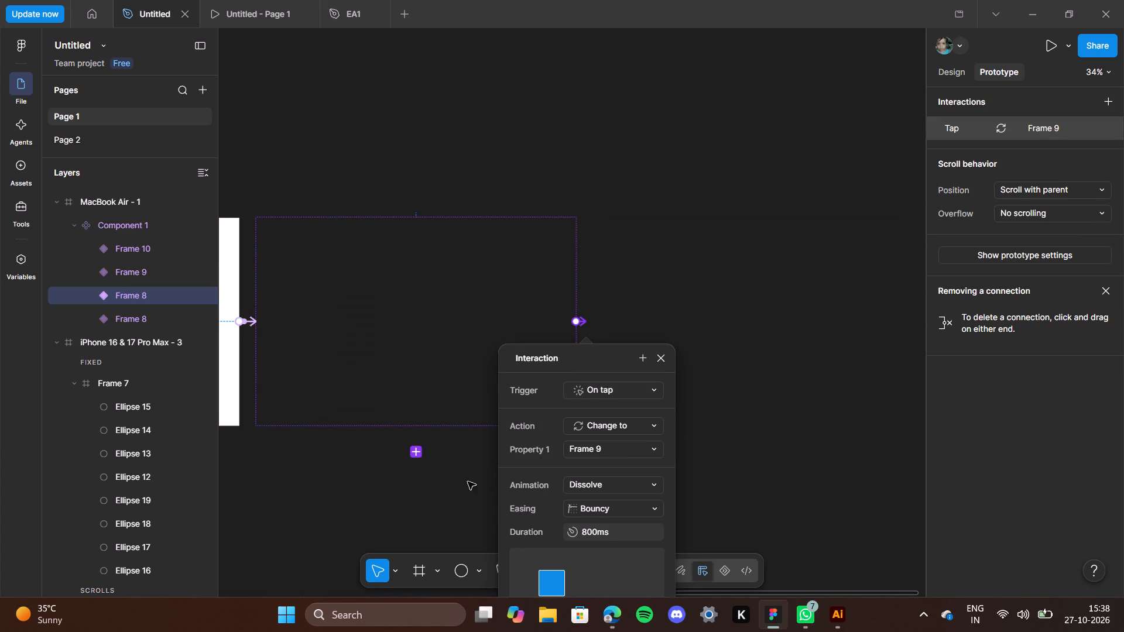
{"action": "scroll", "coordinate": [567, 455], "scroll_direction": "down", "scroll_amount": 4}
{"action": "left_click", "coordinate": [434, 442]}
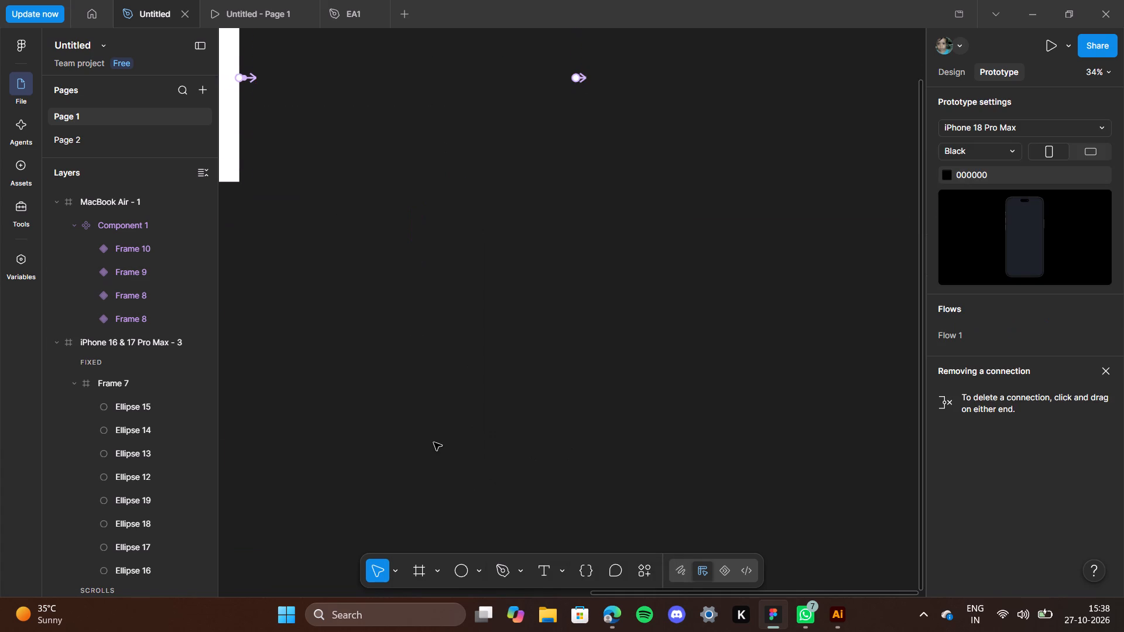
Connect the Frame 9 variant to Frame 10 with an After delay, Change to interaction.
{"action": "scroll", "coordinate": [434, 442], "scroll_direction": "up", "scroll_amount": 2}
{"action": "left_click", "coordinate": [140, 258]}
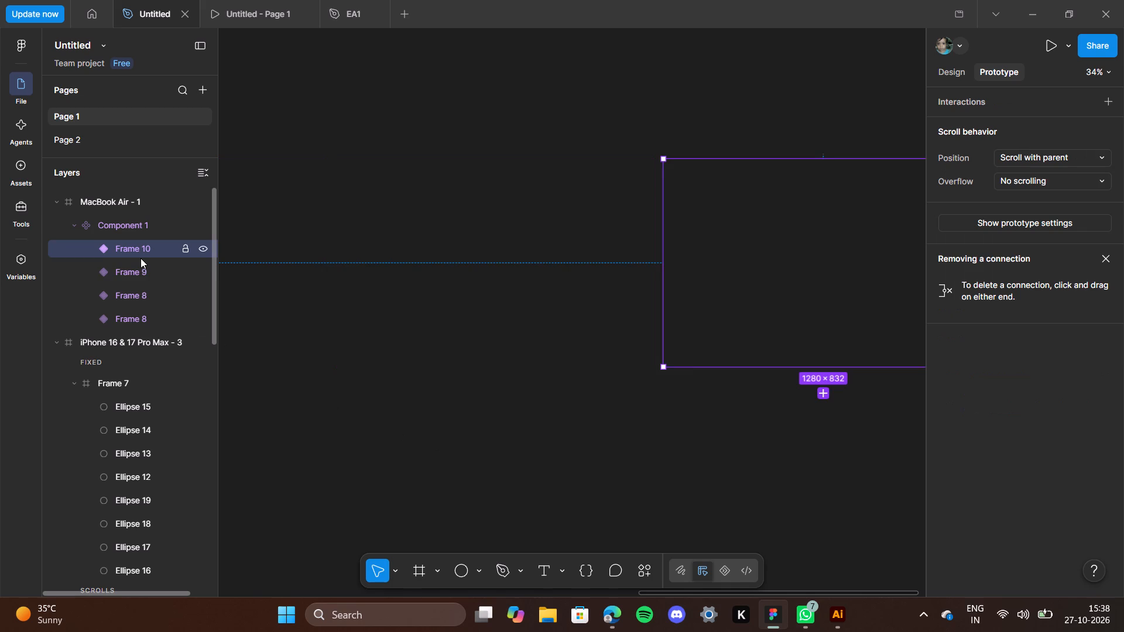
{"action": "left_click", "coordinate": [140, 260]}
{"action": "left_click_drag", "start_coordinate": [656, 263], "coordinate": [659, 263]}
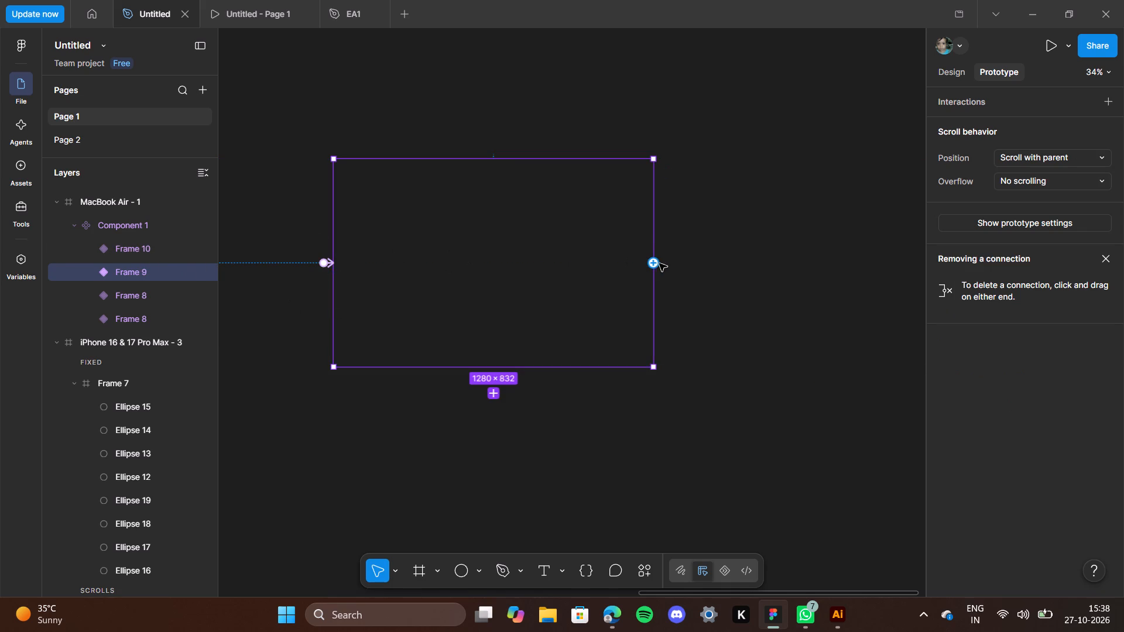
{"action": "left_click_drag", "start_coordinate": [659, 263], "coordinate": [670, 264]}
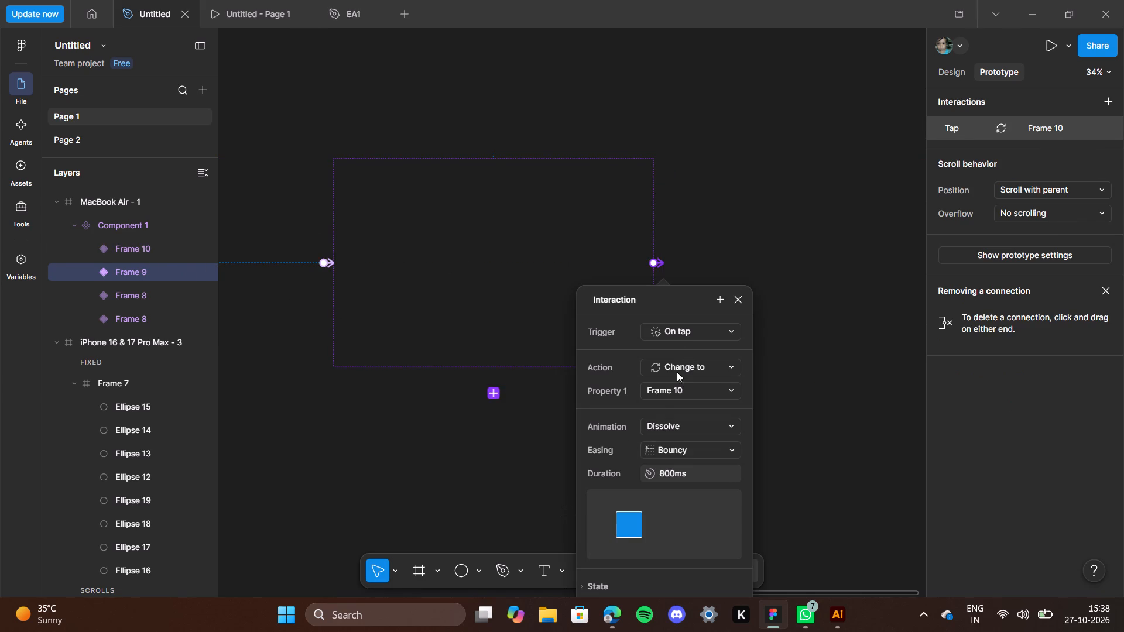
{"action": "left_click", "coordinate": [711, 337]}
{"action": "left_click", "coordinate": [669, 510]}
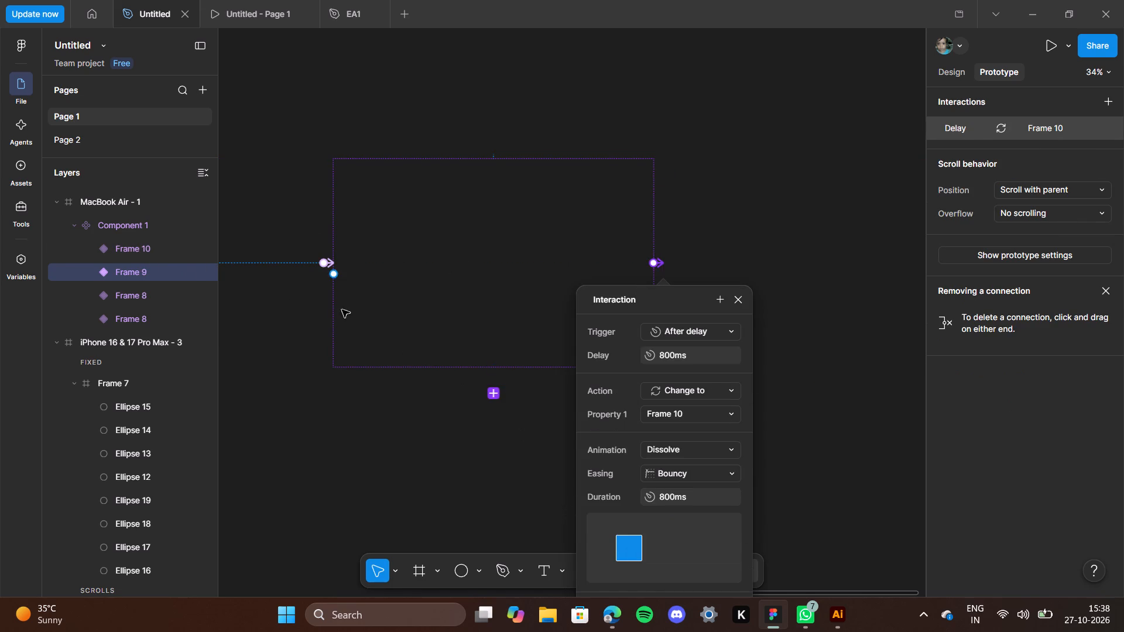
{"action": "left_click", "coordinate": [280, 280]}
{"action": "left_click", "coordinate": [303, 290]}
Set the trigger of the upper Frame 8's interaction to Frame 9 to After delay.
{"action": "left_click", "coordinate": [101, 264]}
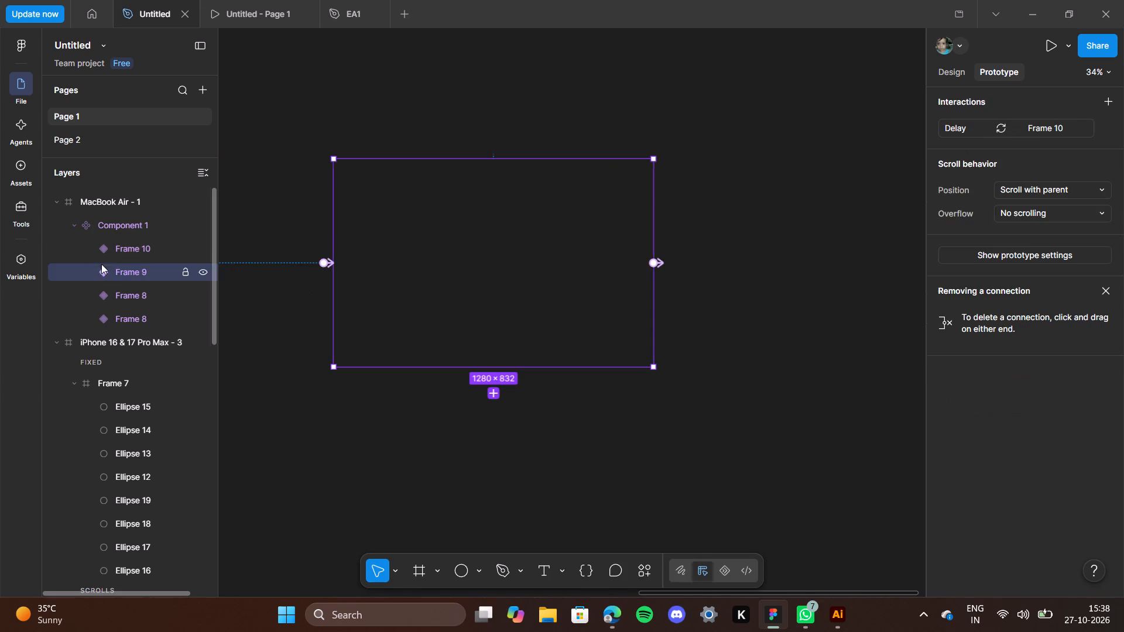
{"action": "left_click", "coordinate": [125, 294]}
{"action": "left_click", "coordinate": [961, 132]}
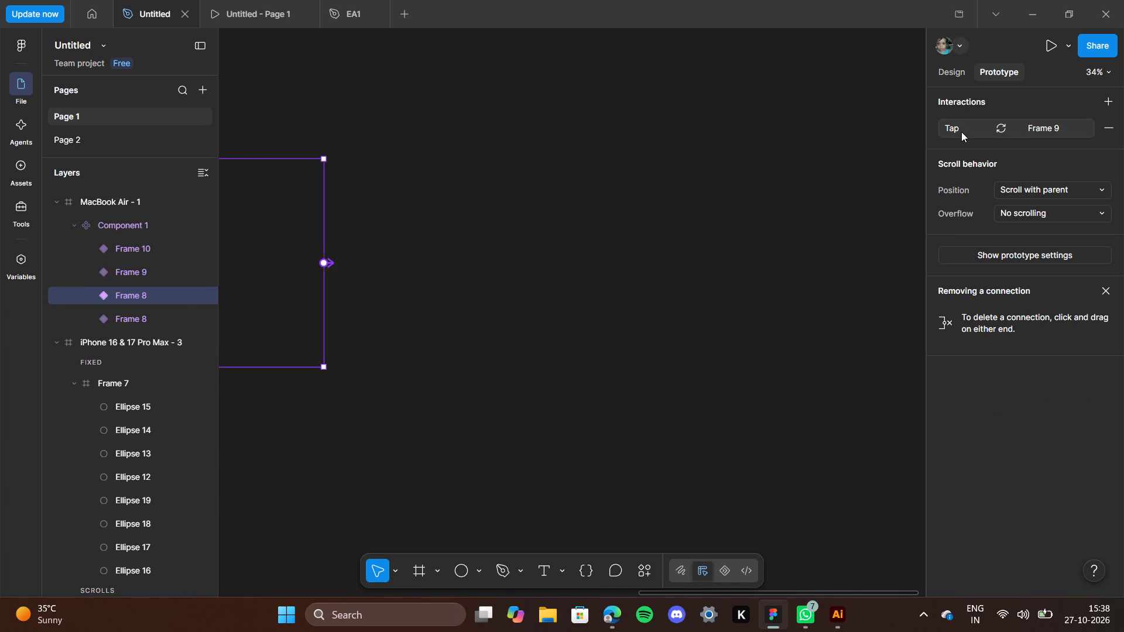
{"action": "left_click", "coordinate": [856, 165]}
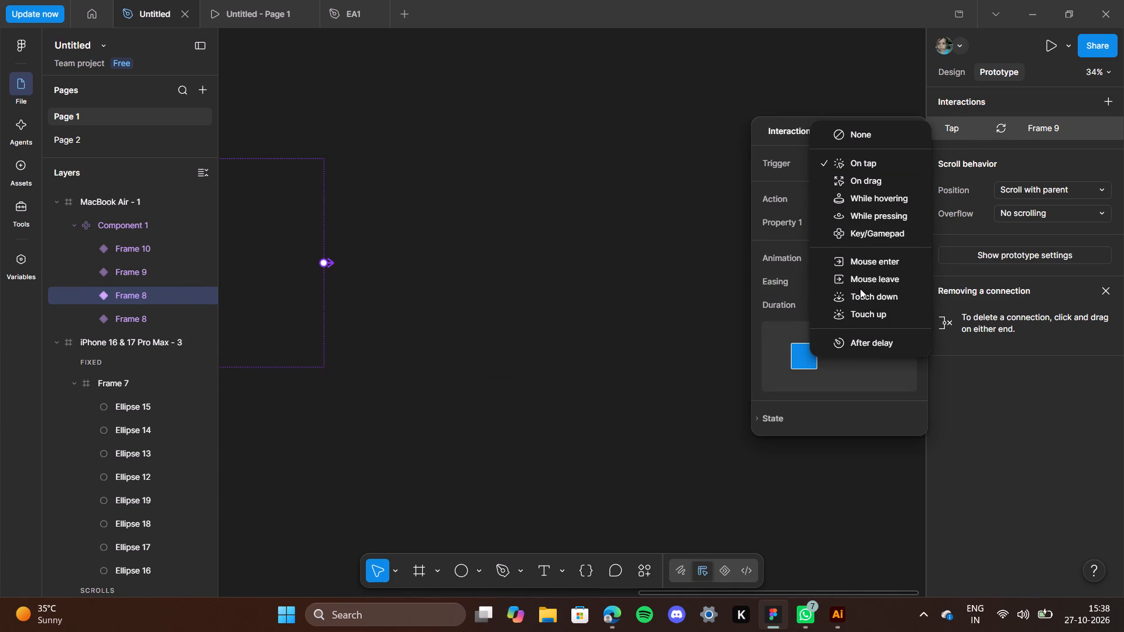
{"action": "left_click", "coordinate": [882, 346]}
{"action": "left_click", "coordinate": [650, 480]}
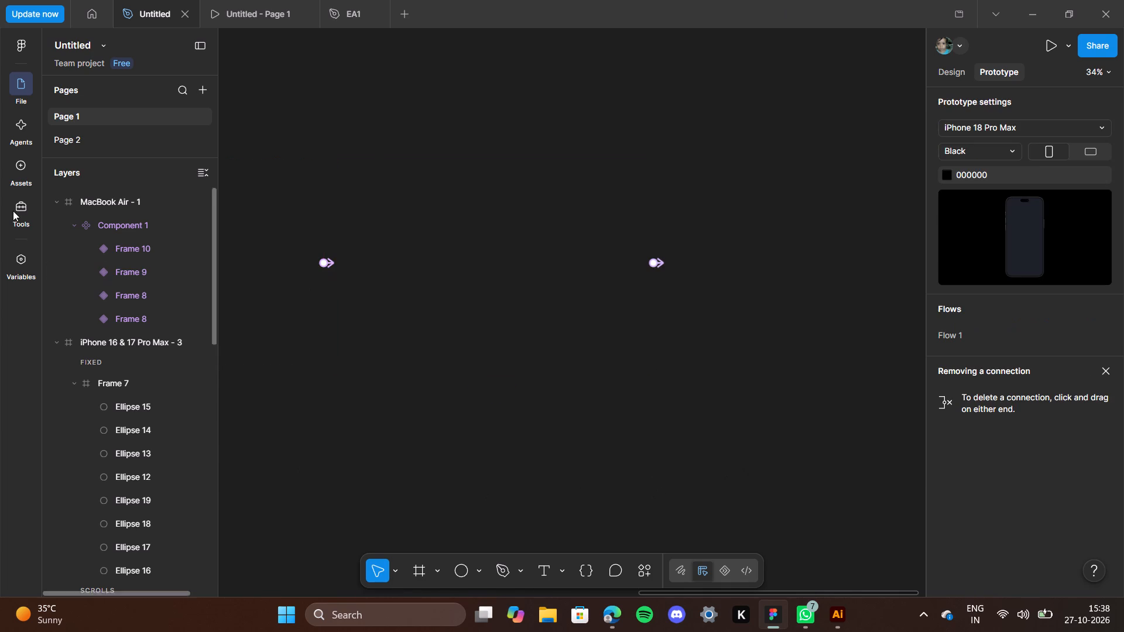
Connect the Frame 10 variant back to the first variant, the bottom Frame 8, with an After delay, Change to interaction.
{"action": "left_click", "coordinate": [174, 255]}
{"action": "scroll", "coordinate": [578, 364], "scroll_direction": "left", "scroll_amount": 1}
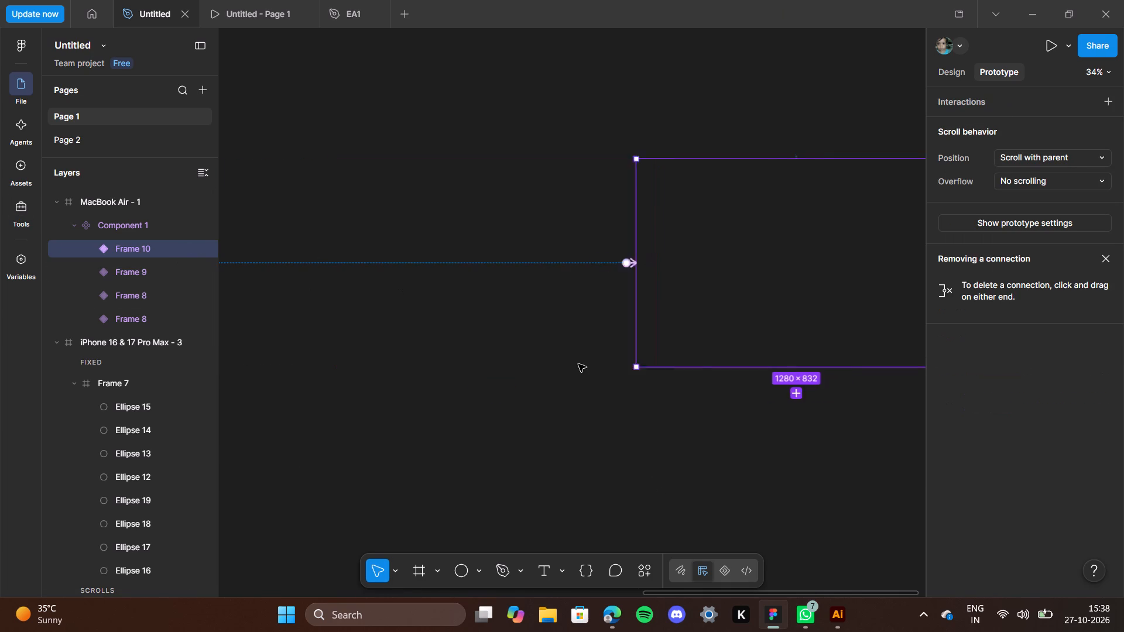
{"action": "scroll", "coordinate": [578, 364], "scroll_direction": "left", "scroll_amount": 3}
{"action": "left_click_drag", "start_coordinate": [772, 267], "coordinate": [772, 266]}
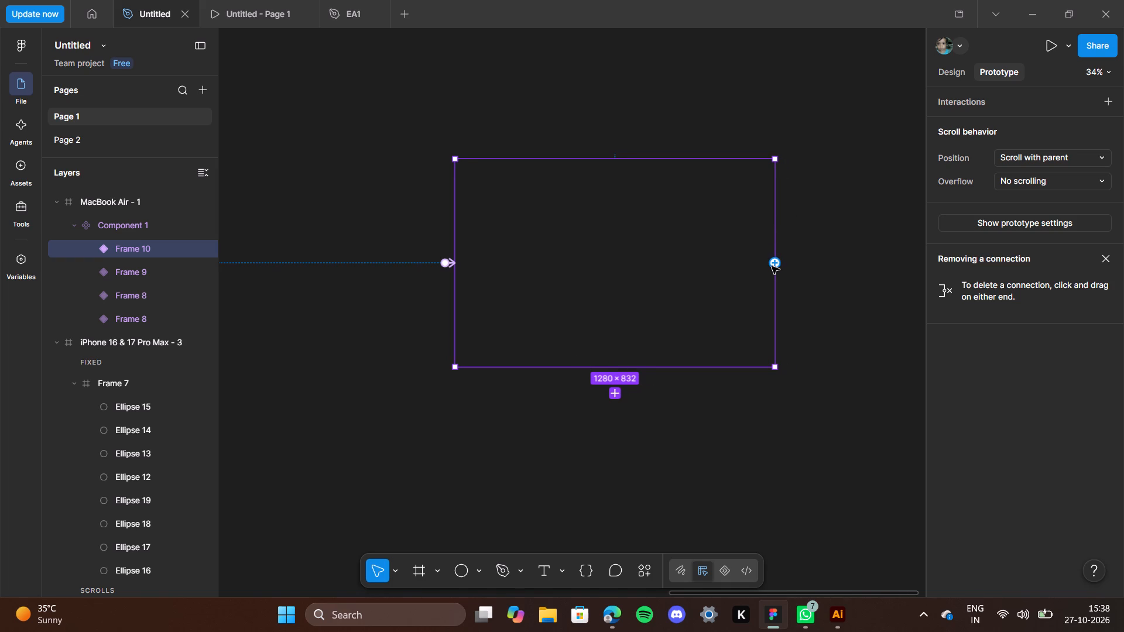
{"action": "left_click_drag", "start_coordinate": [772, 266], "coordinate": [150, 205]}
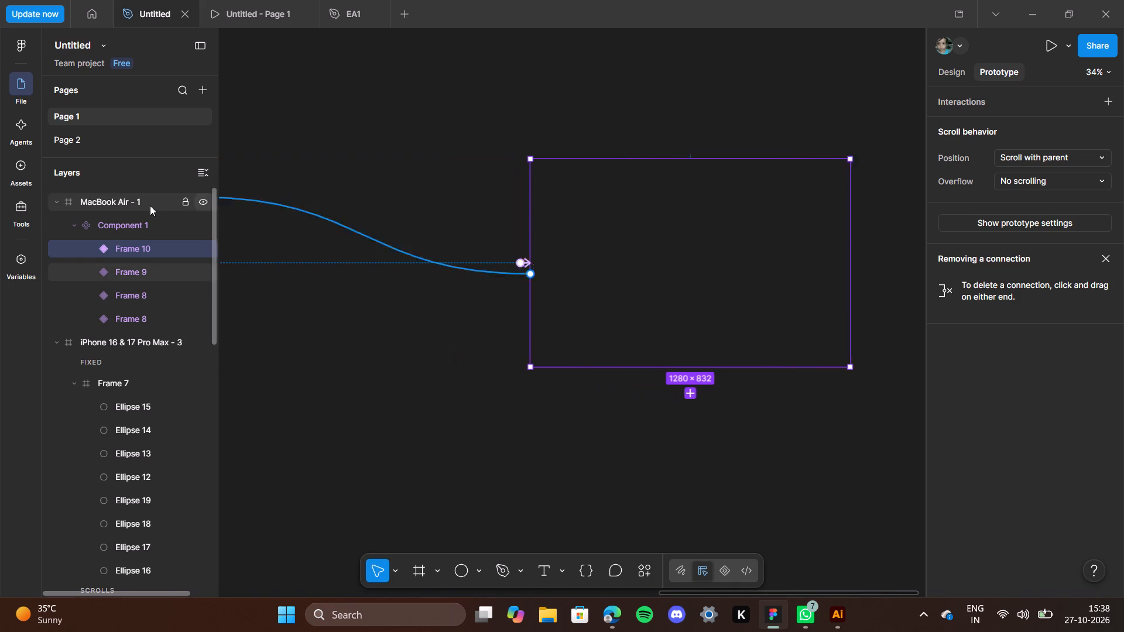
{"action": "left_click_drag", "start_coordinate": [150, 205], "coordinate": [341, 372]}
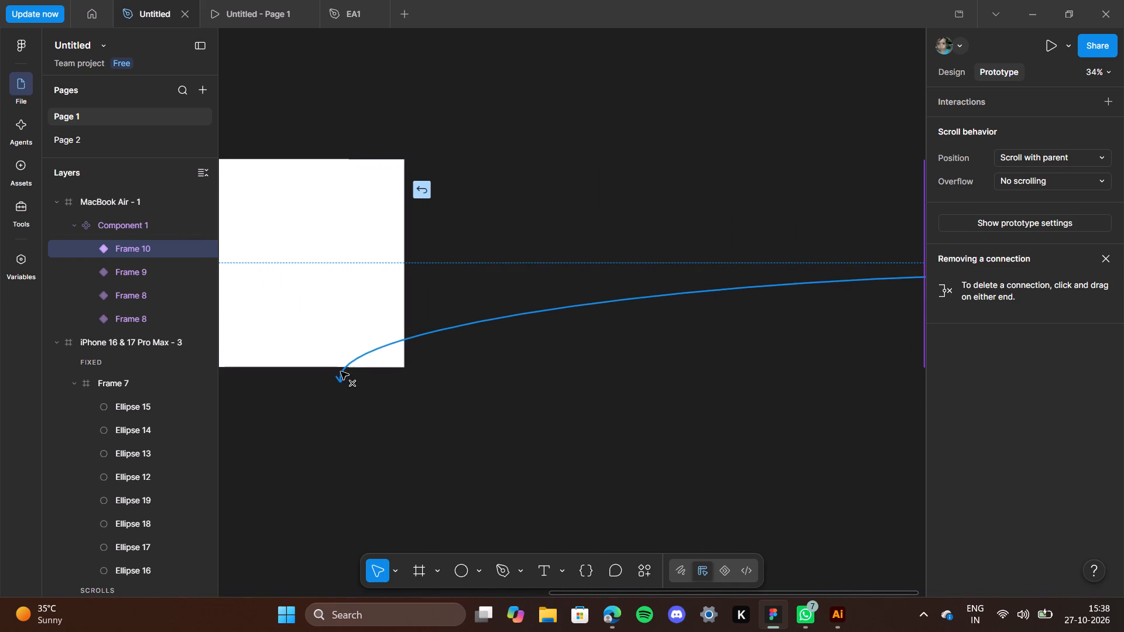
{"action": "left_click_drag", "start_coordinate": [341, 372], "coordinate": [392, 296]}
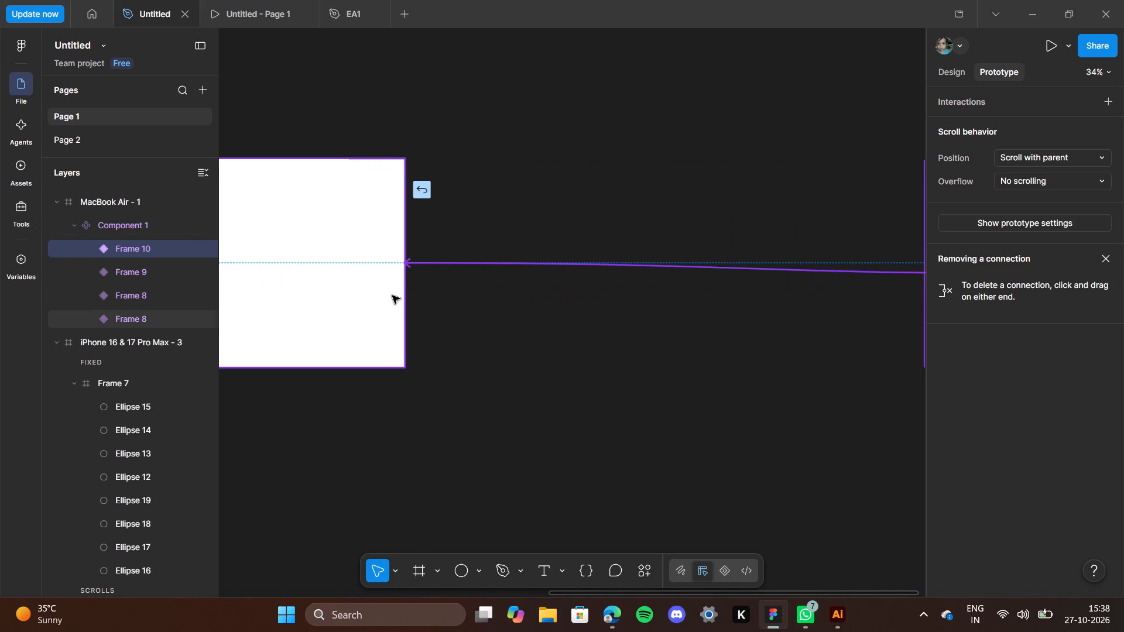
{"action": "left_click_drag", "start_coordinate": [392, 296], "coordinate": [394, 295]}
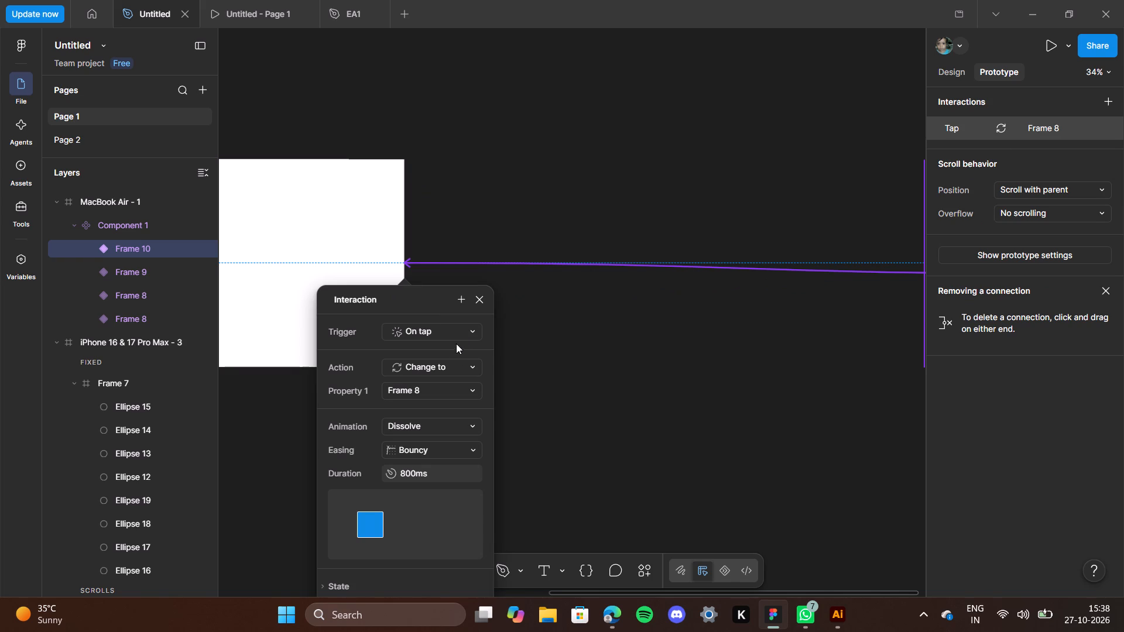
{"action": "left_click", "coordinate": [461, 337]}
{"action": "left_click", "coordinate": [395, 519]}
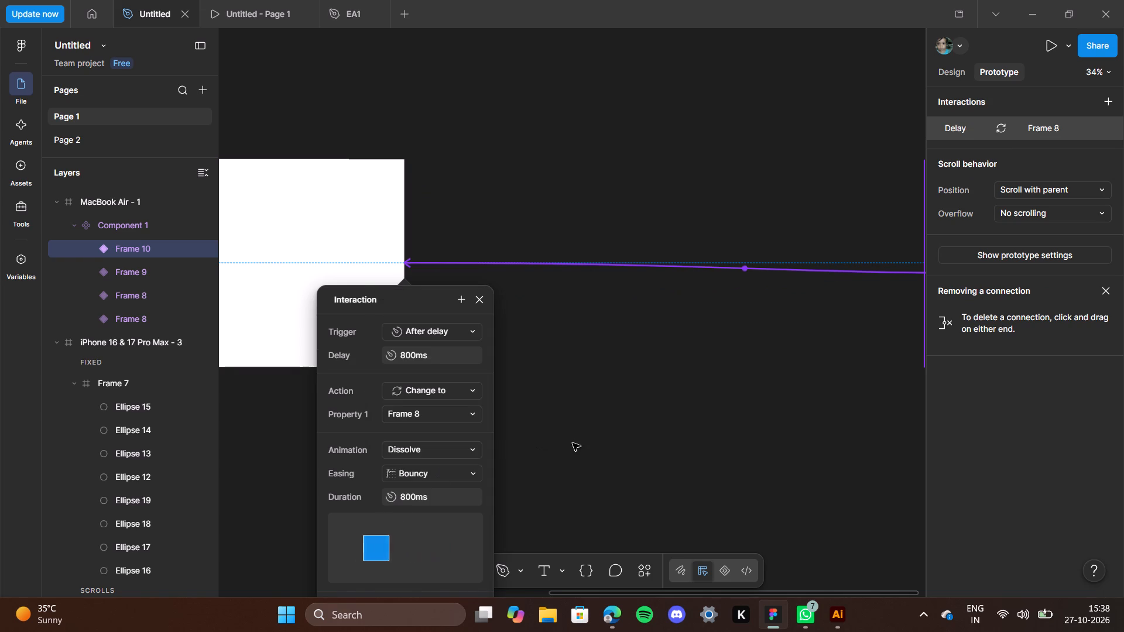
{"action": "left_click", "coordinate": [542, 471]}
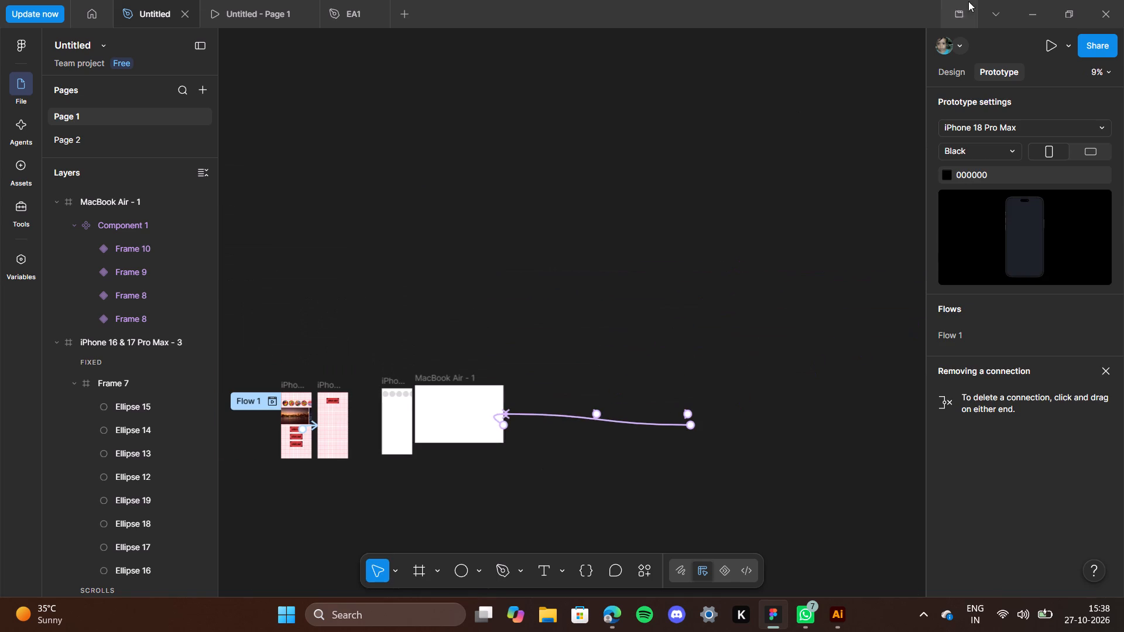
Preview the MacBook Air - 1 frame as a prototype, checking it in full screen and back in the normal view.
{"action": "left_click", "coordinate": [451, 371]}
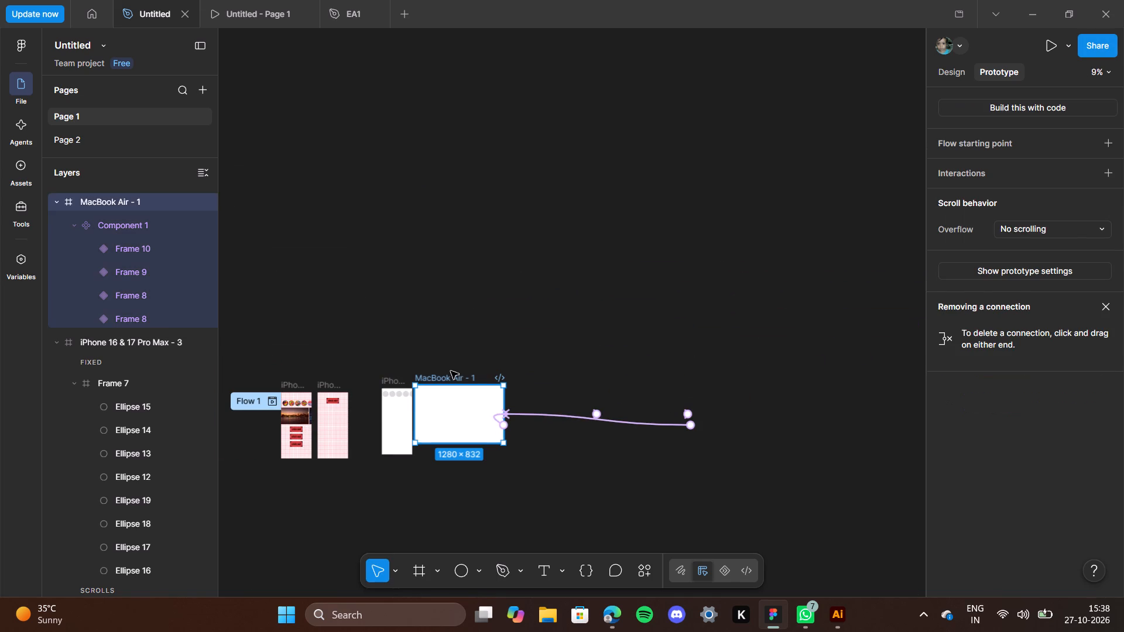
{"action": "left_click", "coordinate": [1057, 43]}
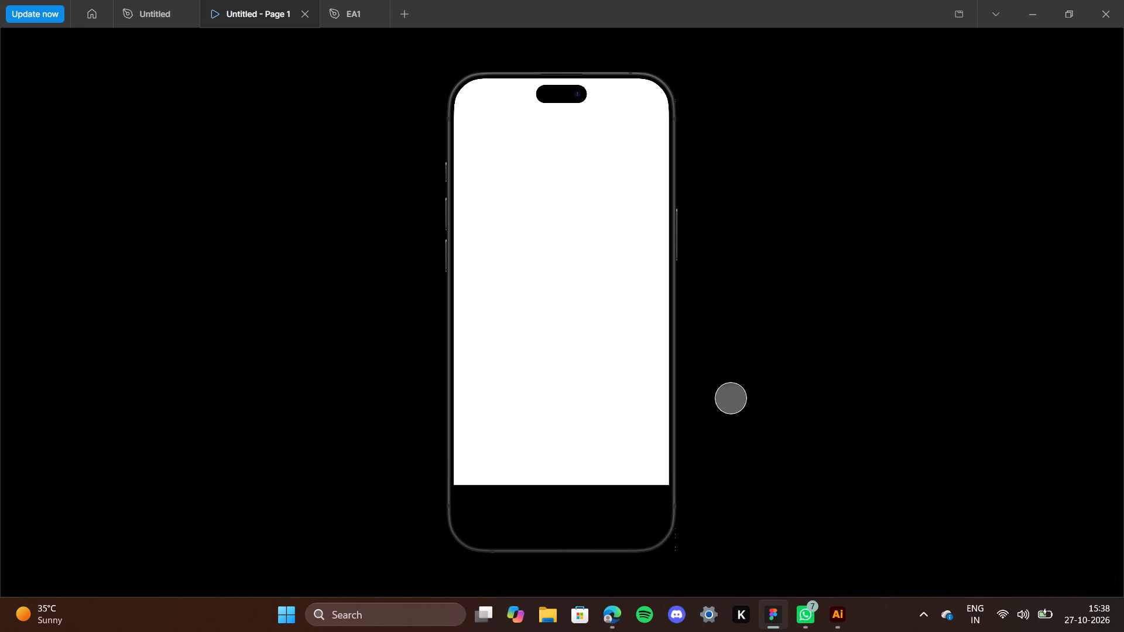
{"action": "double_click", "coordinate": [897, 507]}
{"action": "left_click", "coordinate": [897, 507]}
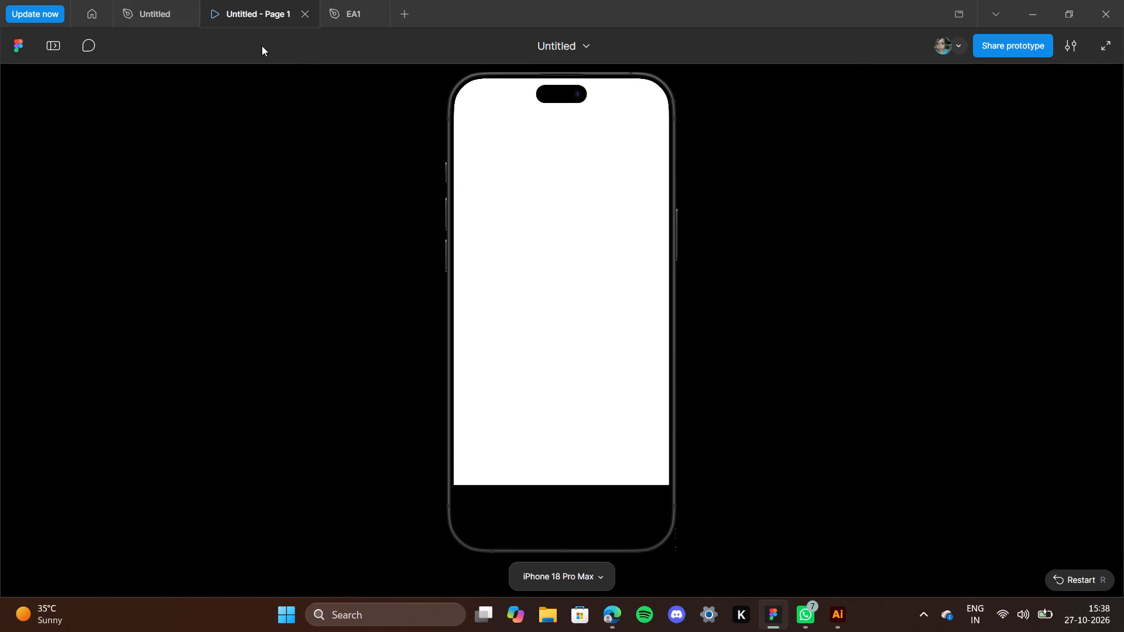
{"action": "left_click", "coordinate": [1113, 50]}
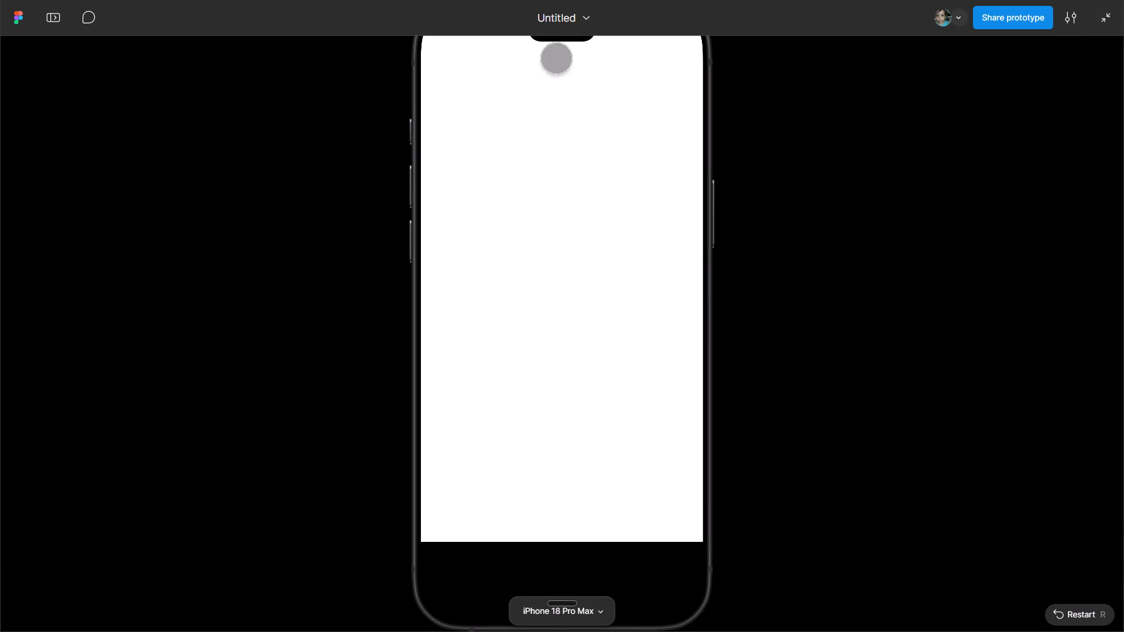
{"action": "left_click", "coordinate": [1109, 19]}
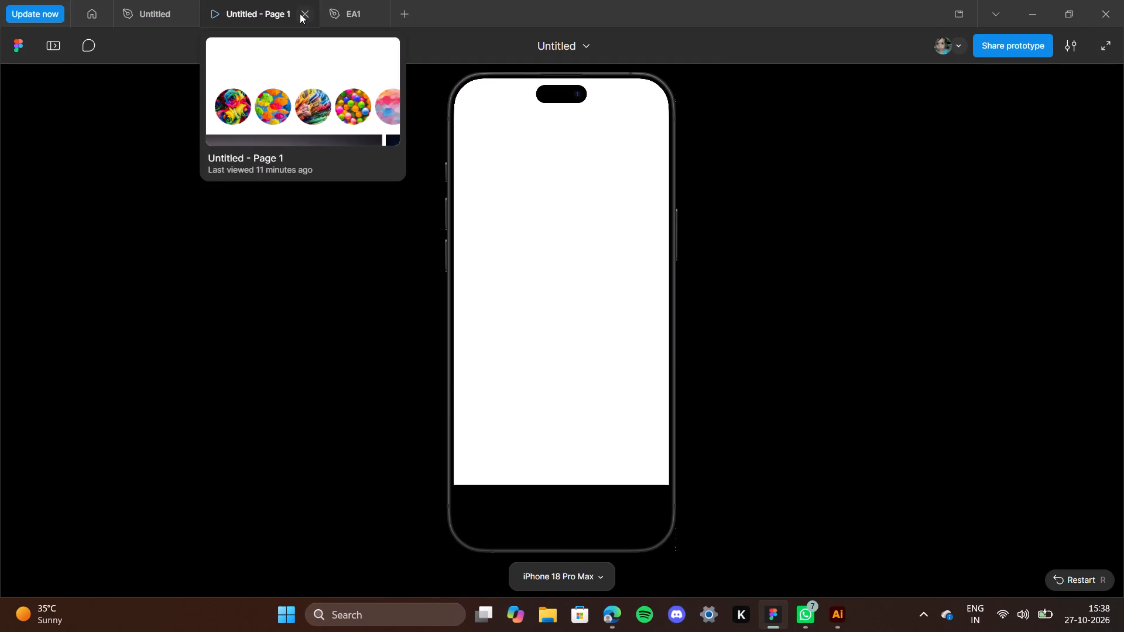
Close the Untitled - Page 1 prototype preview to return to the design file.
{"action": "left_click", "coordinate": [304, 13]}
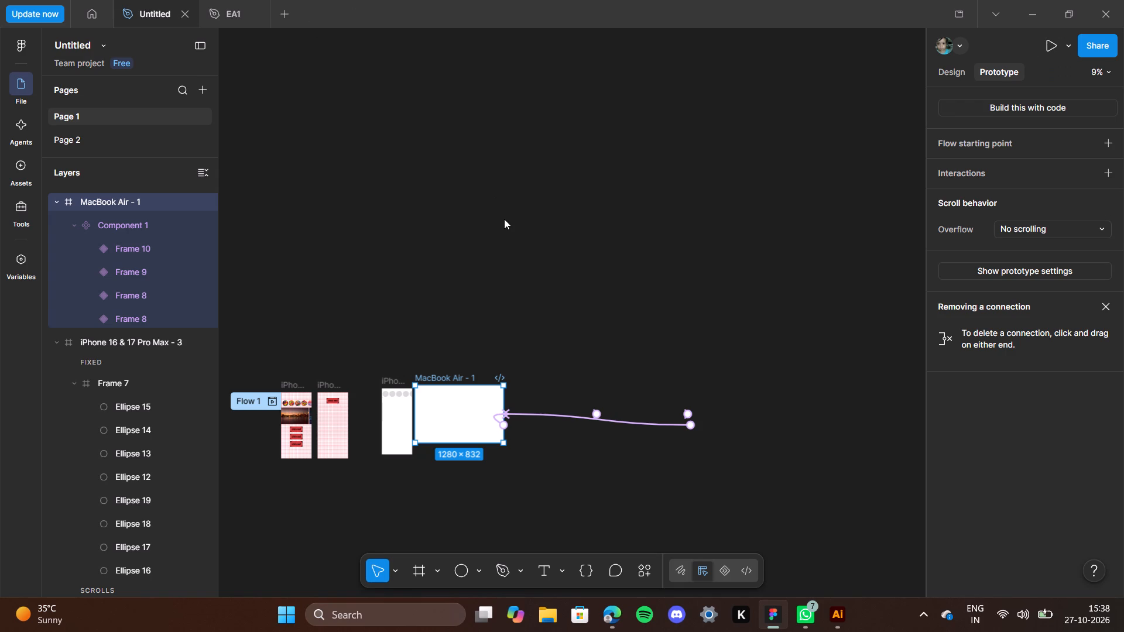
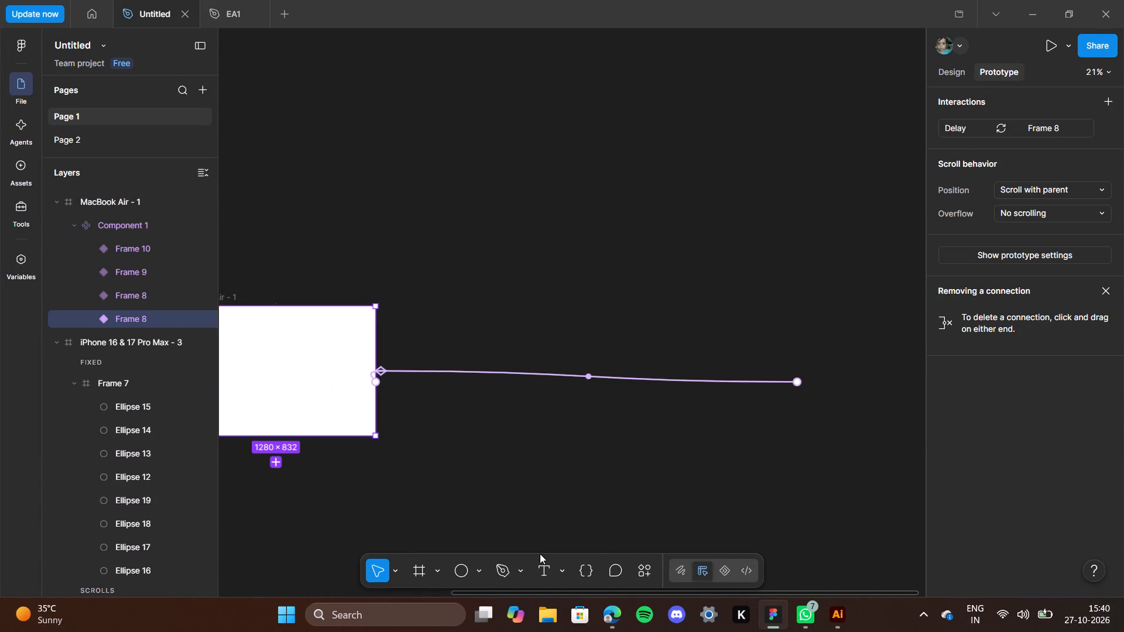
Bring up architecture photos in the Unsplash plugin and find one for the selected bottom Frame 8 variant.
{"action": "left_click", "coordinate": [638, 572]}
{"action": "left_click", "coordinate": [529, 373]}
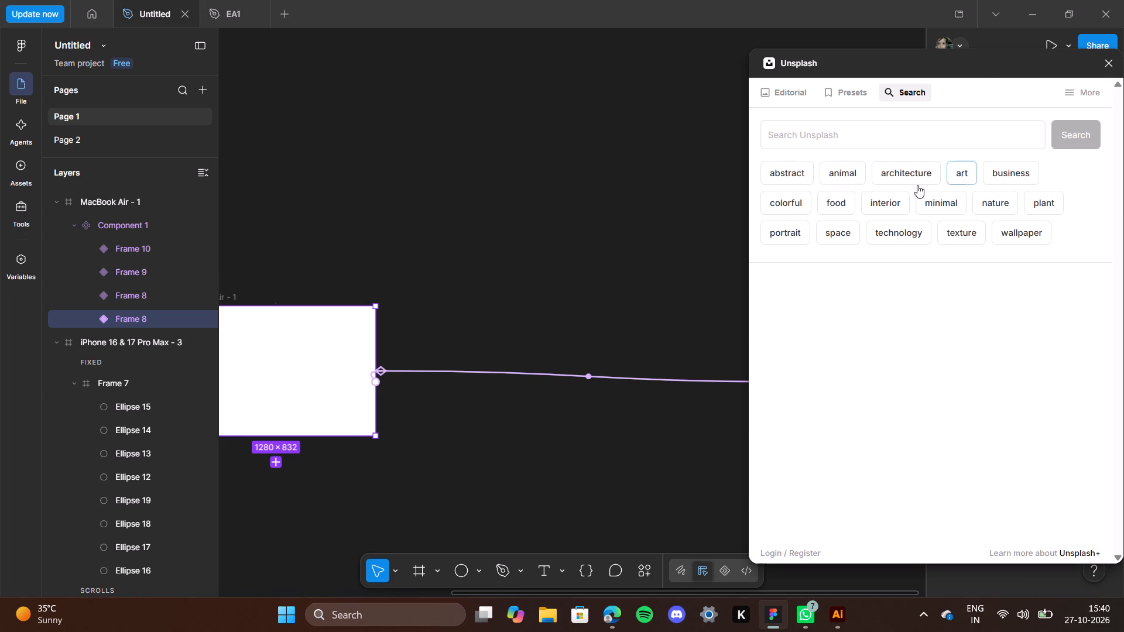
{"action": "left_click", "coordinate": [897, 175]}
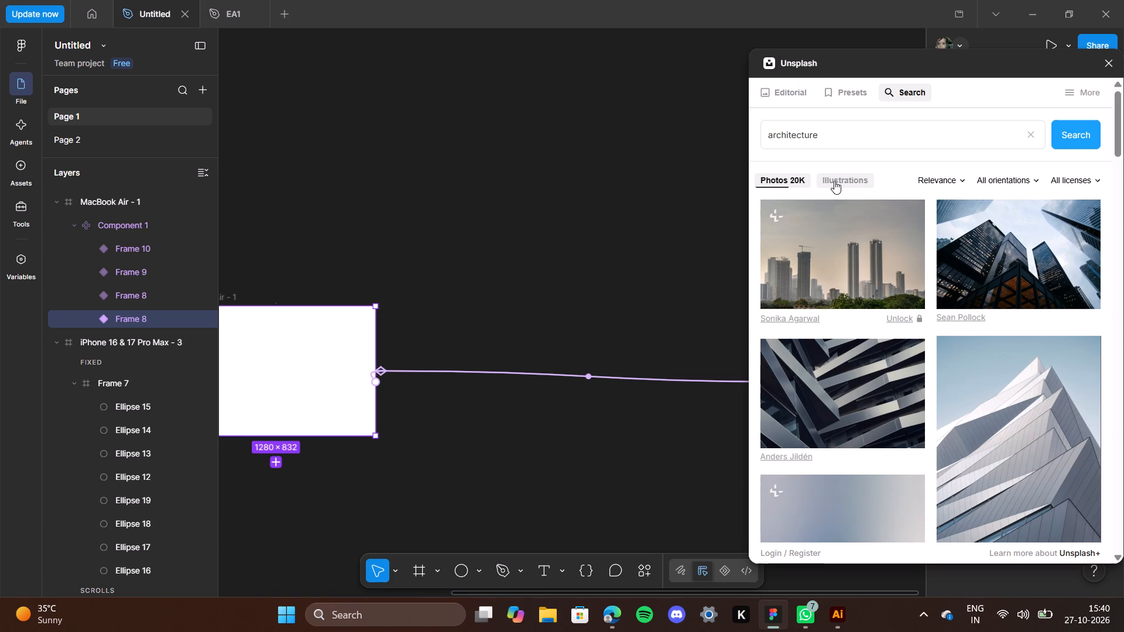
{"action": "scroll", "coordinate": [854, 382], "scroll_direction": "down", "scroll_amount": 8}
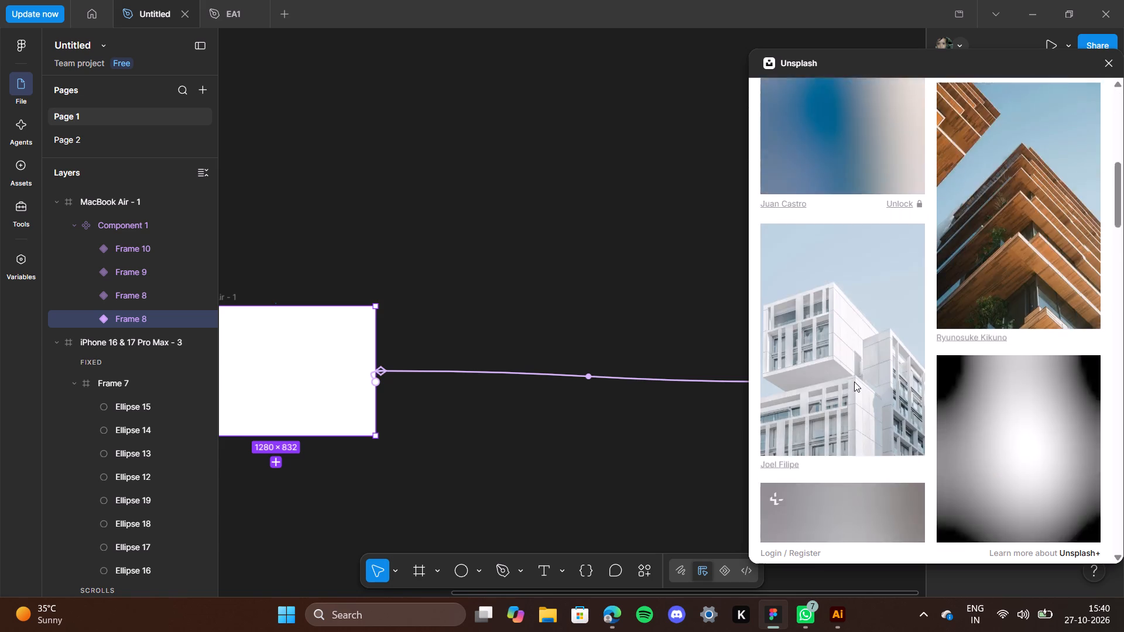
{"action": "scroll", "coordinate": [854, 382], "scroll_direction": "right", "scroll_amount": 1}
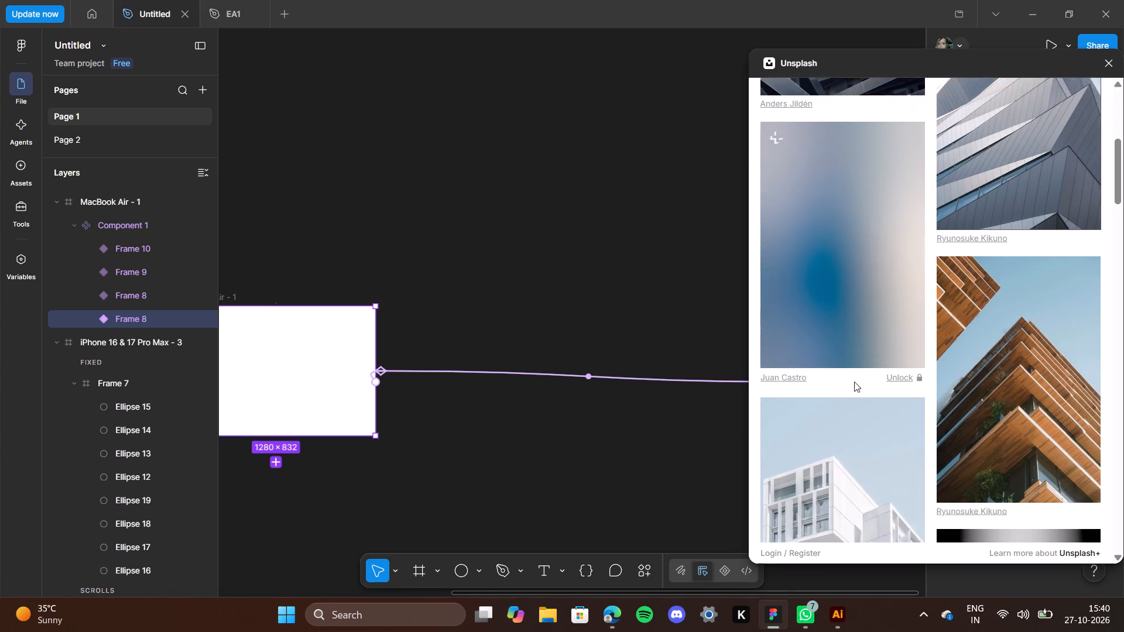
{"action": "scroll", "coordinate": [854, 382], "scroll_direction": "right", "scroll_amount": 1}
{"action": "scroll", "coordinate": [854, 382], "scroll_direction": "down", "scroll_amount": 1}
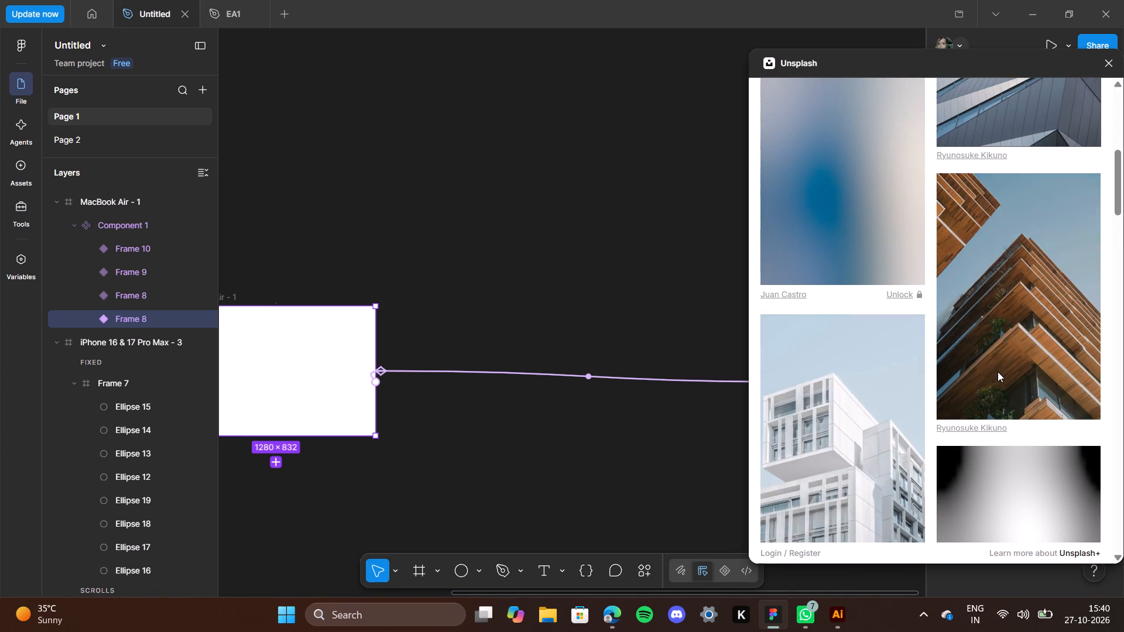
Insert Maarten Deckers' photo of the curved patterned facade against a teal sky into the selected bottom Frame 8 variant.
{"action": "scroll", "coordinate": [934, 387], "scroll_direction": "down", "scroll_amount": 7}
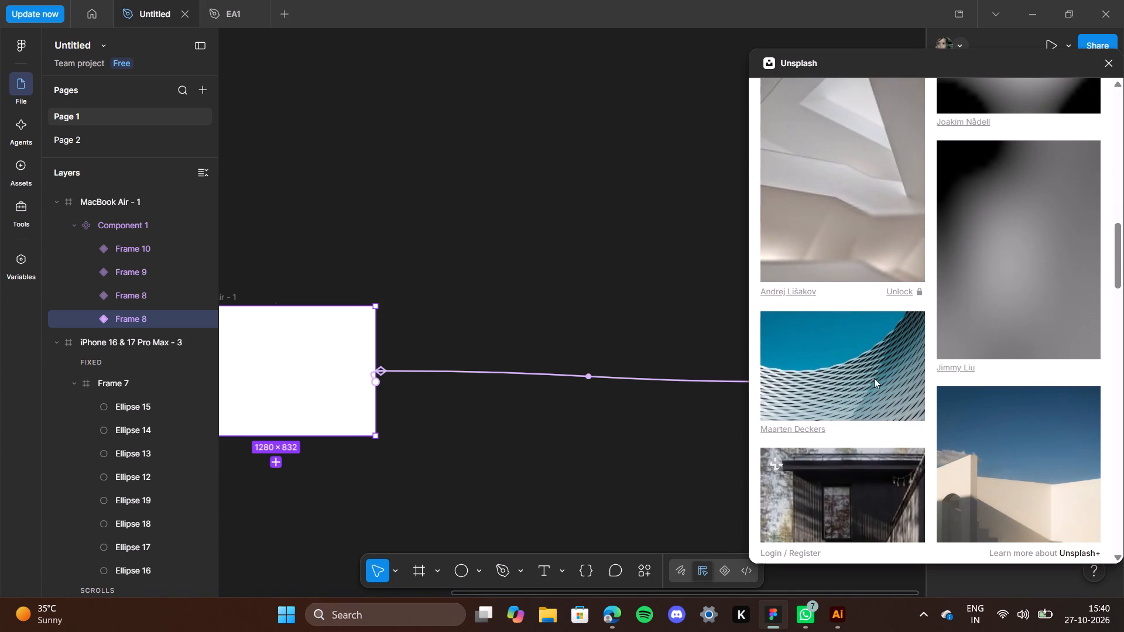
{"action": "left_click", "coordinate": [842, 370]}
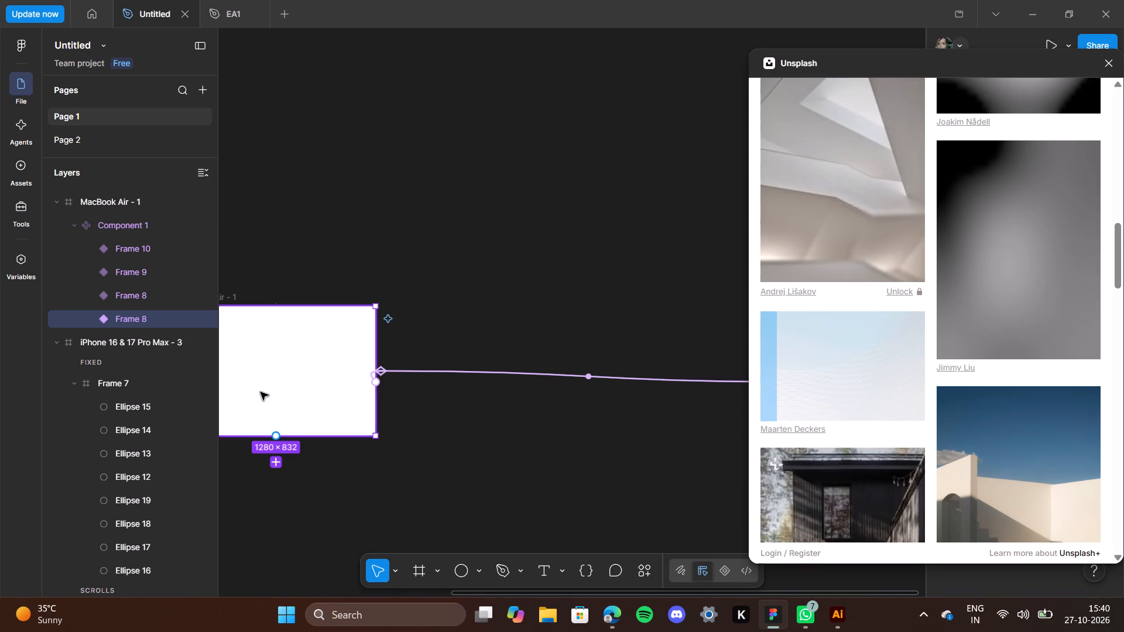
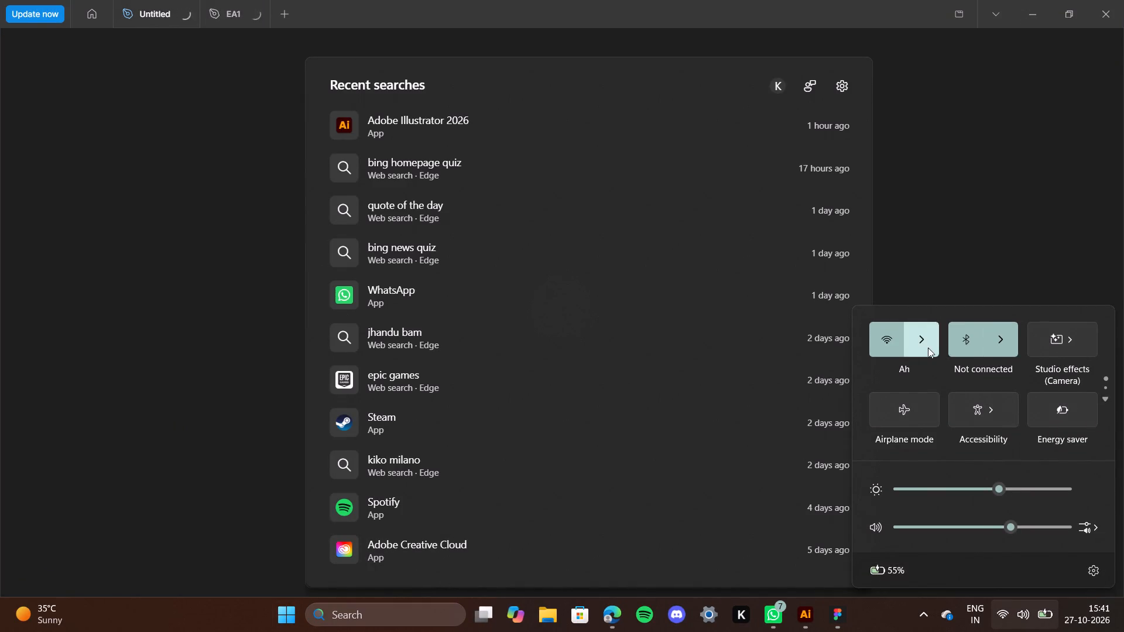
Switch the computer's Wi-Fi connection from the current network to A Tribe.
{"action": "left_click", "coordinate": [908, 355]}
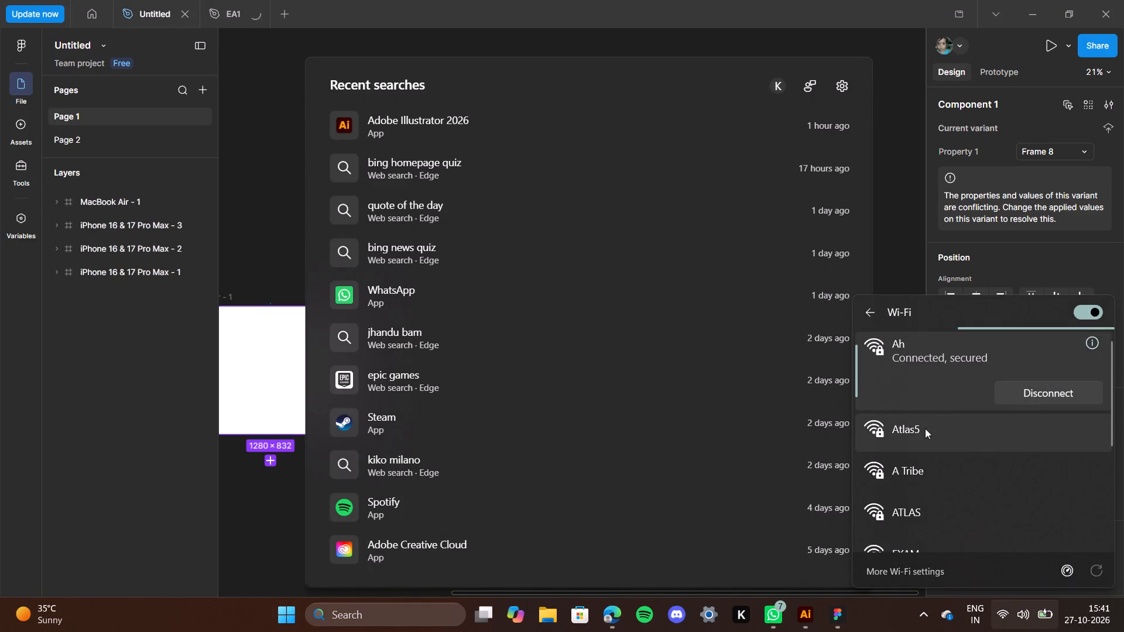
{"action": "left_click", "coordinate": [924, 478]}
{"action": "left_click", "coordinate": [1040, 497]}
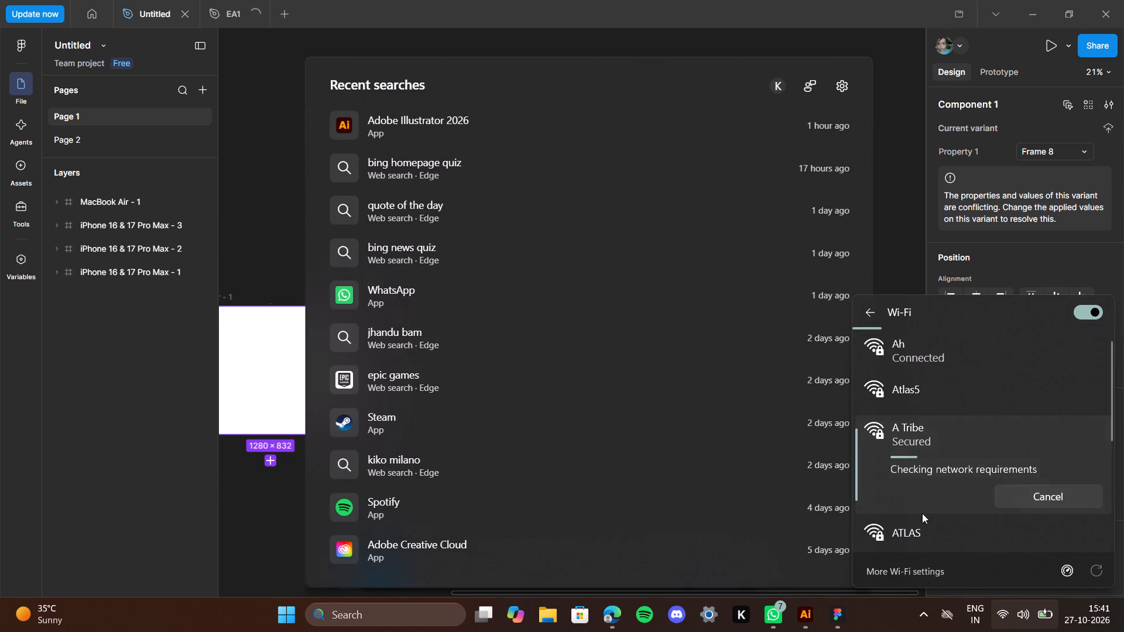
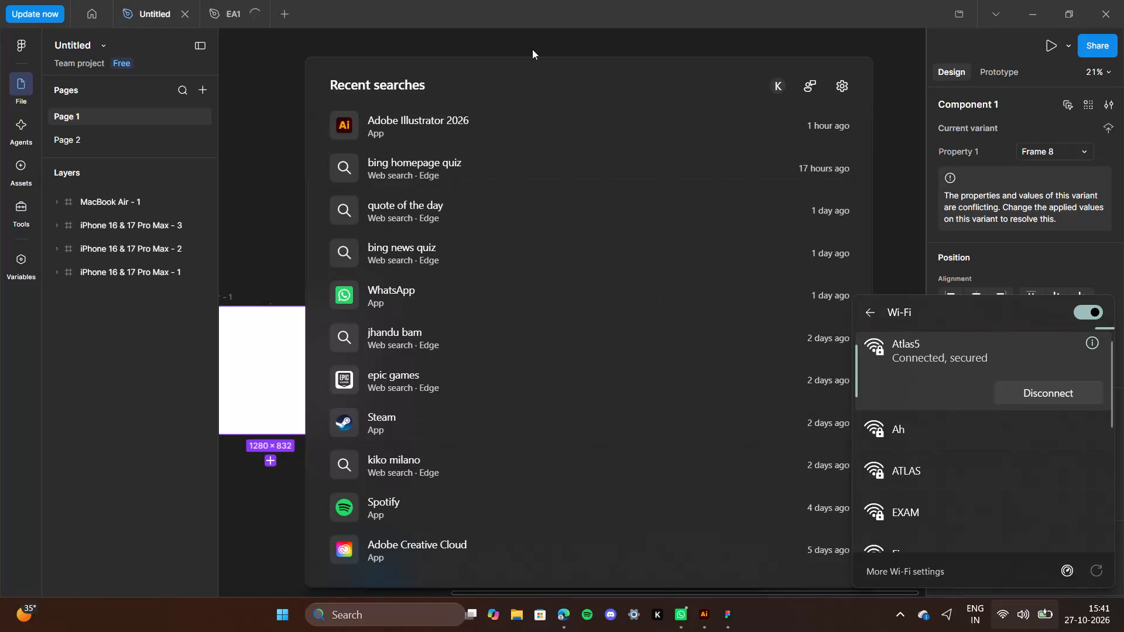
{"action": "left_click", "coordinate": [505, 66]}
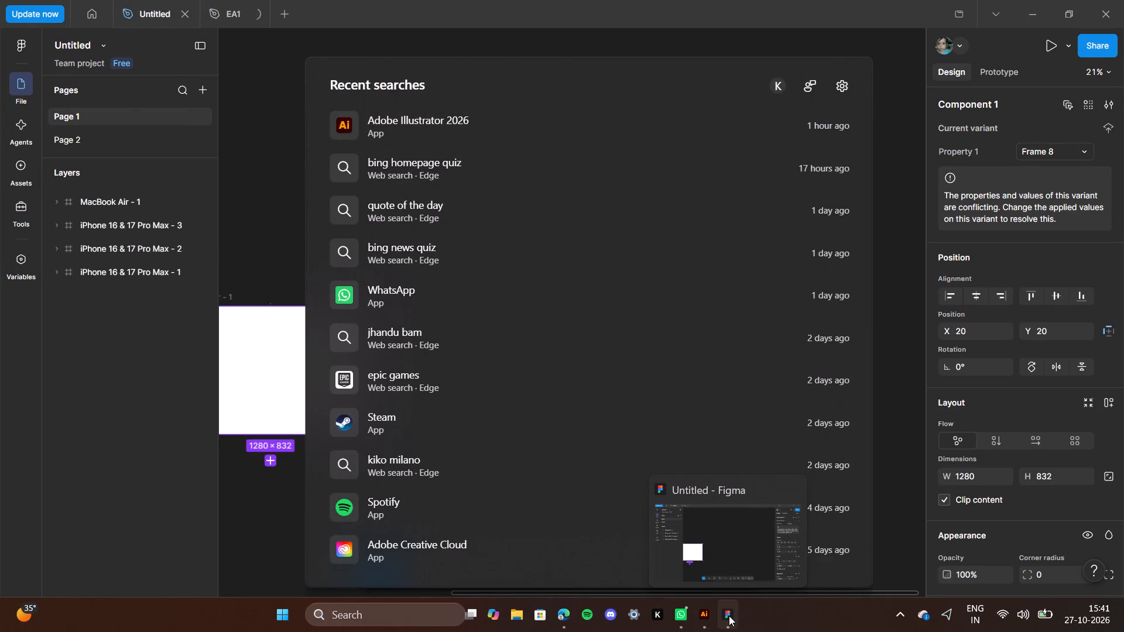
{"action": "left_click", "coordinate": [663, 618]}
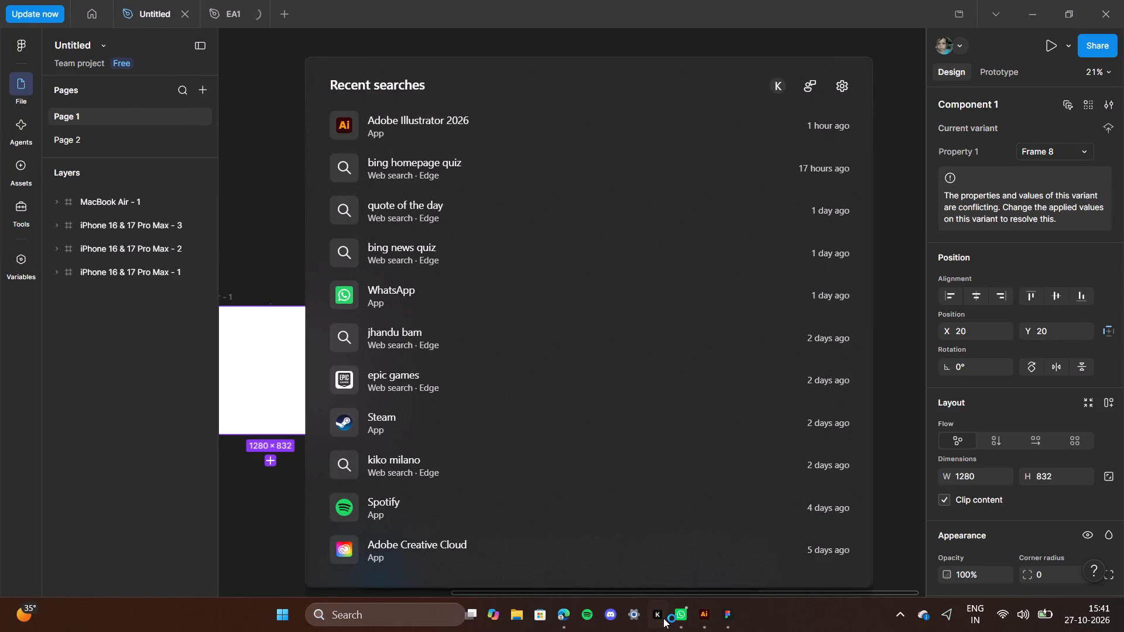
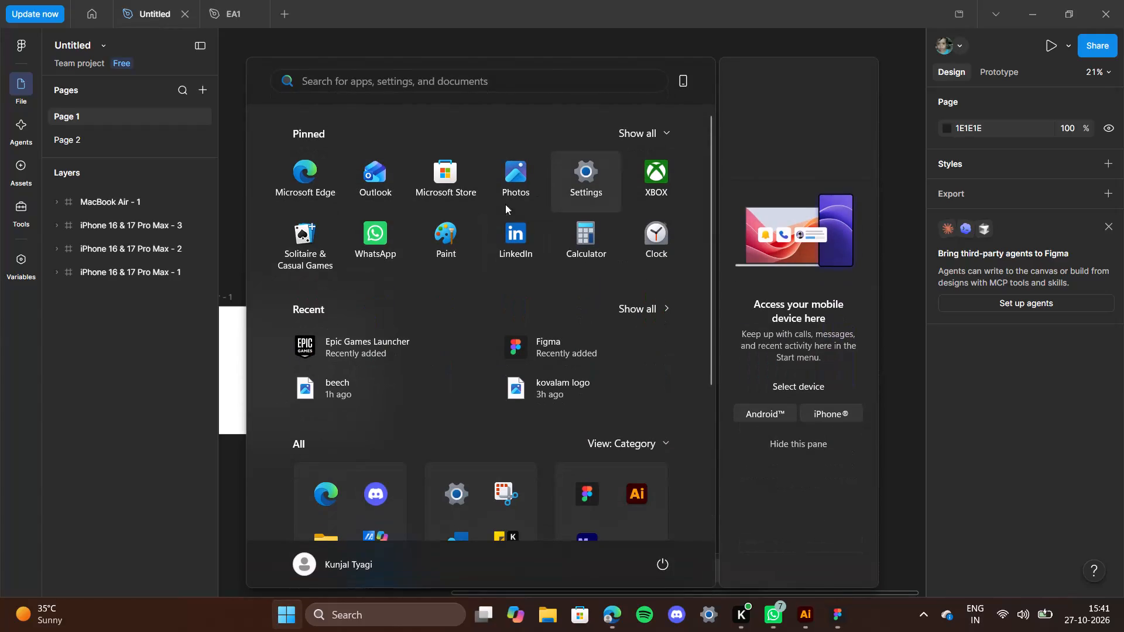
Open the Epic Games Launcher to check the Rocket League download, and return to the untitled Figma design file.
{"action": "left_click", "coordinate": [427, 334]}
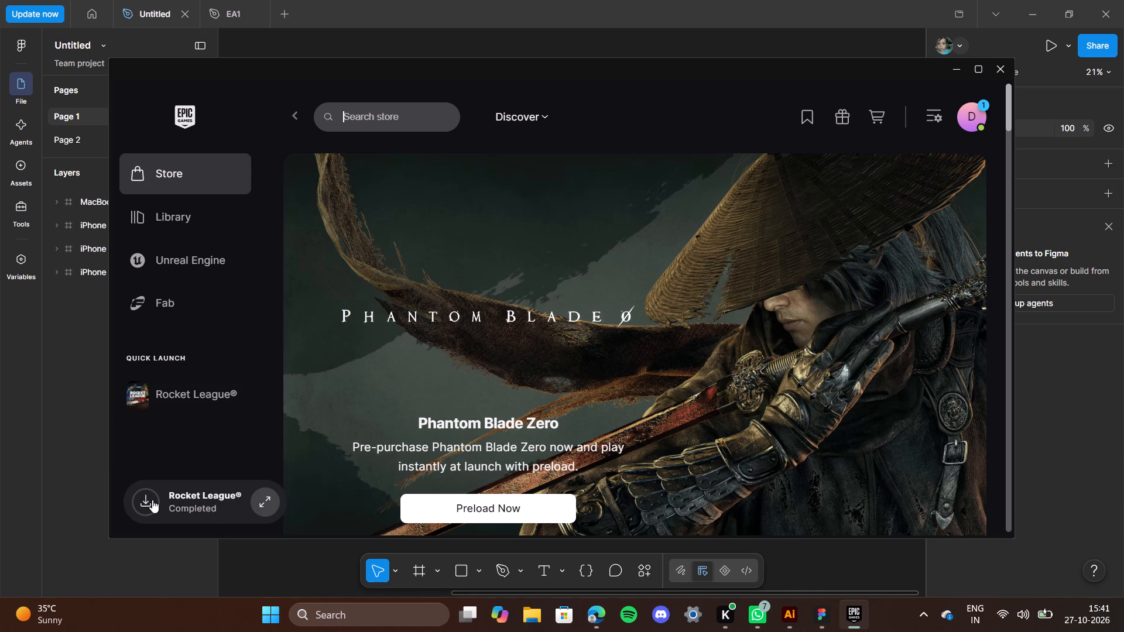
{"action": "left_click", "coordinate": [457, 0]}
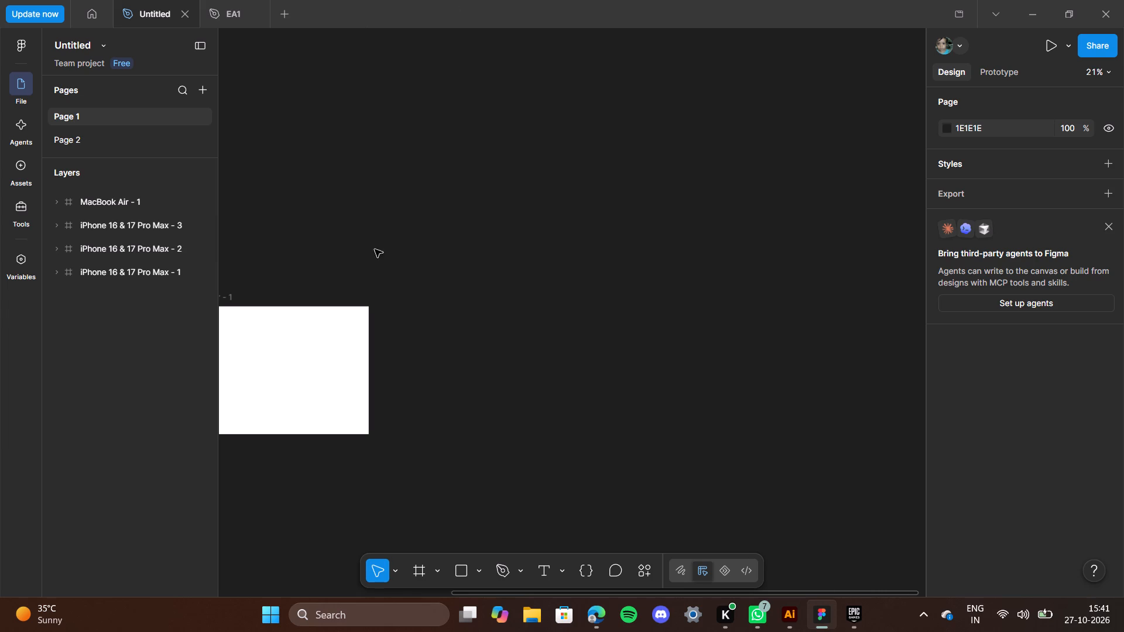
Select the Frame 10 variant of Component 1 inside MacBook Air - 1 and bring up texture photos in the Unsplash plugin.
{"action": "scroll", "coordinate": [414, 279], "scroll_direction": "right", "scroll_amount": 3}
{"action": "scroll", "coordinate": [451, 285], "scroll_direction": "left", "scroll_amount": 5}
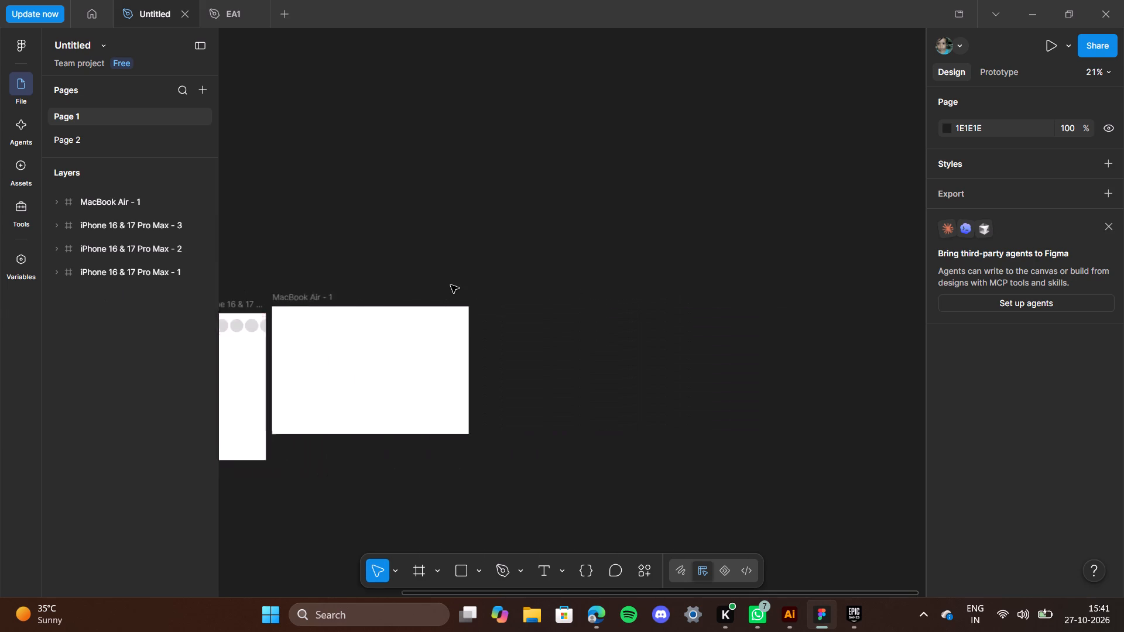
{"action": "left_click", "coordinate": [148, 201]}
{"action": "scroll", "coordinate": [335, 212], "scroll_direction": "right", "scroll_amount": 2}
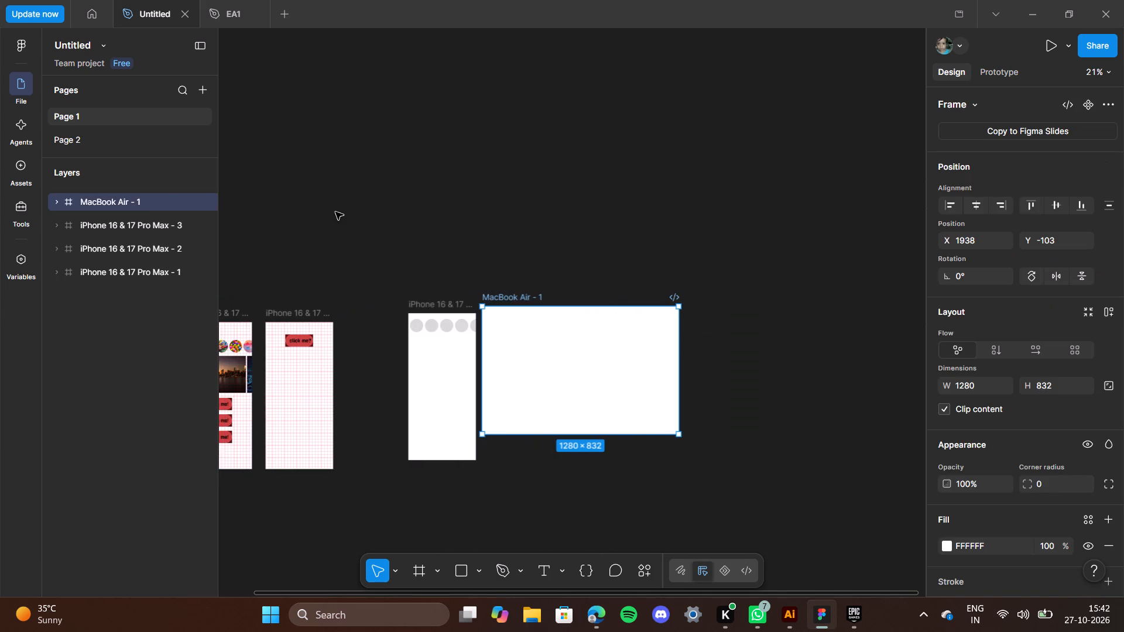
{"action": "left_click", "coordinate": [56, 198]}
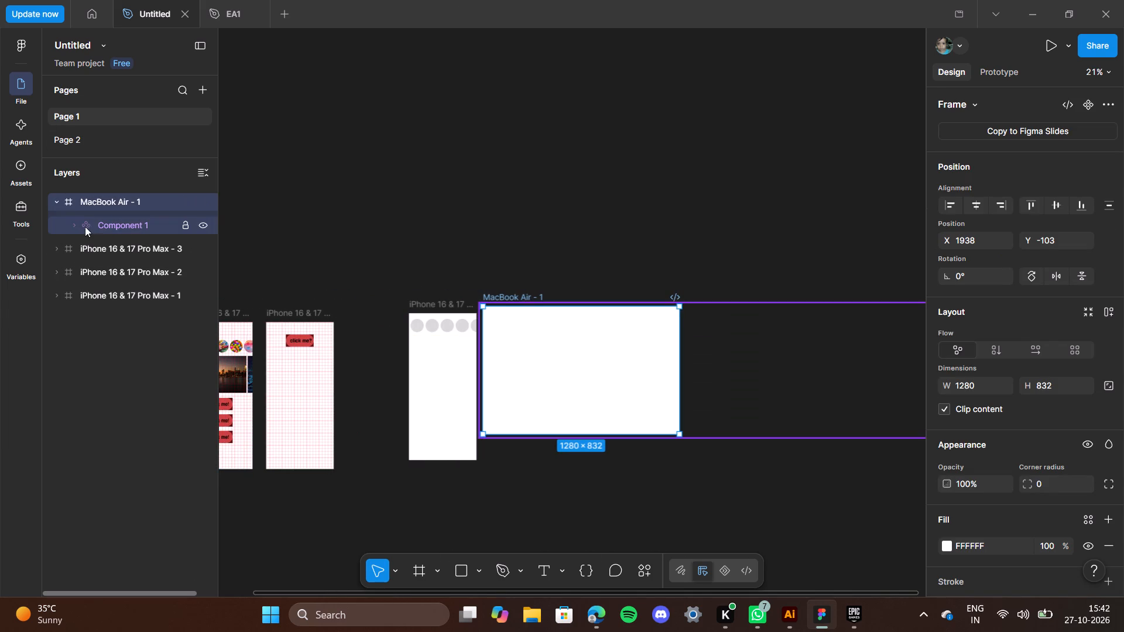
{"action": "left_click", "coordinate": [99, 226]}
{"action": "left_click", "coordinate": [73, 225]}
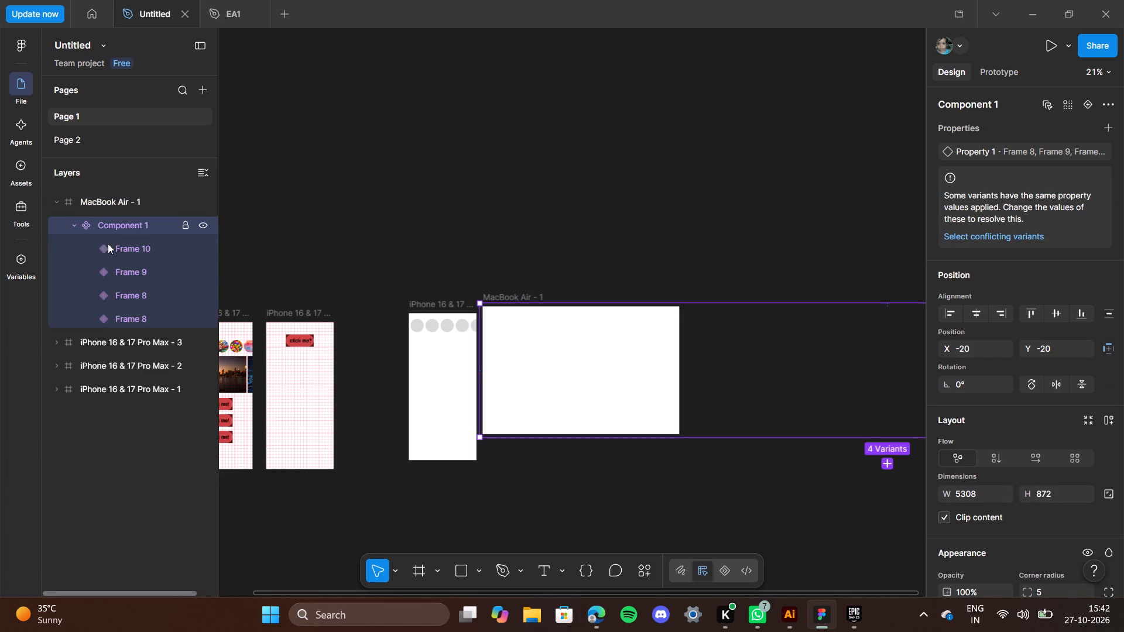
{"action": "left_click", "coordinate": [121, 246]}
{"action": "scroll", "coordinate": [810, 436], "scroll_direction": "left", "scroll_amount": 2}
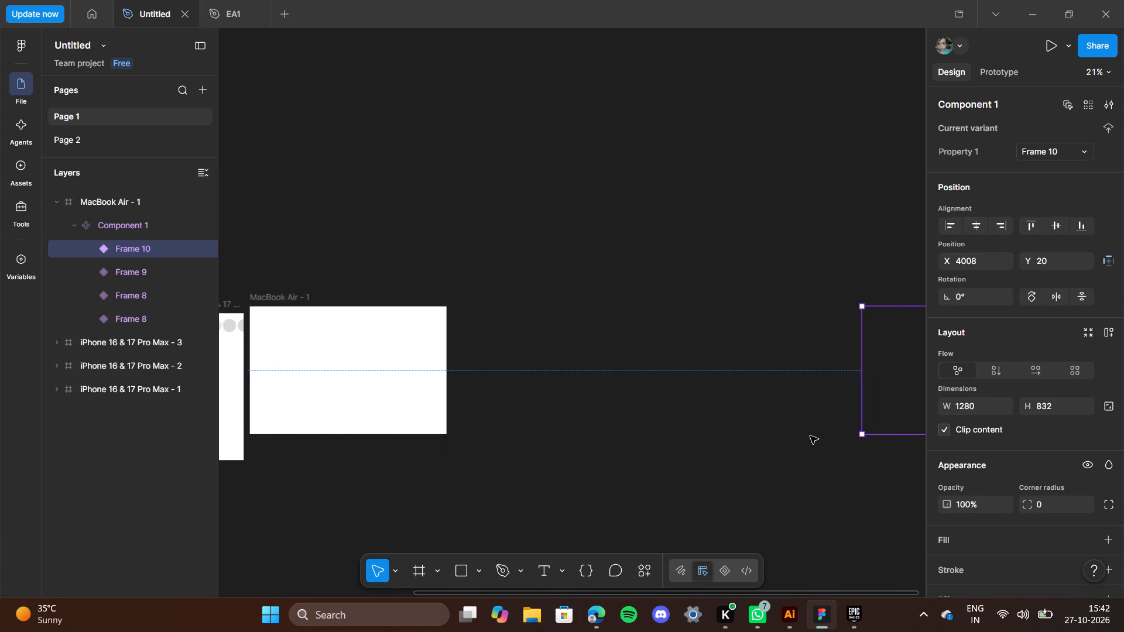
{"action": "scroll", "coordinate": [810, 436], "scroll_direction": "left", "scroll_amount": 1}
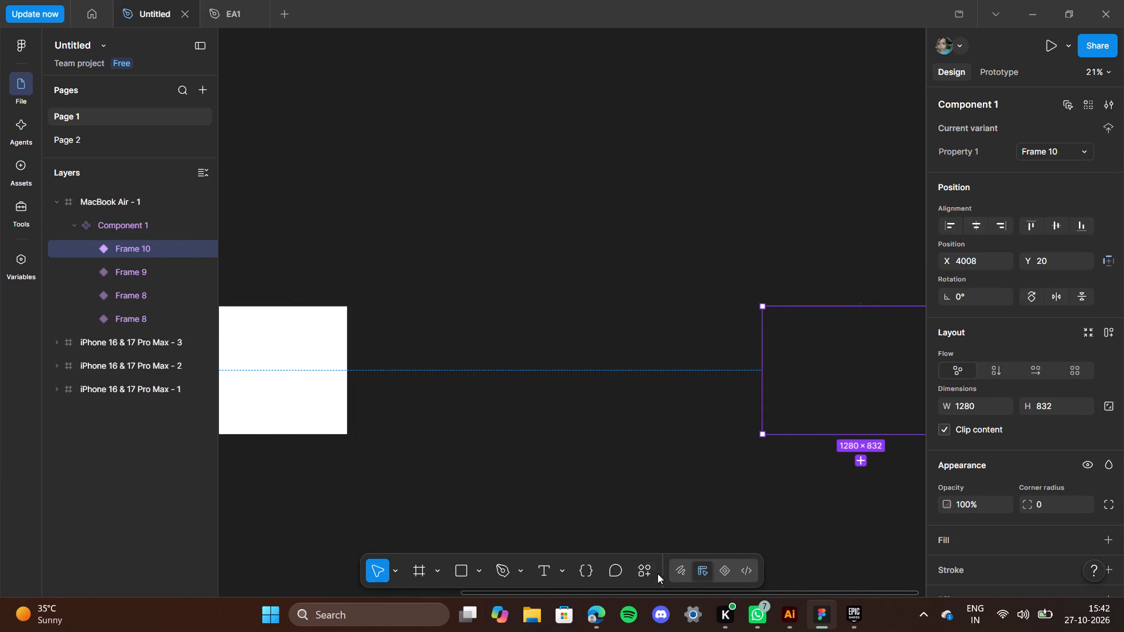
{"action": "left_click", "coordinate": [652, 569]}
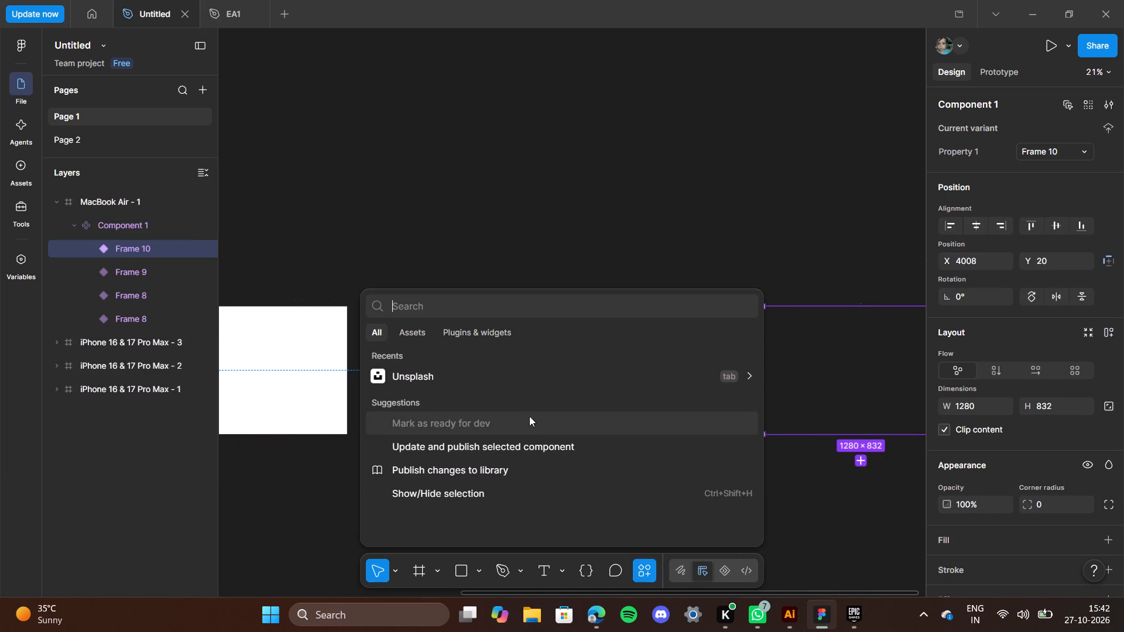
{"action": "left_click", "coordinate": [502, 376]}
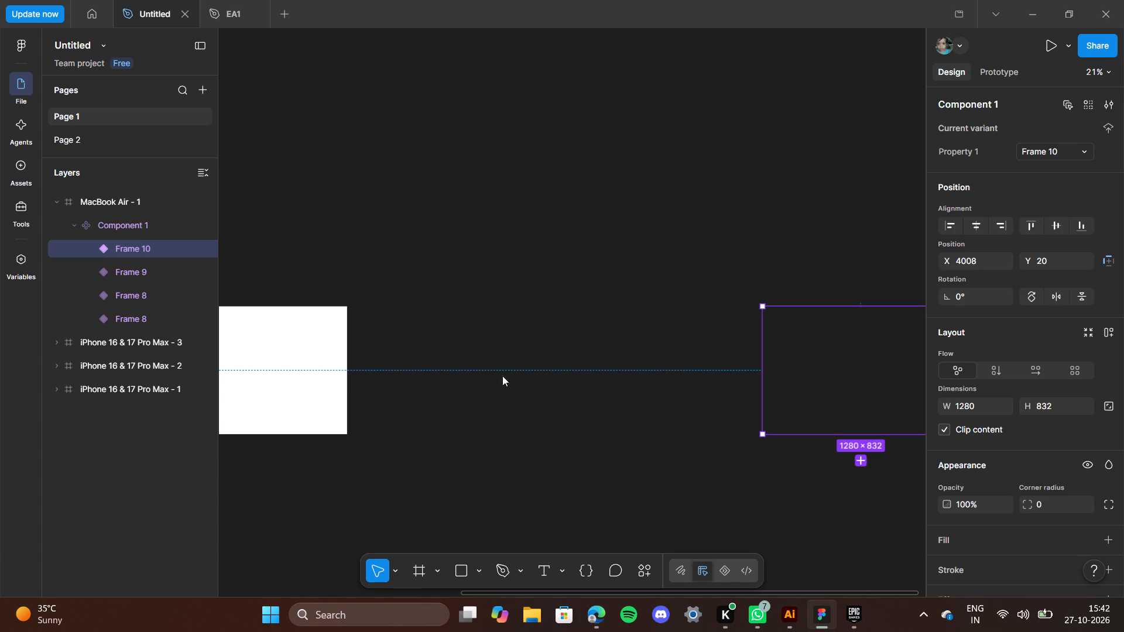
{"action": "scroll", "coordinate": [649, 242], "scroll_direction": "left", "scroll_amount": 3}
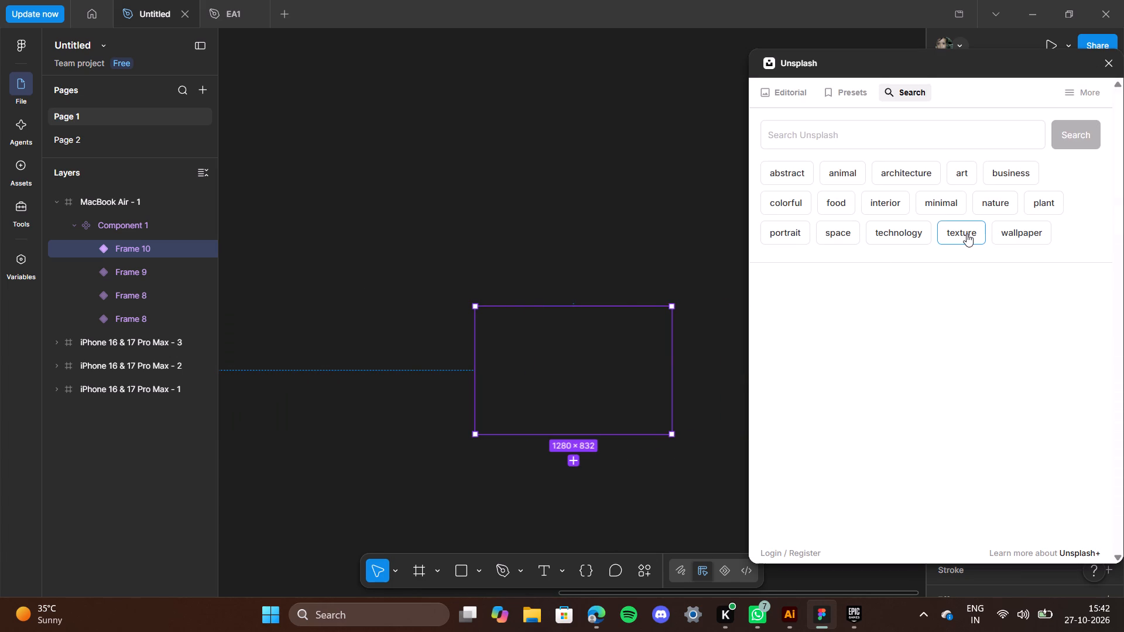
{"action": "left_click", "coordinate": [949, 231]}
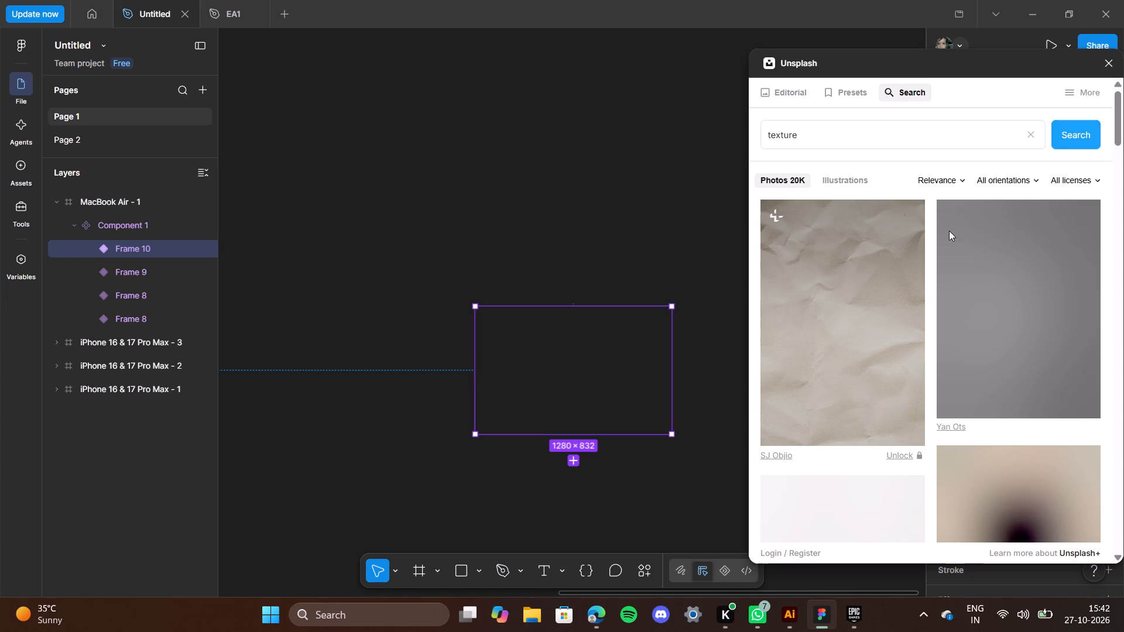
Apply the blurred beige texture photo with the dark centre to the Frame 10 variant.
{"action": "scroll", "coordinate": [868, 427], "scroll_direction": "down", "scroll_amount": 6}
{"action": "scroll", "coordinate": [868, 427], "scroll_direction": "up", "scroll_amount": 2}
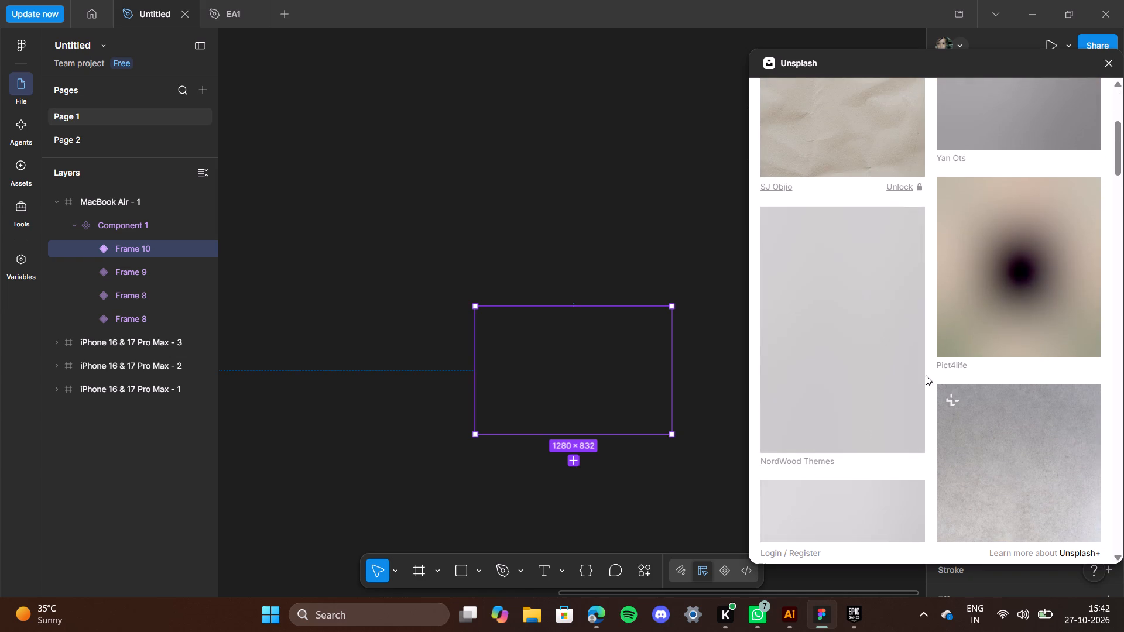
{"action": "left_click", "coordinate": [1006, 281]}
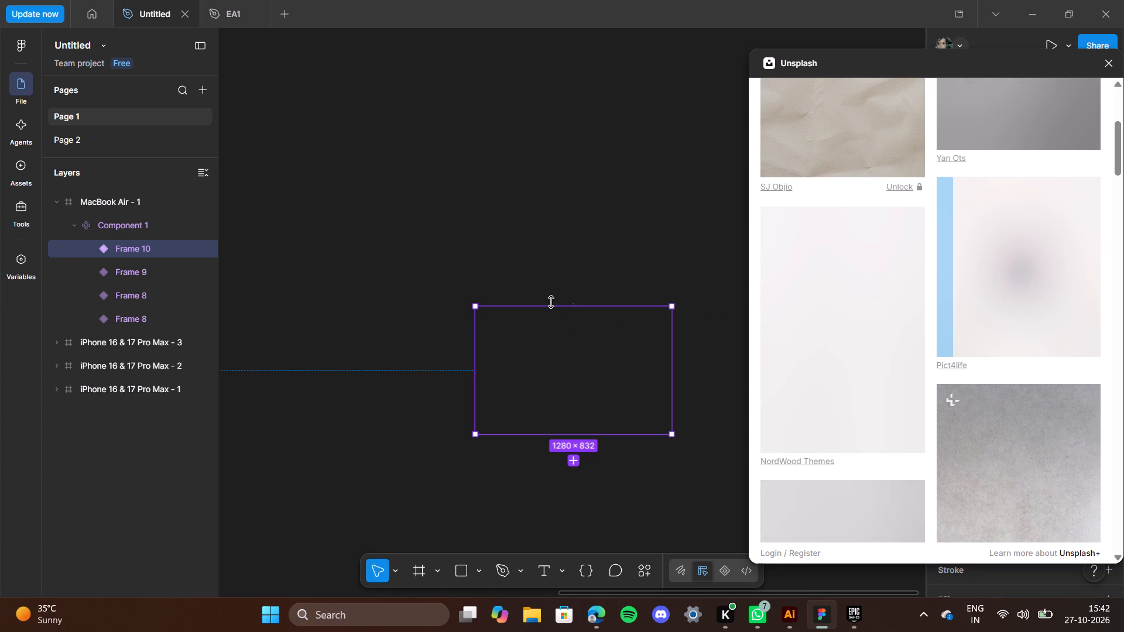
{"action": "scroll", "coordinate": [551, 302], "scroll_direction": "right", "scroll_amount": 2}
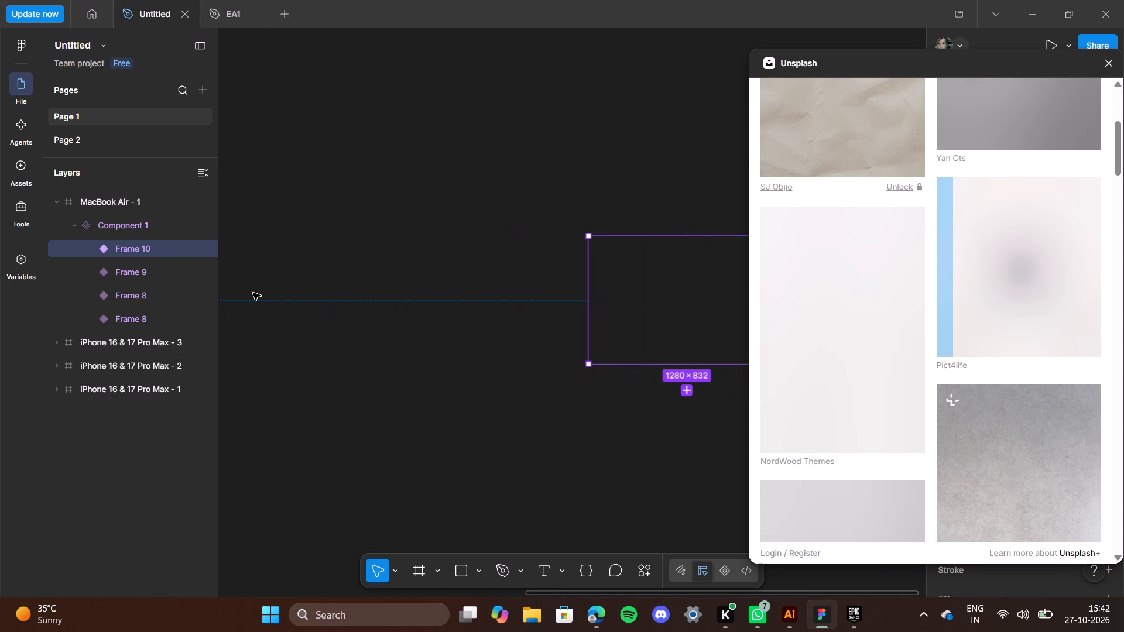
Choose the crumpled silver foil texture photo as the image for the Frame 9 variant.
{"action": "left_click", "coordinate": [146, 272]}
{"action": "scroll", "coordinate": [895, 361], "scroll_direction": "down", "scroll_amount": 5}
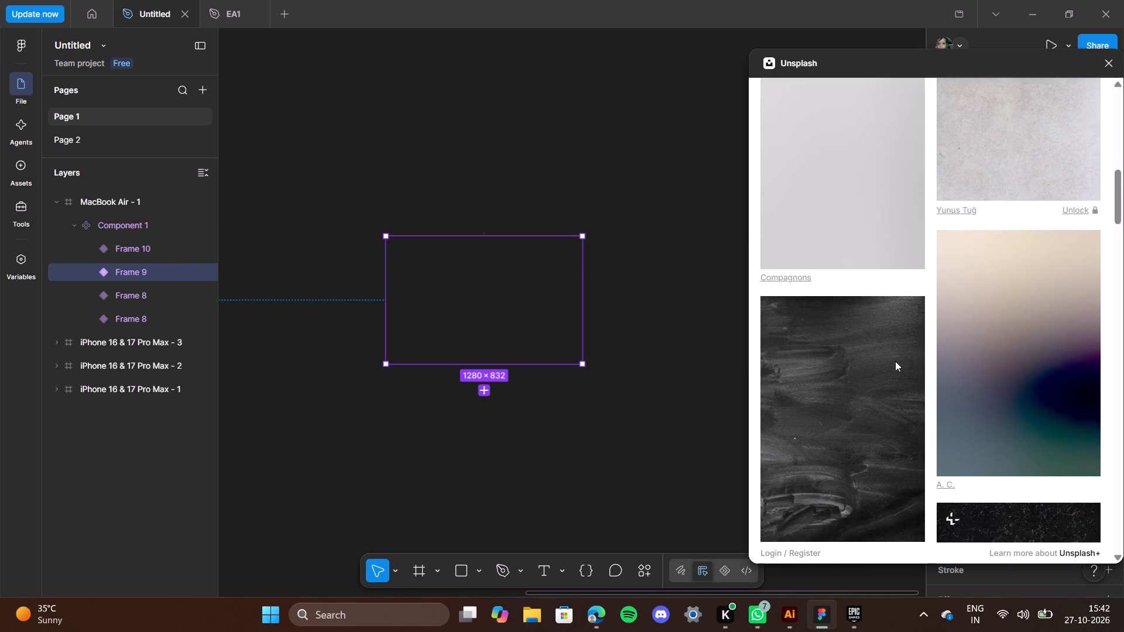
{"action": "scroll", "coordinate": [895, 361], "scroll_direction": "down", "scroll_amount": 8}
{"action": "scroll", "coordinate": [895, 361], "scroll_direction": "up", "scroll_amount": 2}
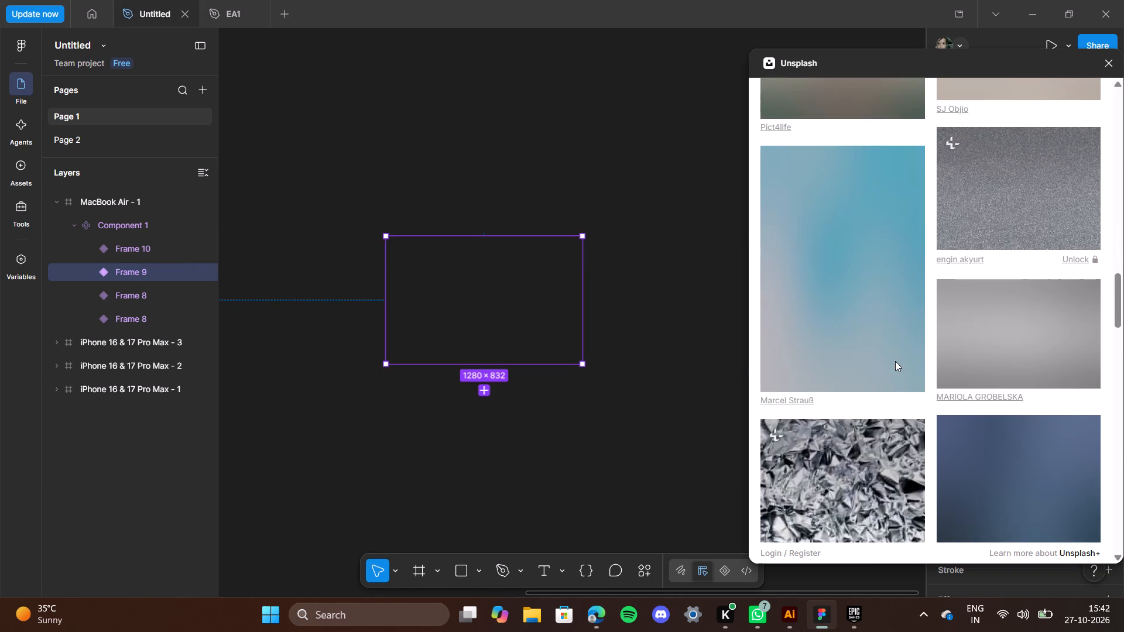
{"action": "scroll", "coordinate": [895, 361], "scroll_direction": "up", "scroll_amount": 7}
{"action": "scroll", "coordinate": [895, 361], "scroll_direction": "down", "scroll_amount": 9}
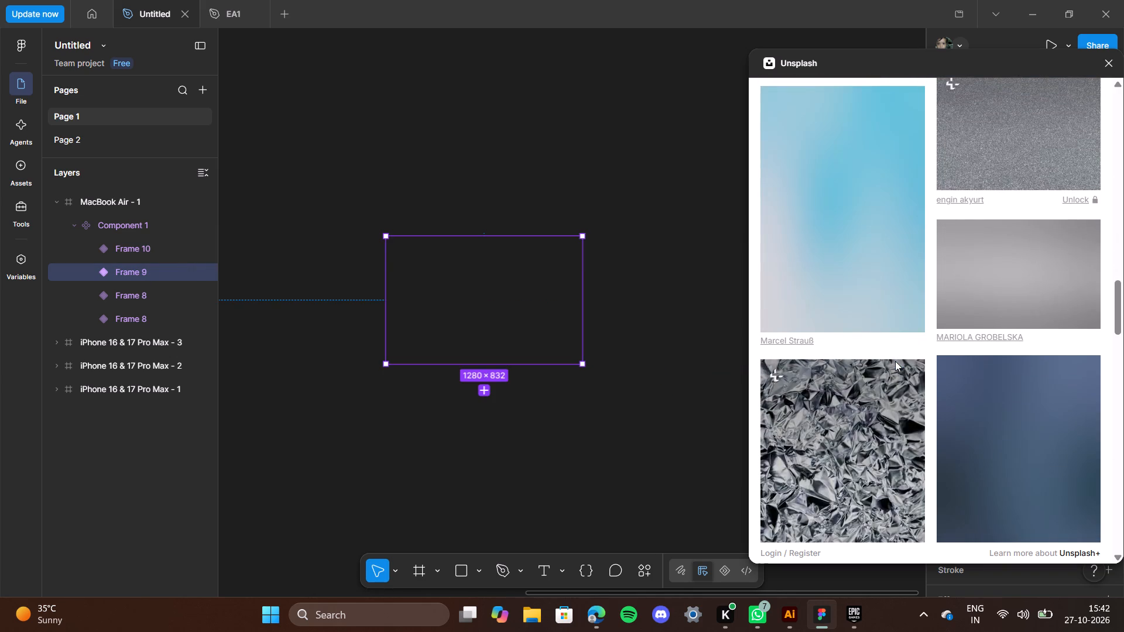
{"action": "scroll", "coordinate": [895, 361], "scroll_direction": "down", "scroll_amount": 1}
{"action": "left_click", "coordinate": [852, 383]}
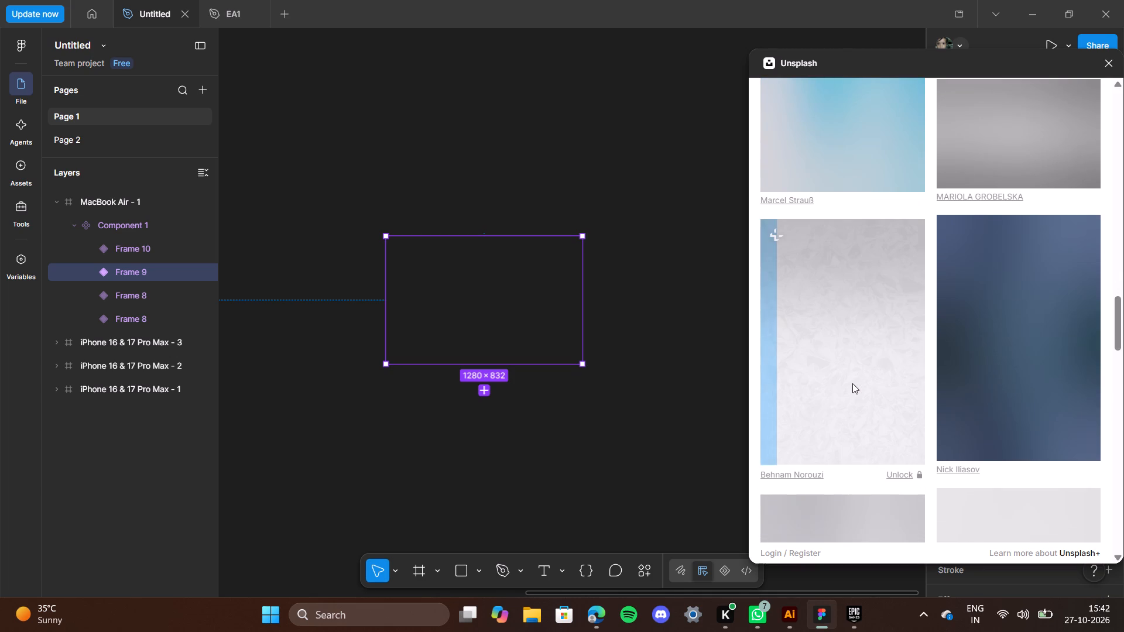
Choose the rippled brown sand photo as the image for the upper Frame 8 variant.
{"action": "left_click", "coordinate": [159, 296]}
{"action": "scroll", "coordinate": [945, 326], "scroll_direction": "up", "scroll_amount": 1}
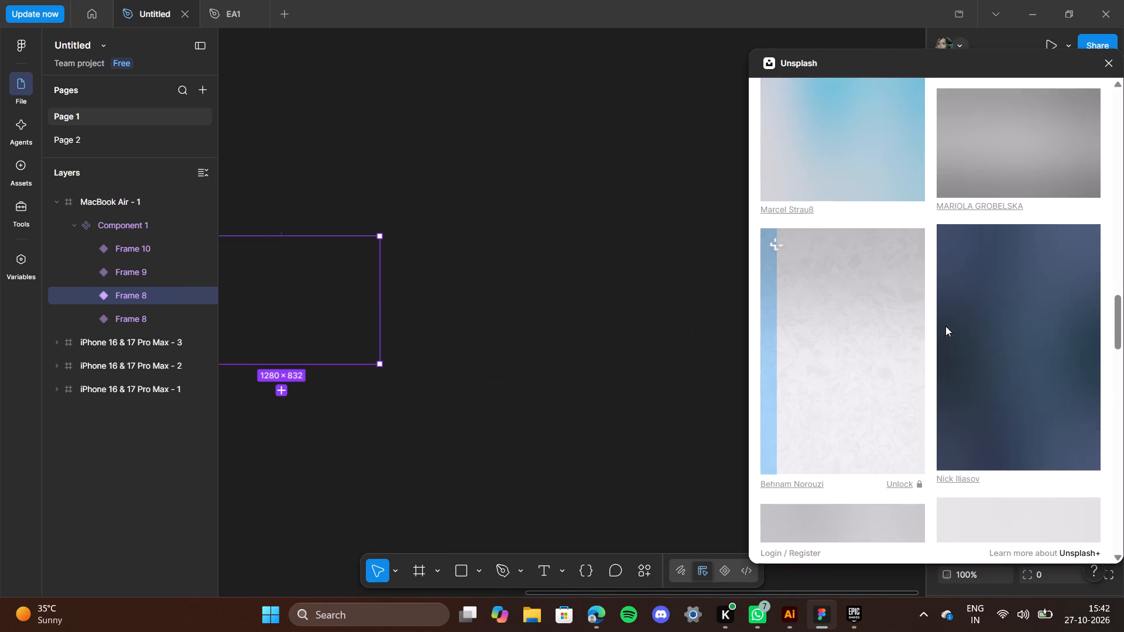
{"action": "scroll", "coordinate": [945, 326], "scroll_direction": "up", "scroll_amount": 4}
{"action": "scroll", "coordinate": [945, 326], "scroll_direction": "down", "scroll_amount": 8}
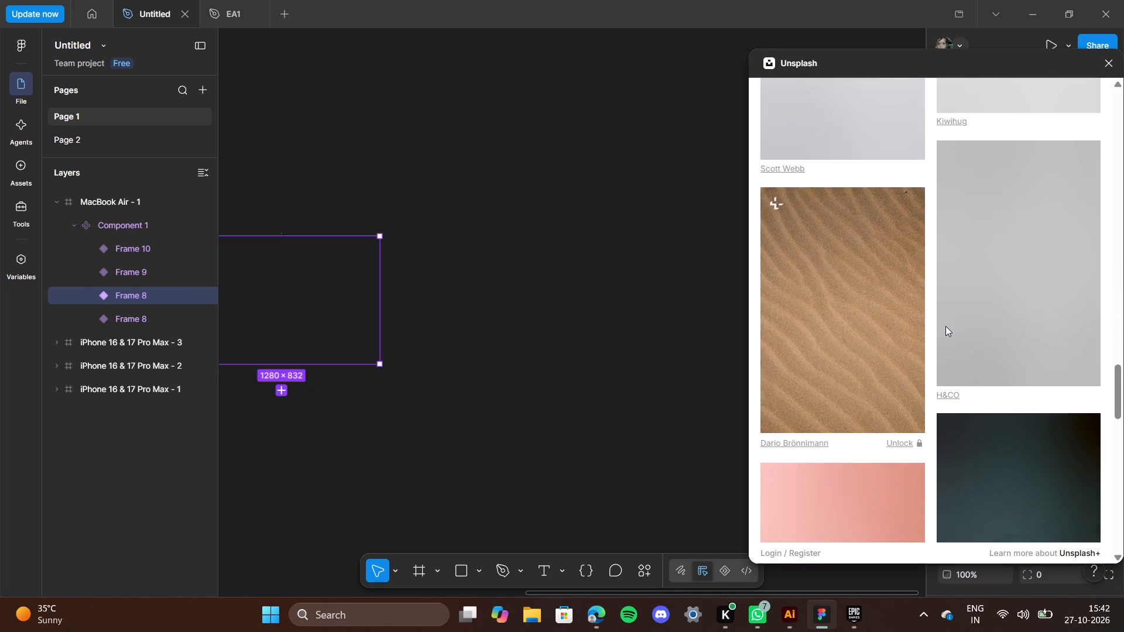
{"action": "scroll", "coordinate": [945, 326], "scroll_direction": "down", "scroll_amount": 2}
{"action": "left_click", "coordinate": [849, 291]}
{"action": "scroll", "coordinate": [522, 438], "scroll_direction": "right", "scroll_amount": 2}
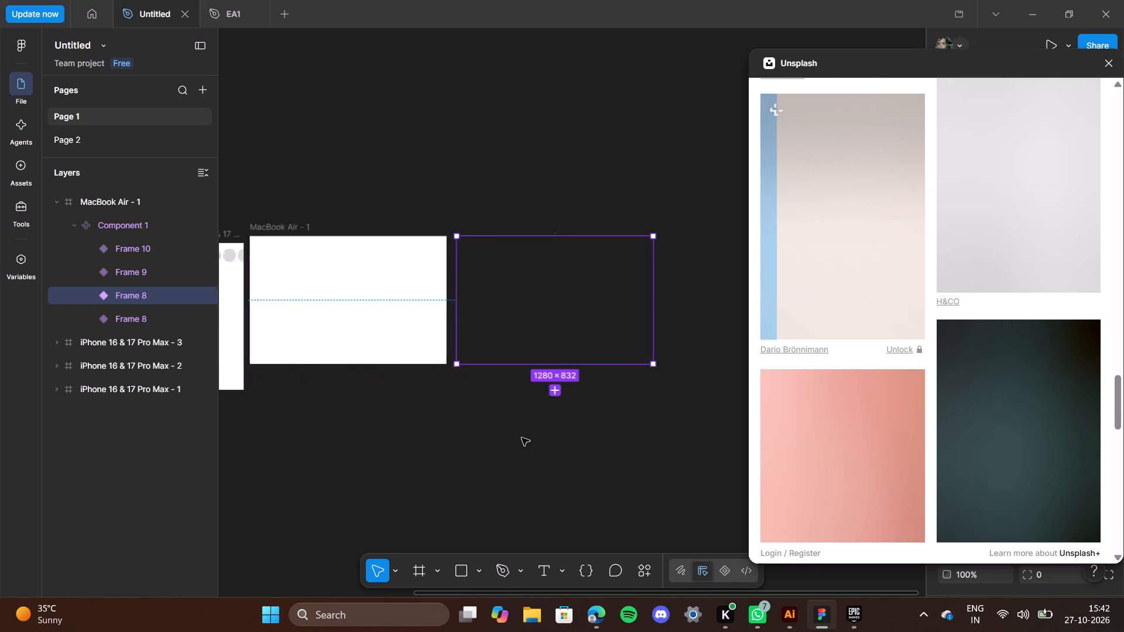
{"action": "scroll", "coordinate": [522, 438], "scroll_direction": "right", "scroll_amount": 2}
{"action": "scroll", "coordinate": [522, 438], "scroll_direction": "left", "scroll_amount": 2}
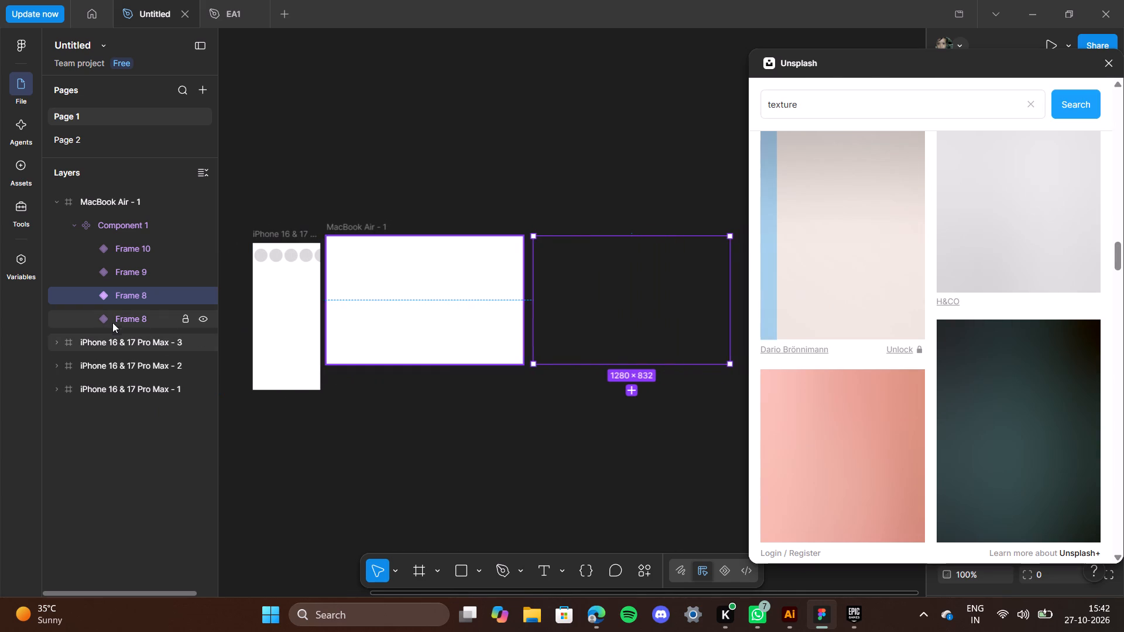
Apply the plain grey texture photo, followed by the rippling blue pool water photo, to the bottom Frame 8 variant.
{"action": "left_click", "coordinate": [115, 320]}
{"action": "scroll", "coordinate": [940, 329], "scroll_direction": "down", "scroll_amount": 6}
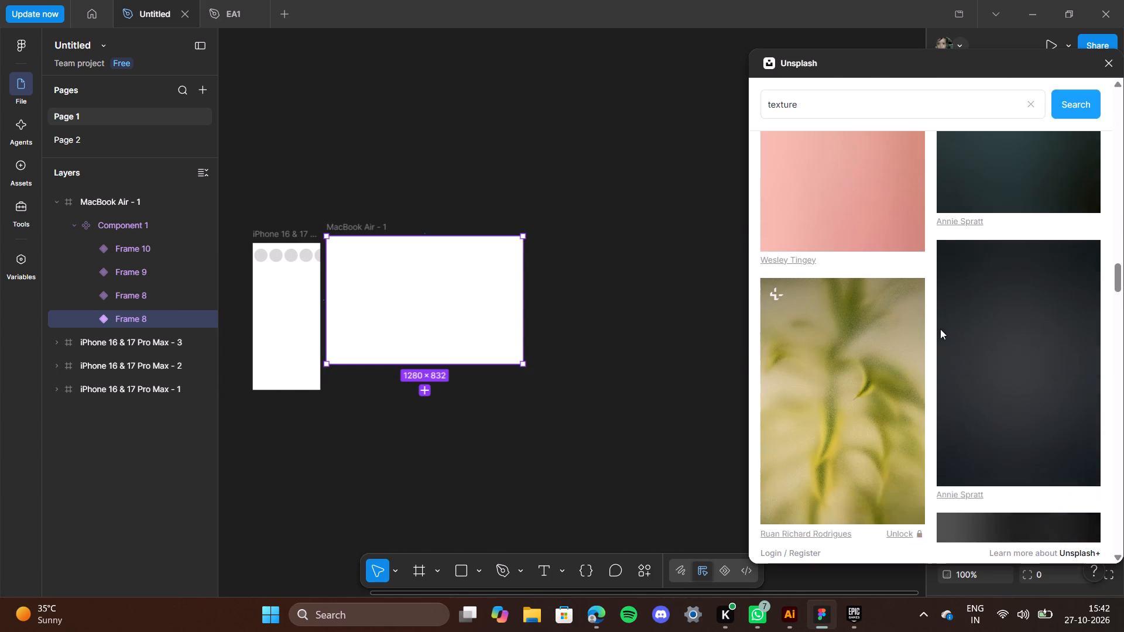
{"action": "scroll", "coordinate": [940, 329], "scroll_direction": "down", "scroll_amount": 9}
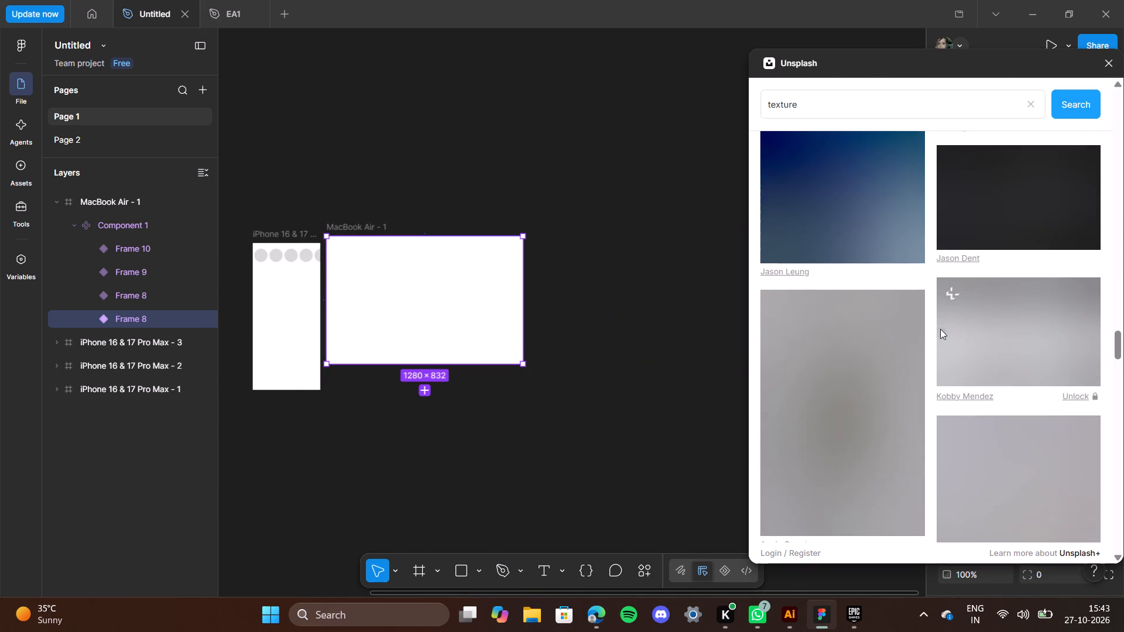
{"action": "scroll", "coordinate": [940, 329], "scroll_direction": "up", "scroll_amount": 3}
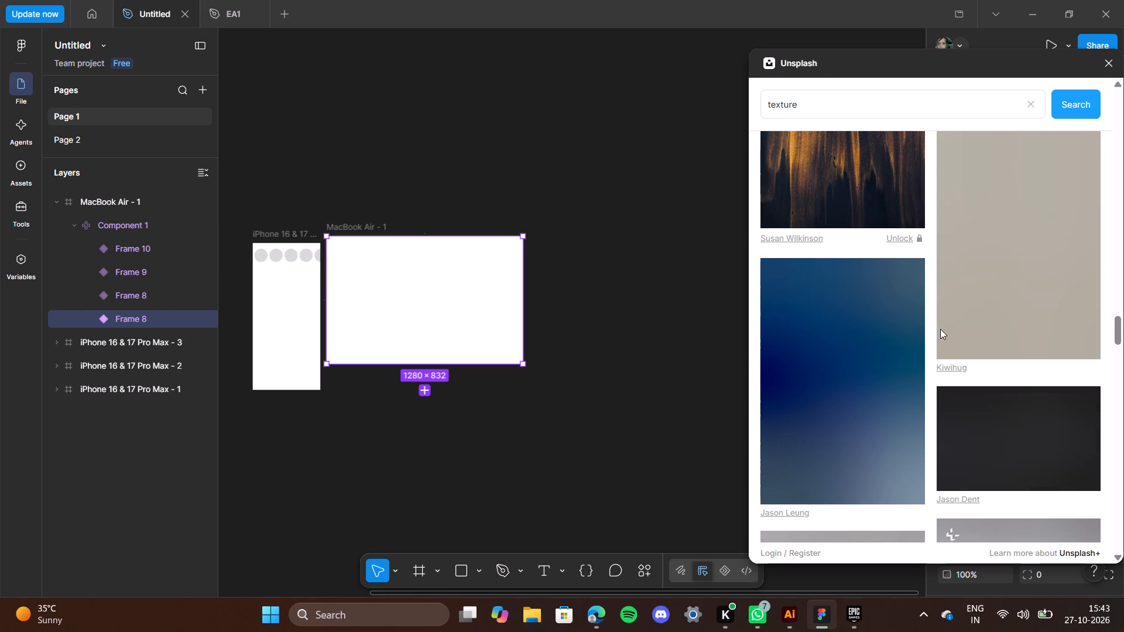
{"action": "scroll", "coordinate": [940, 329], "scroll_direction": "down", "scroll_amount": 18}
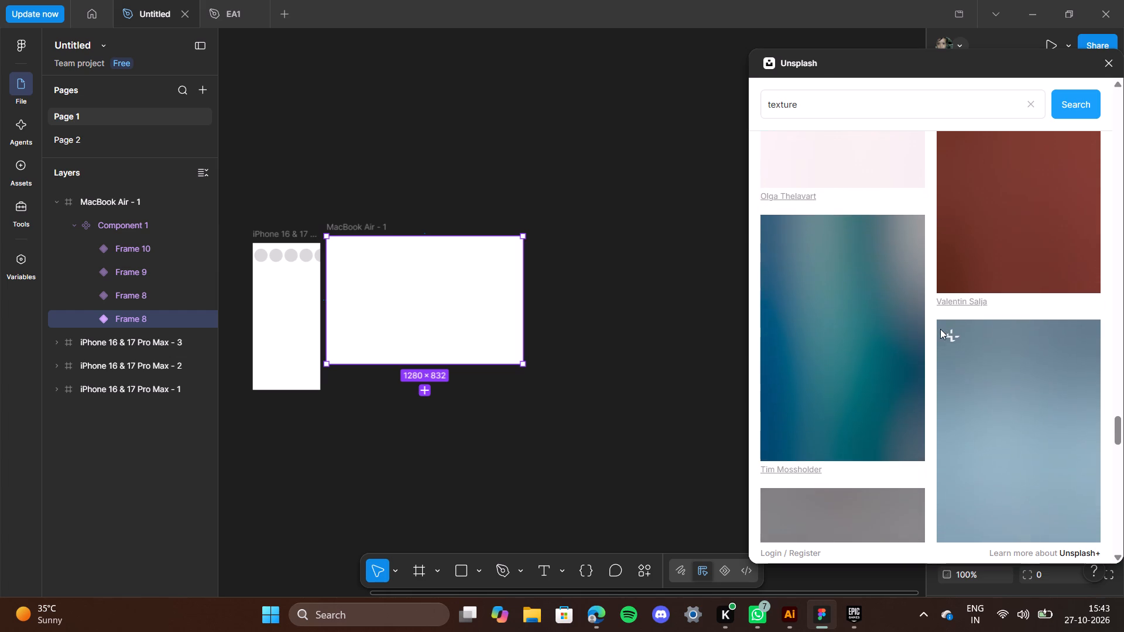
{"action": "scroll", "coordinate": [940, 329], "scroll_direction": "down", "scroll_amount": 2}
{"action": "scroll", "coordinate": [940, 329], "scroll_direction": "up", "scroll_amount": 7}
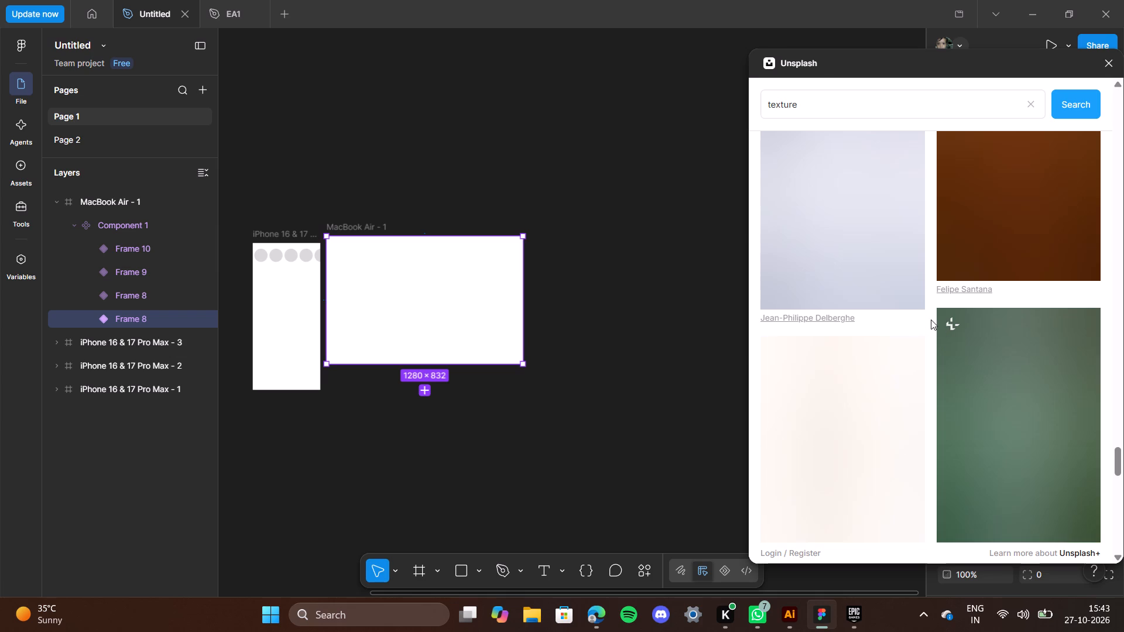
{"action": "scroll", "coordinate": [933, 320], "scroll_direction": "up", "scroll_amount": 5}
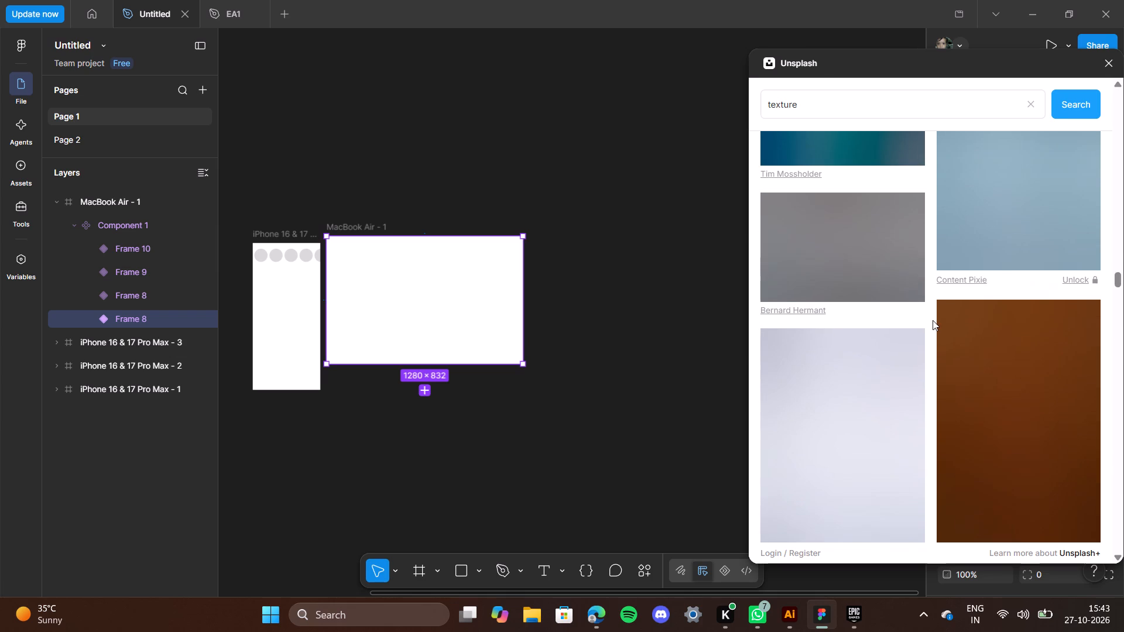
{"action": "scroll", "coordinate": [947, 336], "scroll_direction": "up", "scroll_amount": 1}
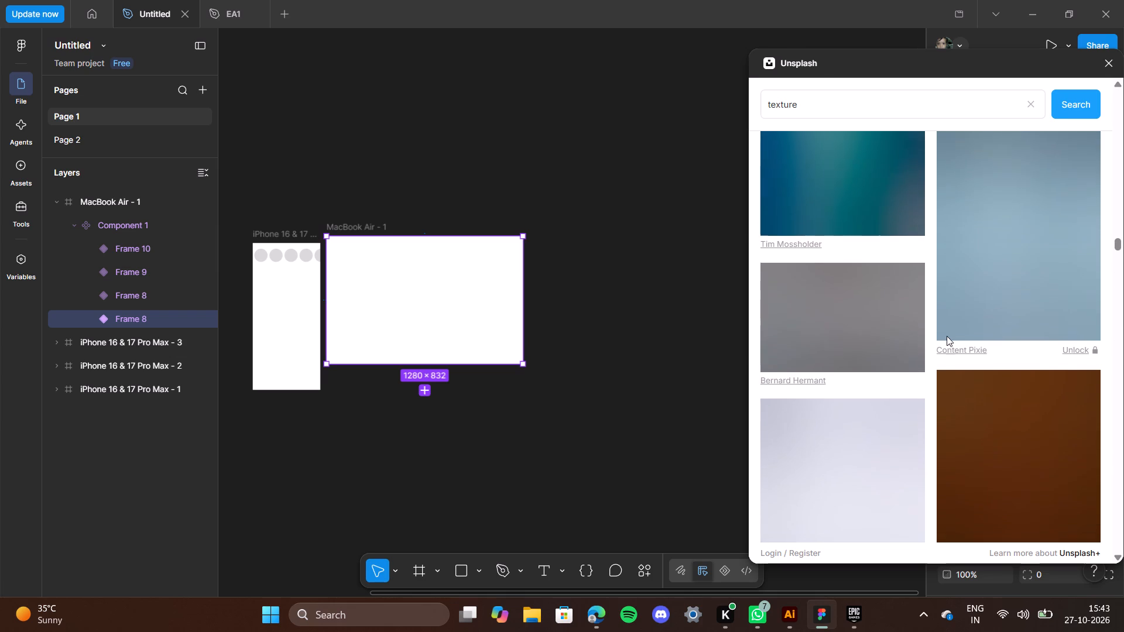
{"action": "left_click", "coordinate": [885, 404]}
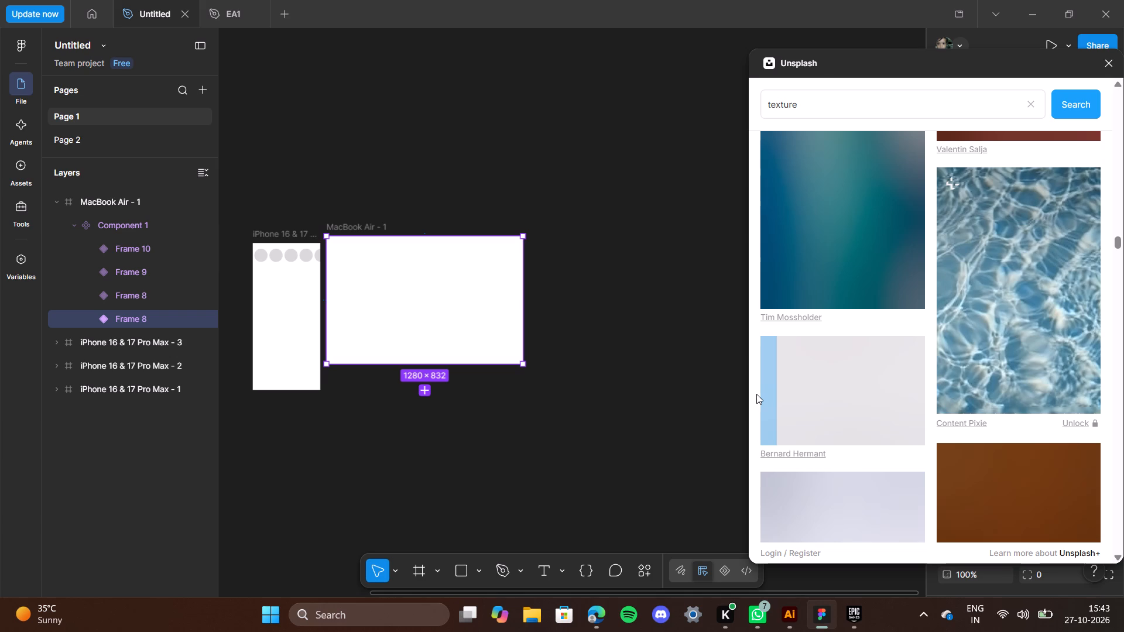
{"action": "left_click", "coordinate": [998, 327]}
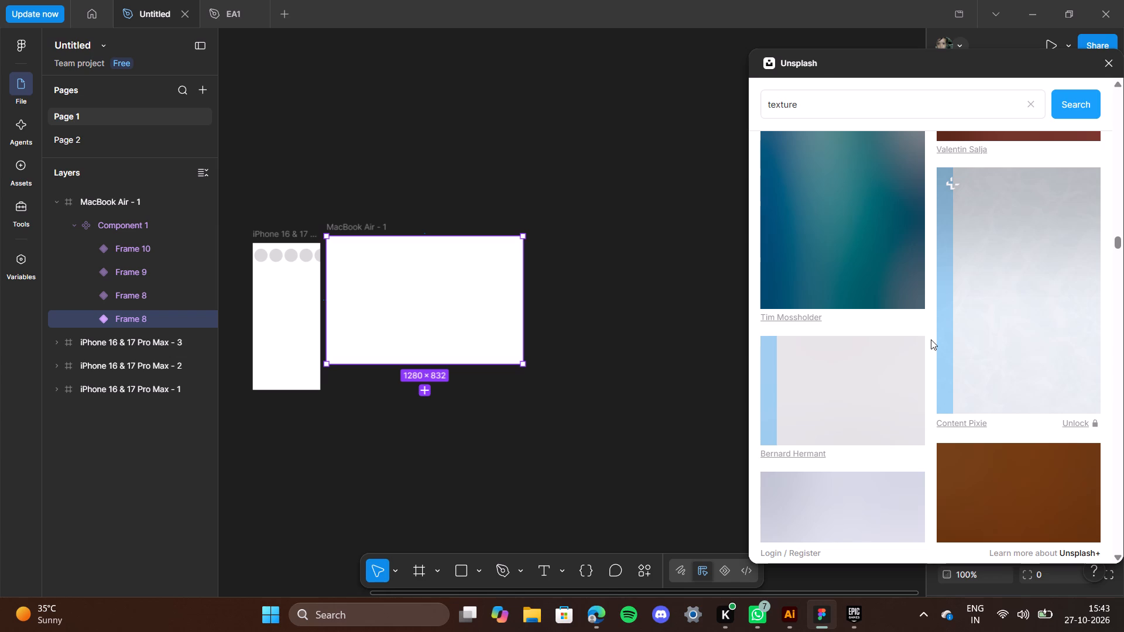
Look back through the earlier texture photos and close the Unsplash plugin.
{"action": "scroll", "coordinate": [931, 339], "scroll_direction": "up", "scroll_amount": 3}
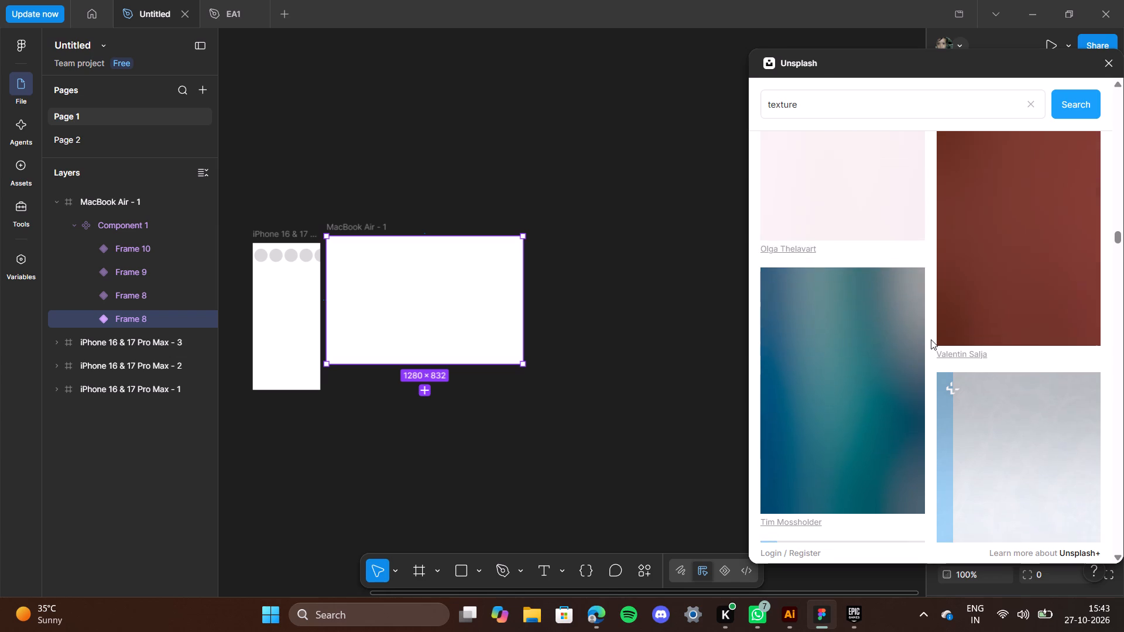
{"action": "scroll", "coordinate": [931, 339], "scroll_direction": "up", "scroll_amount": 18}
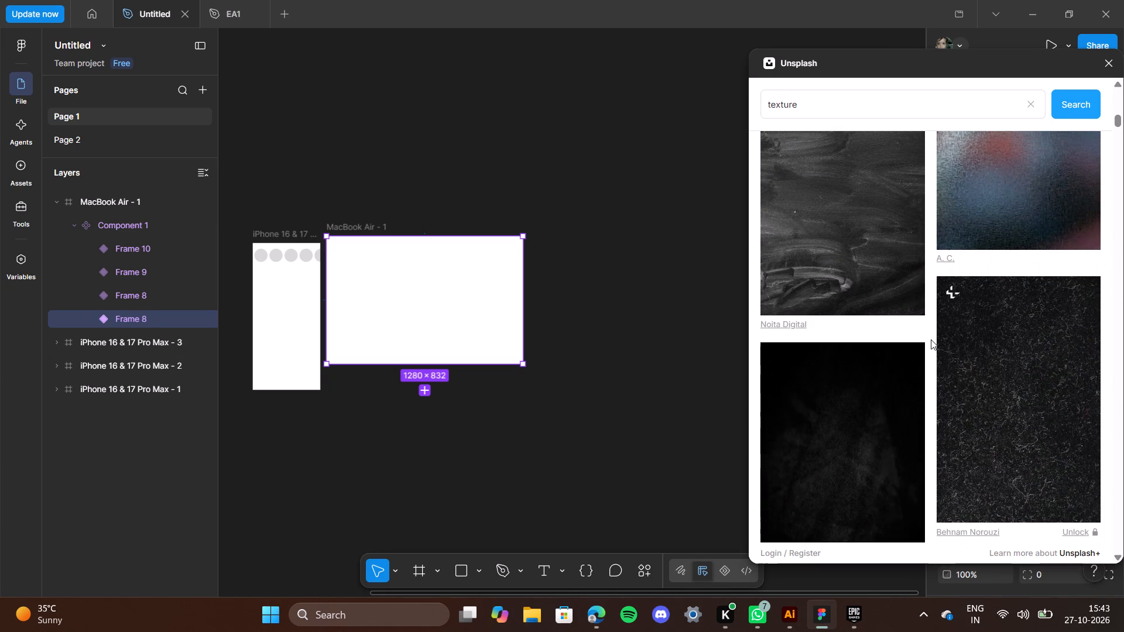
{"action": "scroll", "coordinate": [945, 351], "scroll_direction": "up", "scroll_amount": 2}
{"action": "scroll", "coordinate": [945, 351], "scroll_direction": "down", "scroll_amount": 3}
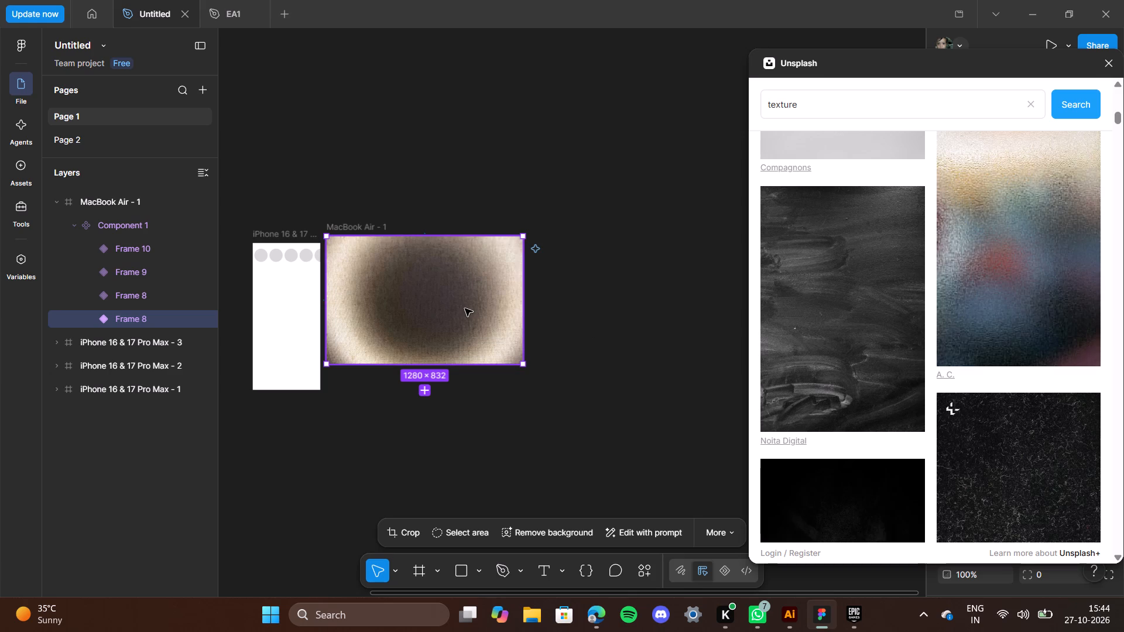
{"action": "left_click", "coordinate": [1111, 60]}
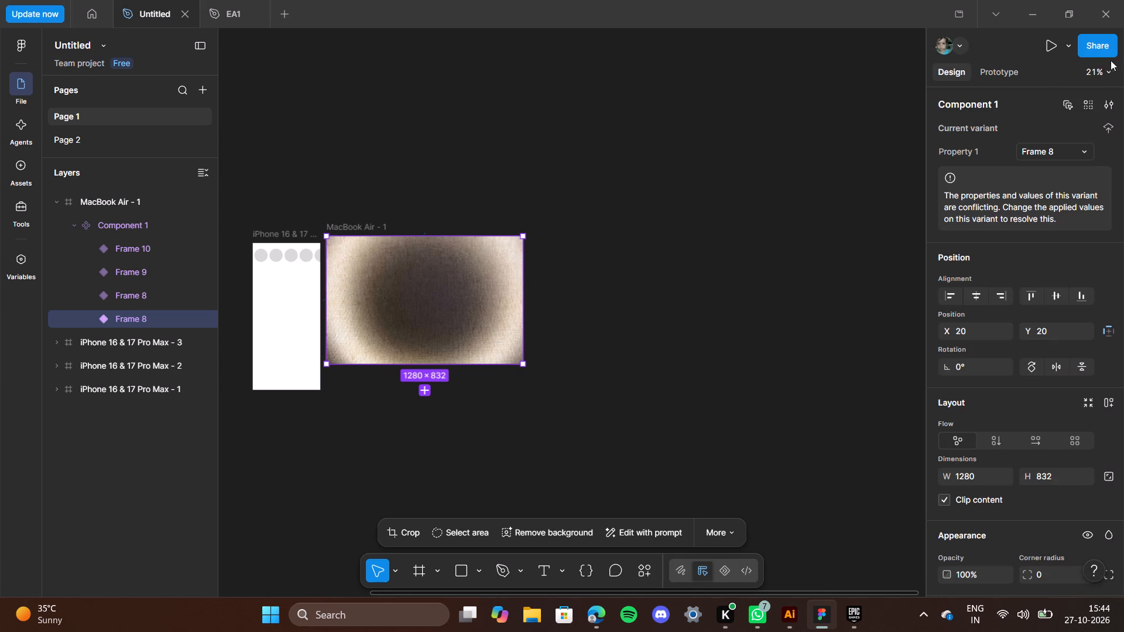
Select the MacBook Air - 1 frame and present it as a prototype.
{"action": "left_click", "coordinate": [353, 239]}
{"action": "left_click", "coordinate": [355, 231]}
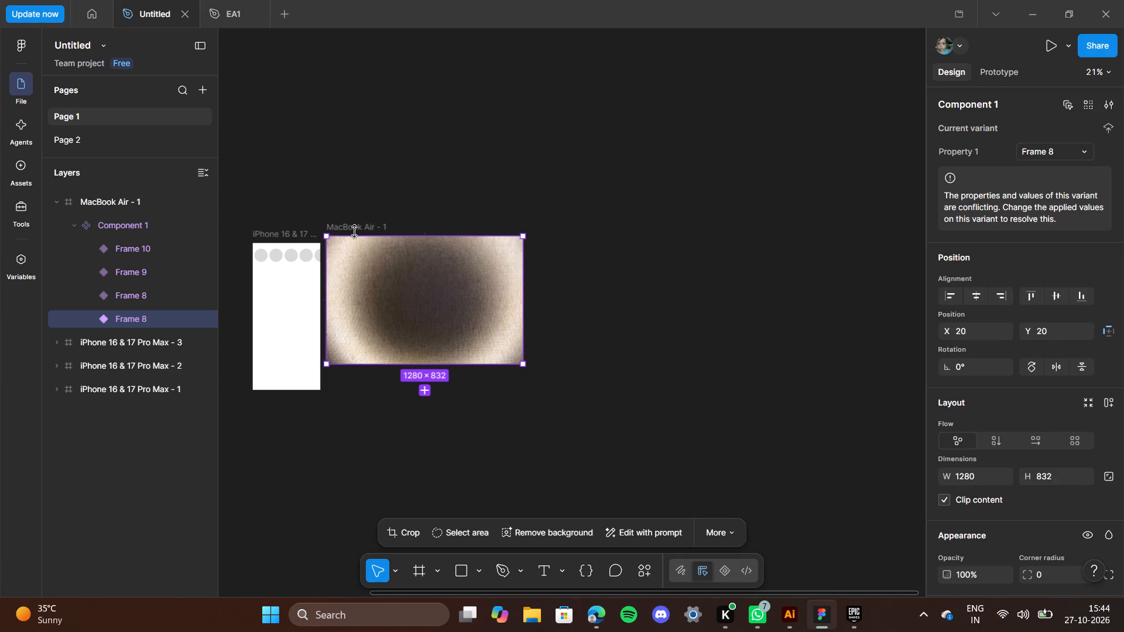
{"action": "left_click", "coordinate": [362, 220]}
{"action": "left_click", "coordinate": [1053, 49]}
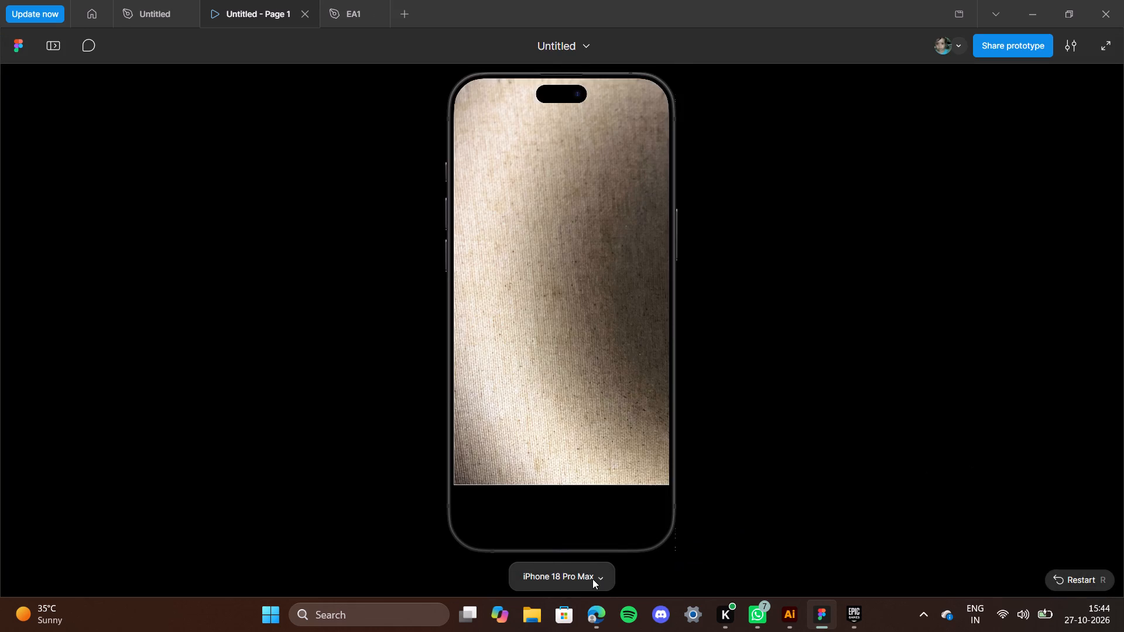
Look through the preview's device and scaling options for a laptop-sized device, and check how the textured frame displays on the phone.
{"action": "left_click", "coordinate": [591, 579]}
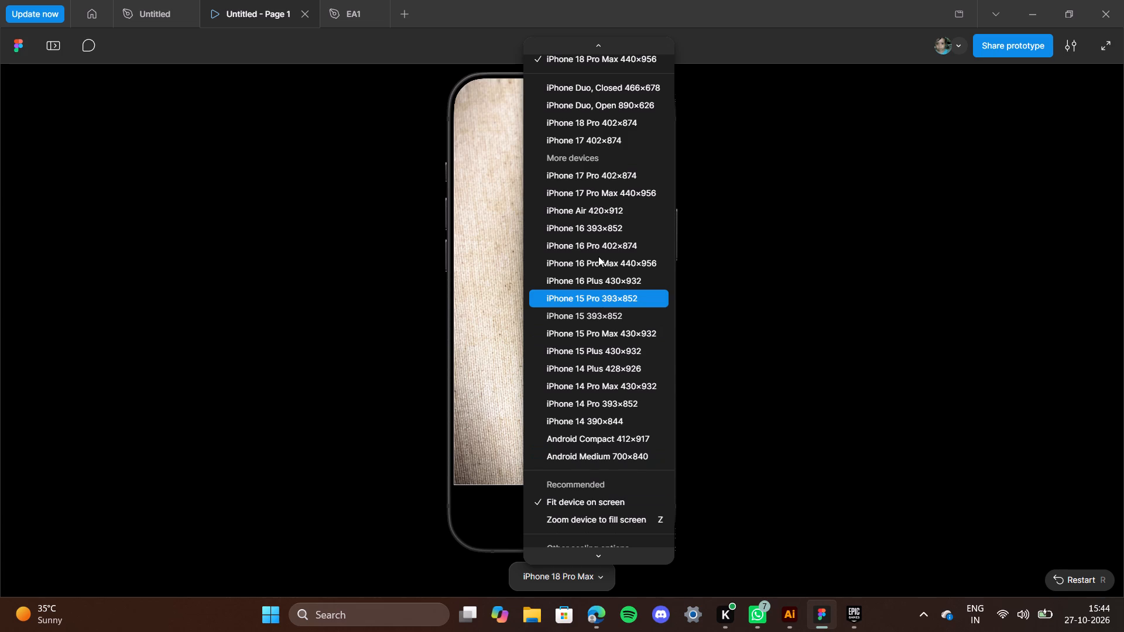
{"action": "scroll", "coordinate": [598, 256], "scroll_direction": "up", "scroll_amount": 1}
{"action": "scroll", "coordinate": [592, 239], "scroll_direction": "down", "scroll_amount": 2}
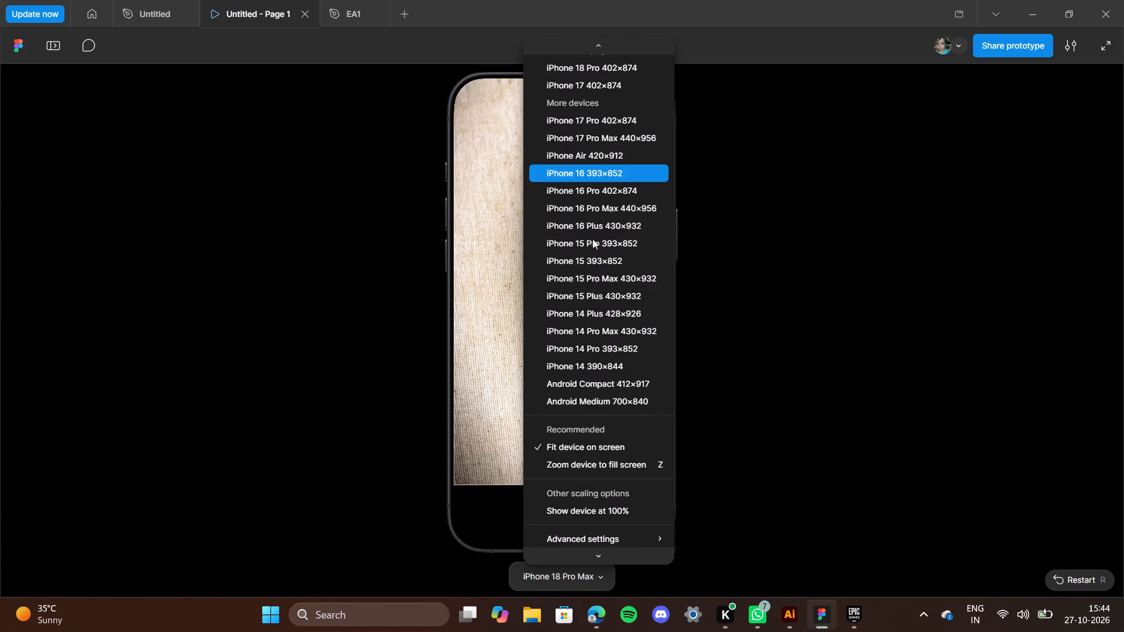
{"action": "scroll", "coordinate": [592, 239], "scroll_direction": "down", "scroll_amount": 3}
{"action": "scroll", "coordinate": [529, 504], "scroll_direction": "up", "scroll_amount": 1}
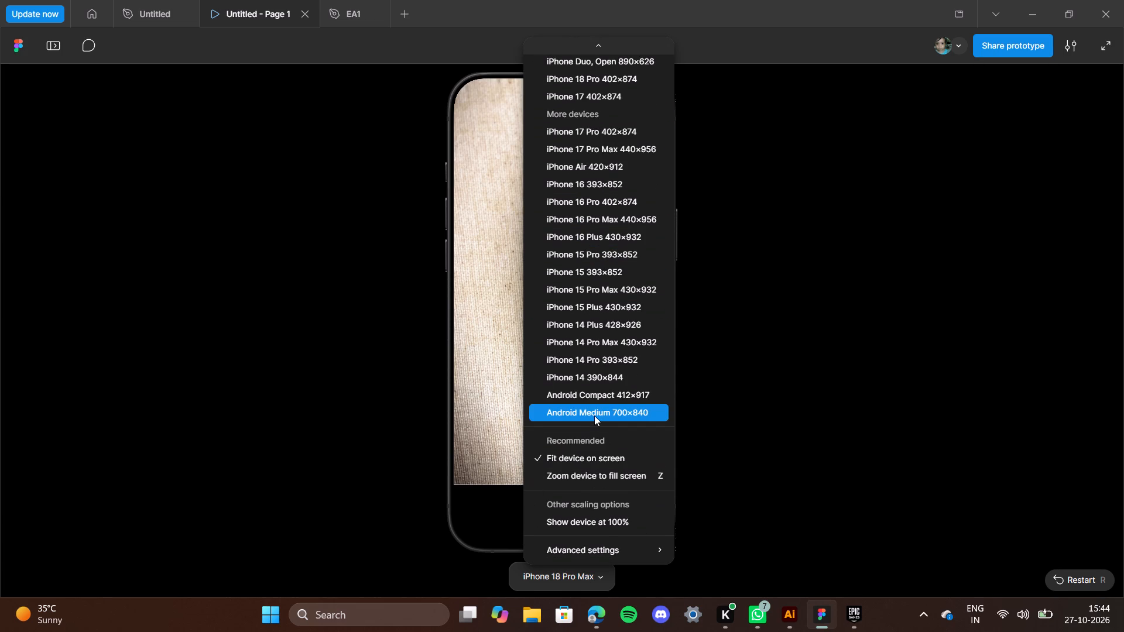
{"action": "scroll", "coordinate": [594, 415], "scroll_direction": "down", "scroll_amount": 3}
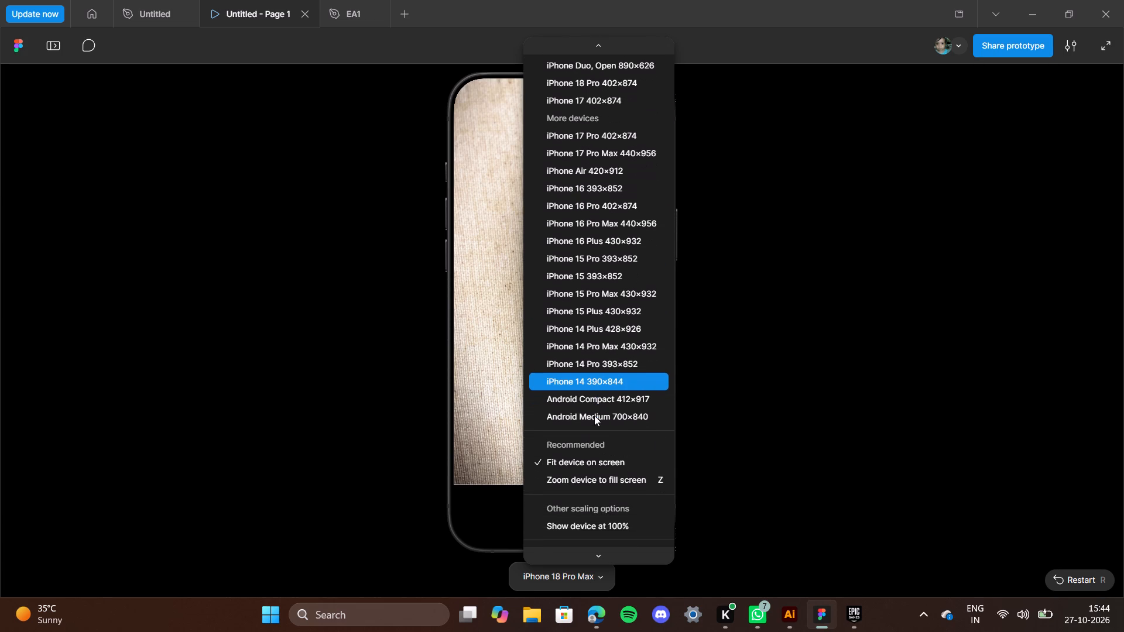
{"action": "scroll", "coordinate": [594, 415], "scroll_direction": "down", "scroll_amount": 1}
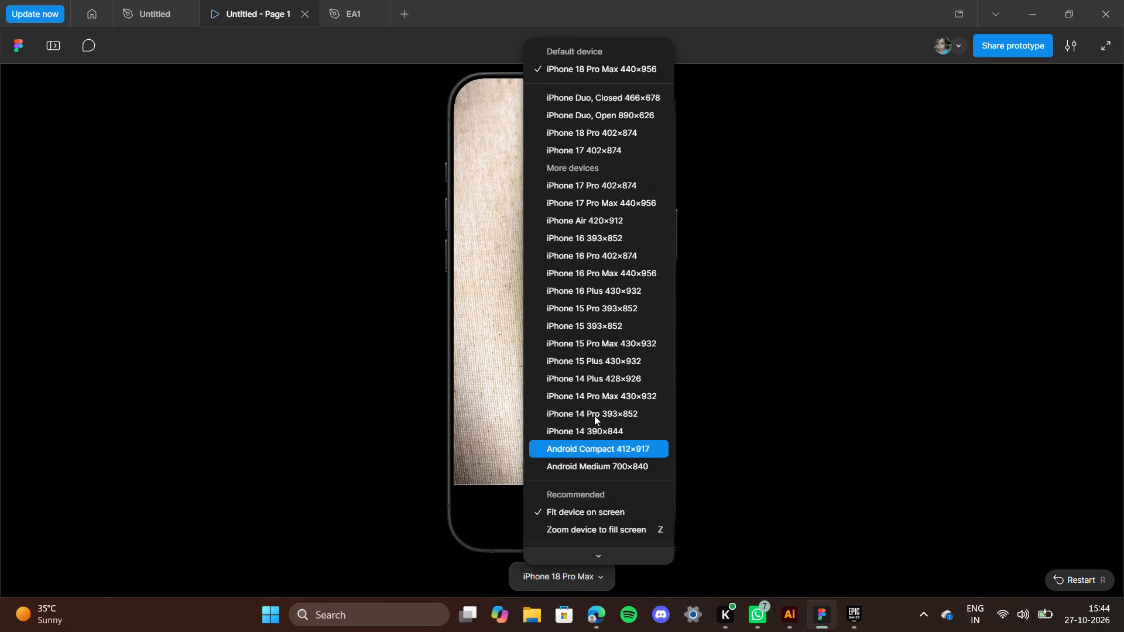
{"action": "scroll", "coordinate": [649, 519], "scroll_direction": "down", "scroll_amount": 5}
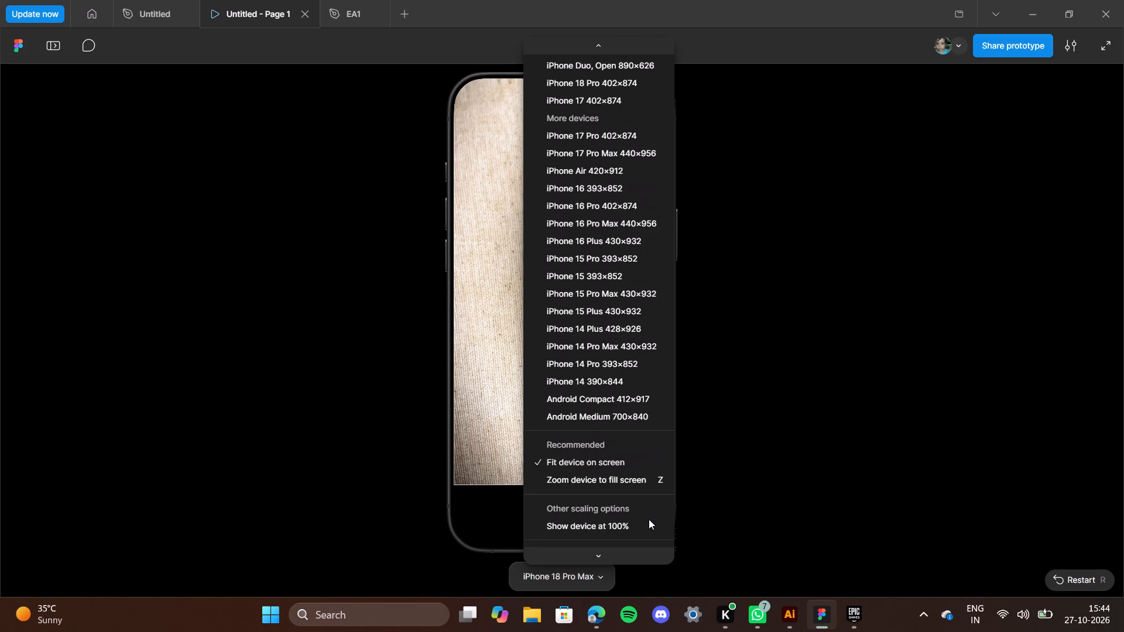
{"action": "left_click", "coordinate": [909, 569]}
{"action": "scroll", "coordinate": [627, 447], "scroll_direction": "left", "scroll_amount": 7}
{"action": "scroll", "coordinate": [627, 447], "scroll_direction": "up", "scroll_amount": 2}
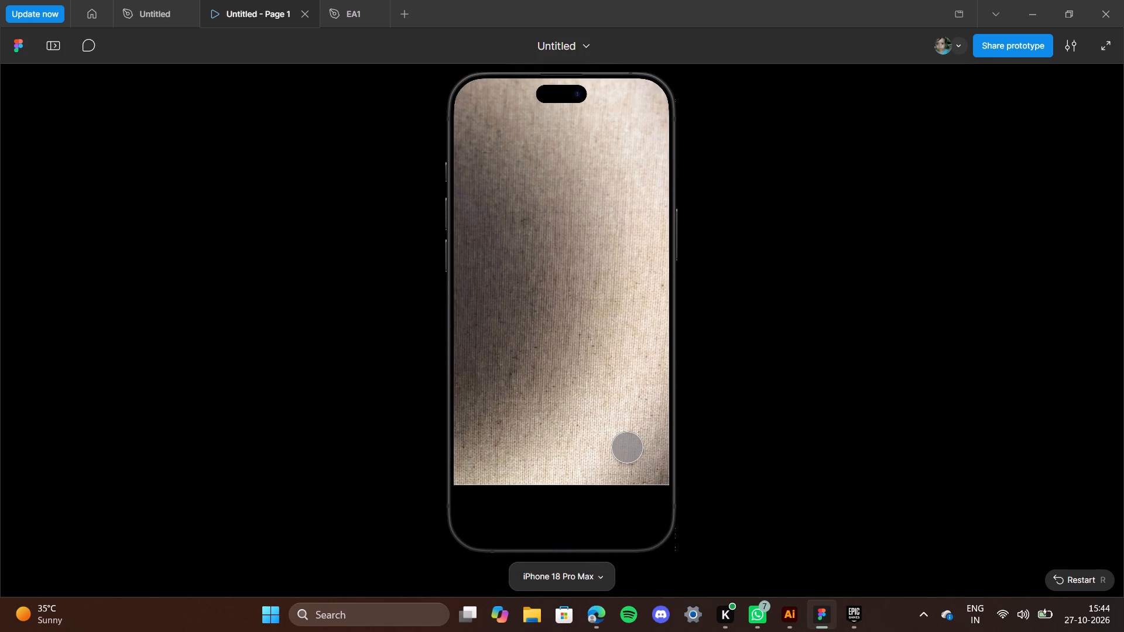
{"action": "scroll", "coordinate": [627, 447], "scroll_direction": "up", "scroll_amount": 6}
{"action": "scroll", "coordinate": [627, 447], "scroll_direction": "right", "scroll_amount": 5}
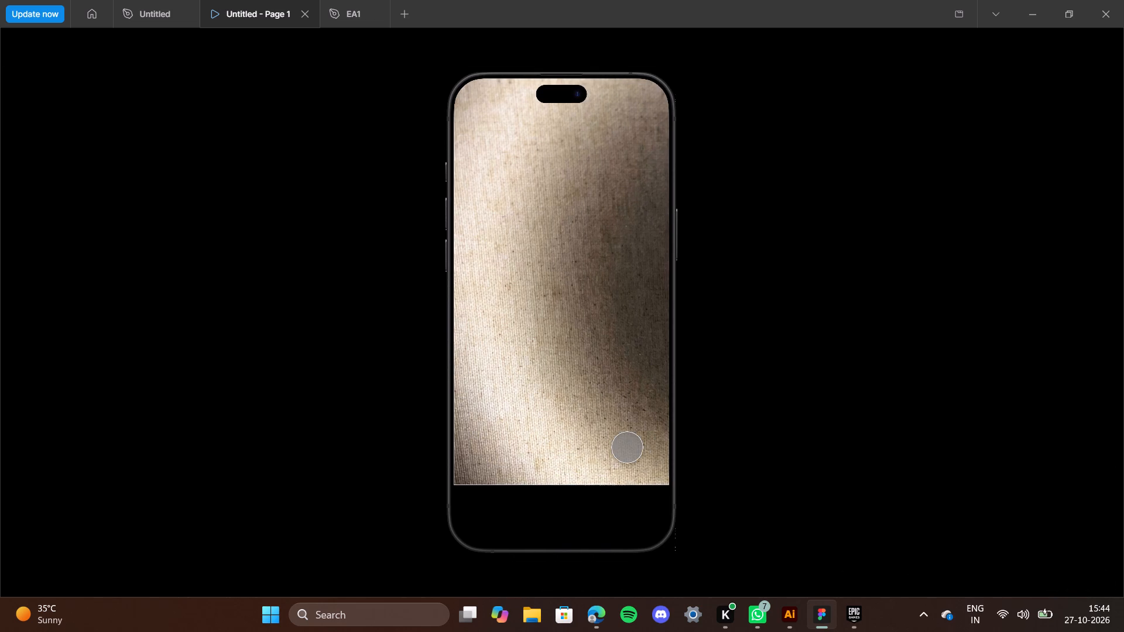
{"action": "scroll", "coordinate": [627, 447], "scroll_direction": "left", "scroll_amount": 7}
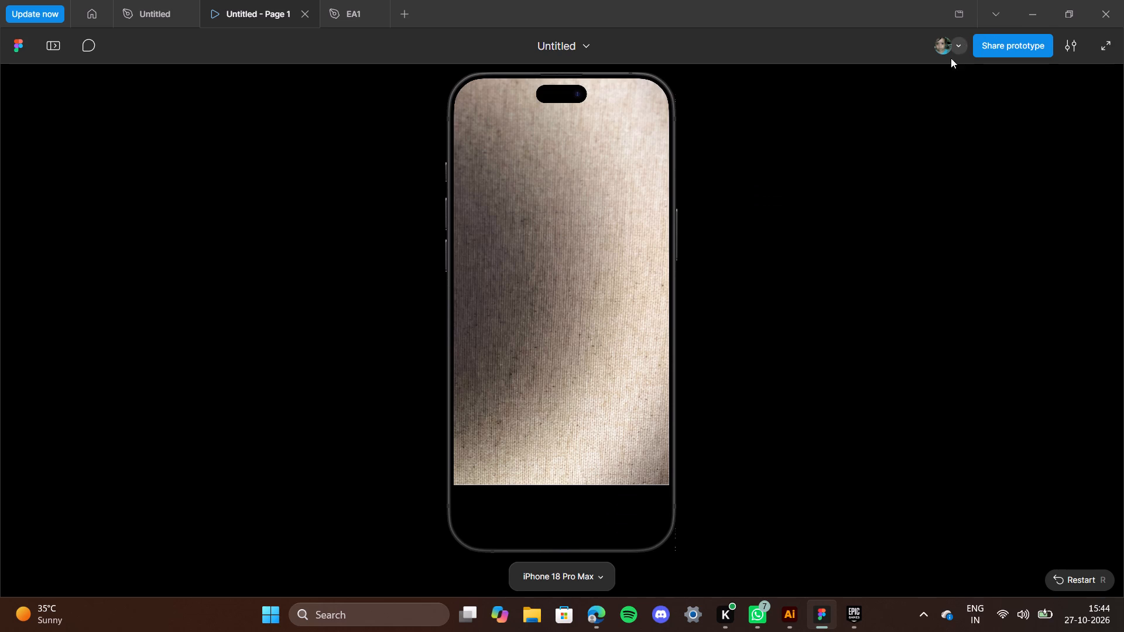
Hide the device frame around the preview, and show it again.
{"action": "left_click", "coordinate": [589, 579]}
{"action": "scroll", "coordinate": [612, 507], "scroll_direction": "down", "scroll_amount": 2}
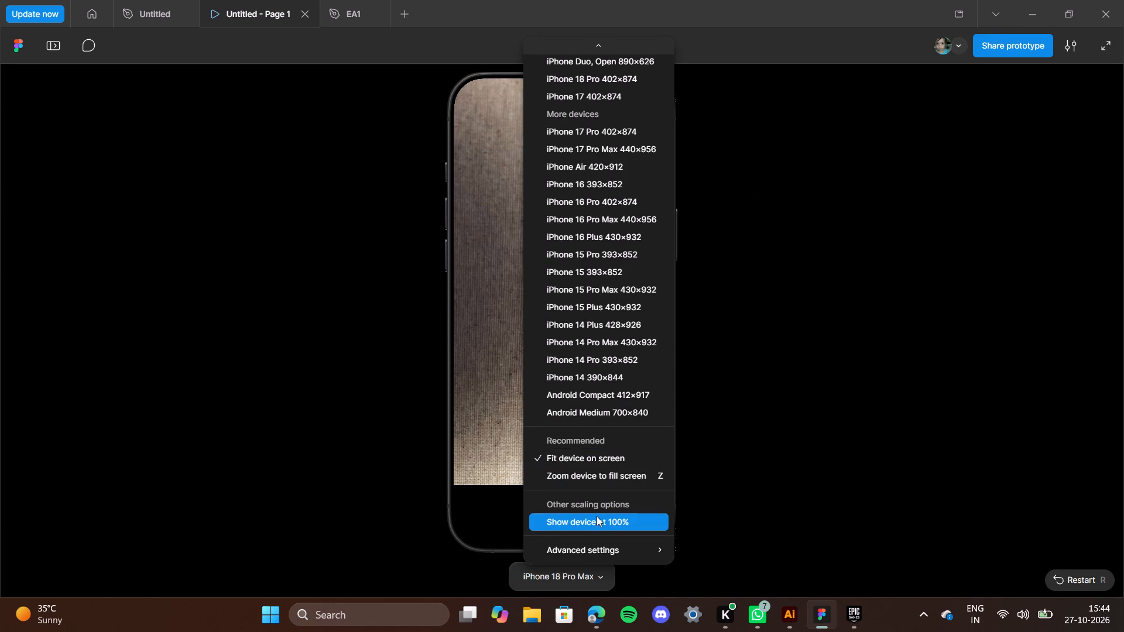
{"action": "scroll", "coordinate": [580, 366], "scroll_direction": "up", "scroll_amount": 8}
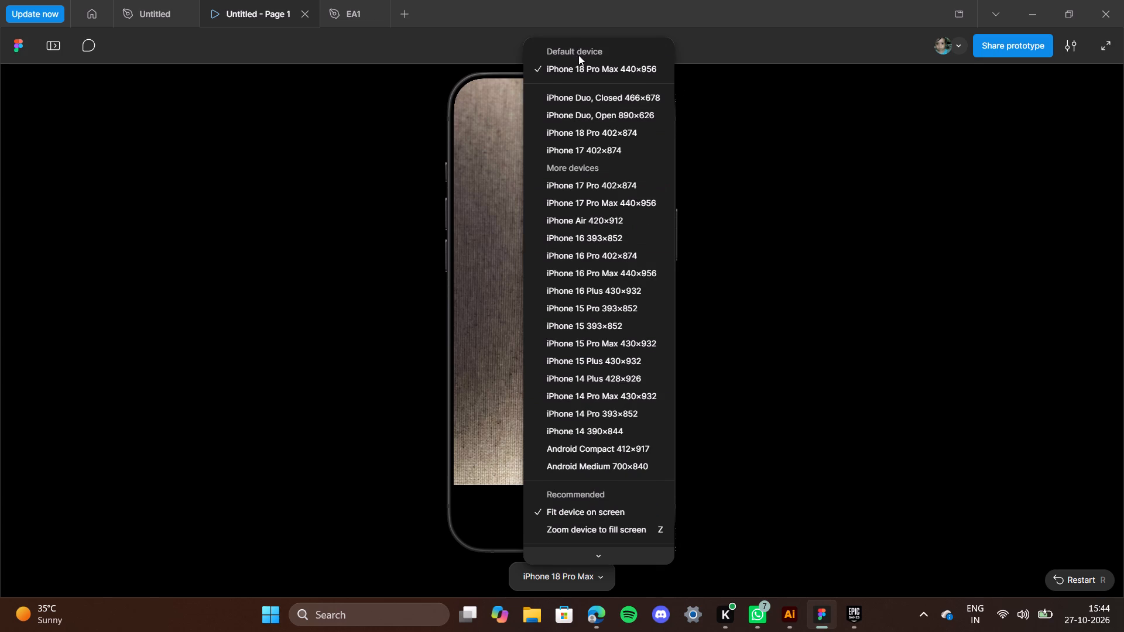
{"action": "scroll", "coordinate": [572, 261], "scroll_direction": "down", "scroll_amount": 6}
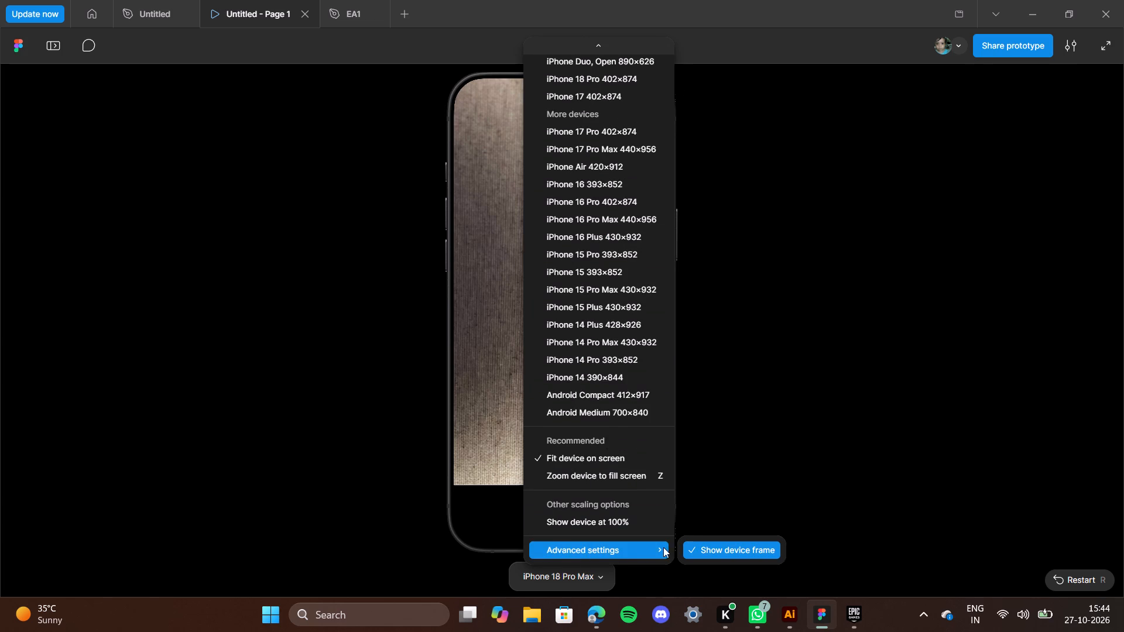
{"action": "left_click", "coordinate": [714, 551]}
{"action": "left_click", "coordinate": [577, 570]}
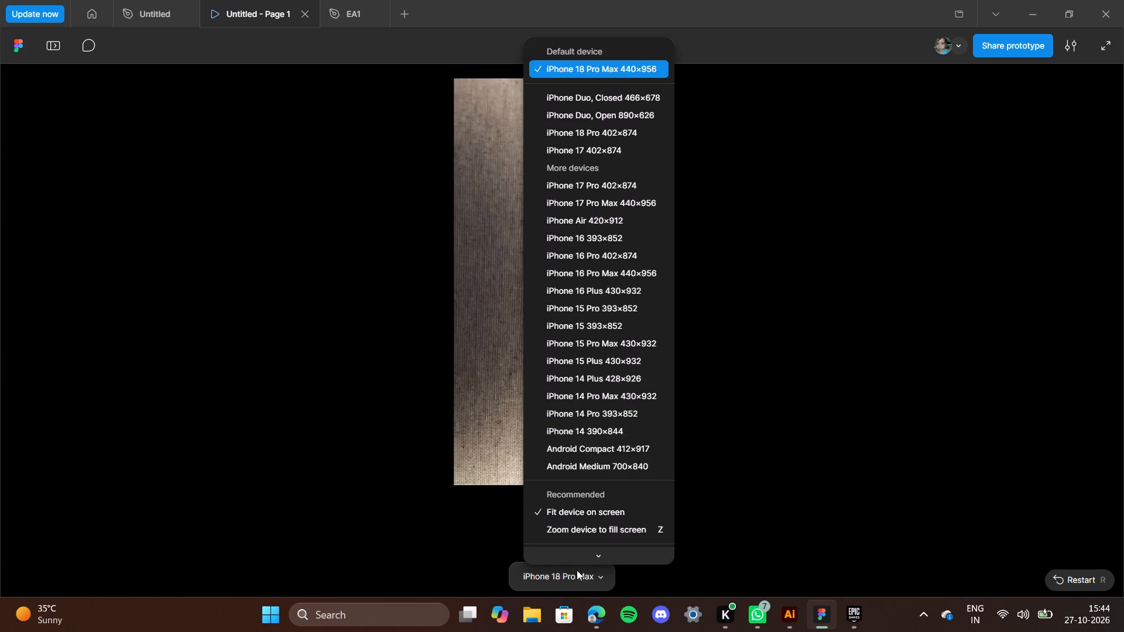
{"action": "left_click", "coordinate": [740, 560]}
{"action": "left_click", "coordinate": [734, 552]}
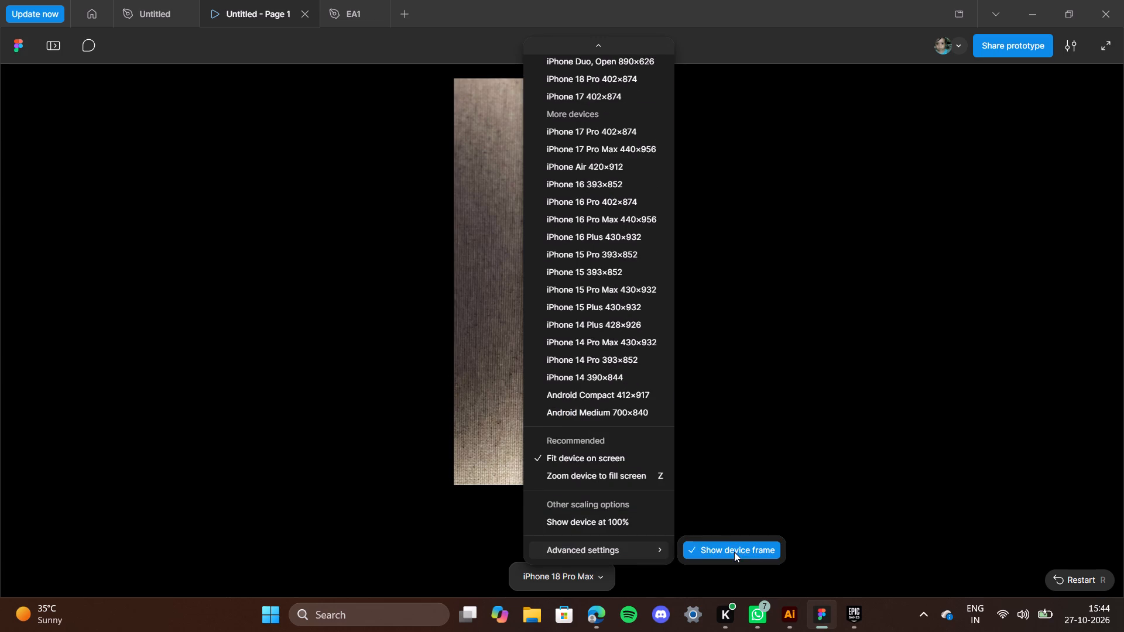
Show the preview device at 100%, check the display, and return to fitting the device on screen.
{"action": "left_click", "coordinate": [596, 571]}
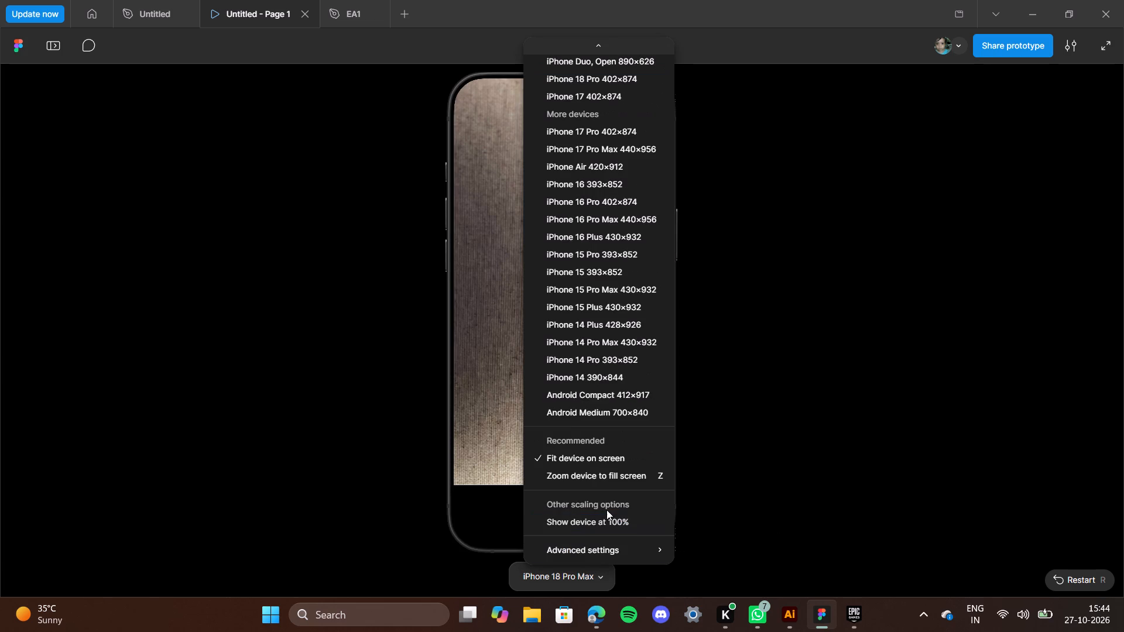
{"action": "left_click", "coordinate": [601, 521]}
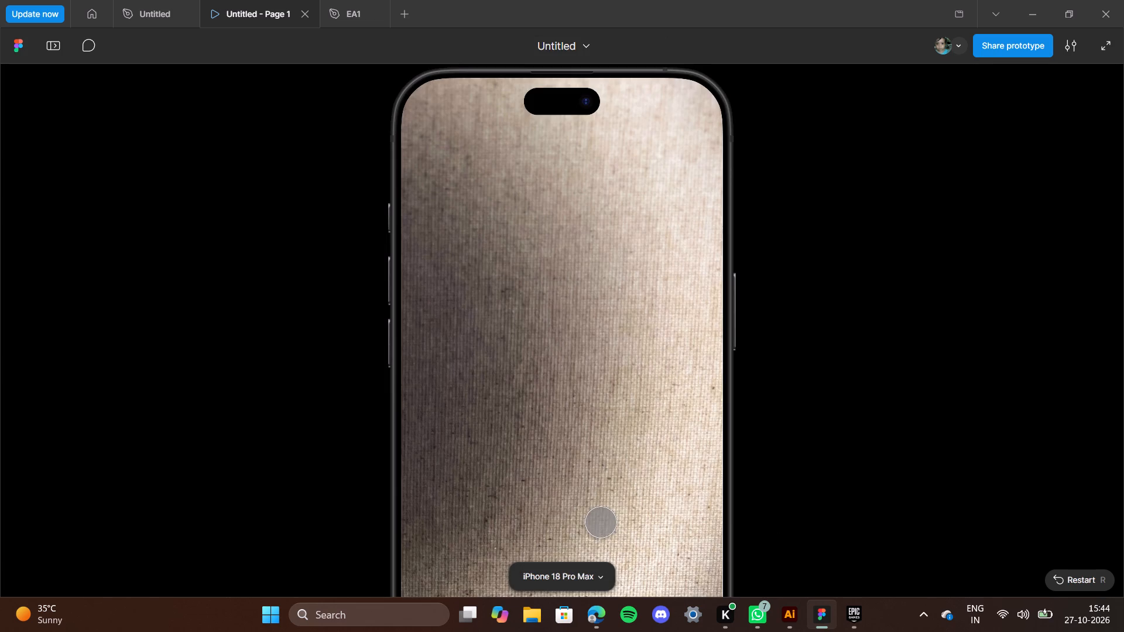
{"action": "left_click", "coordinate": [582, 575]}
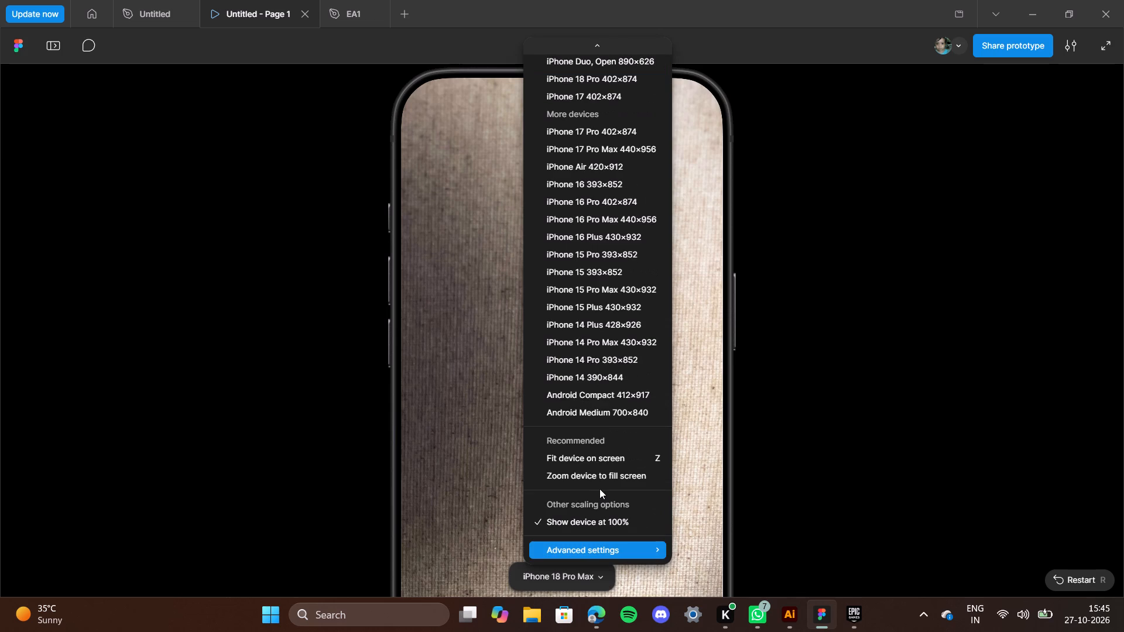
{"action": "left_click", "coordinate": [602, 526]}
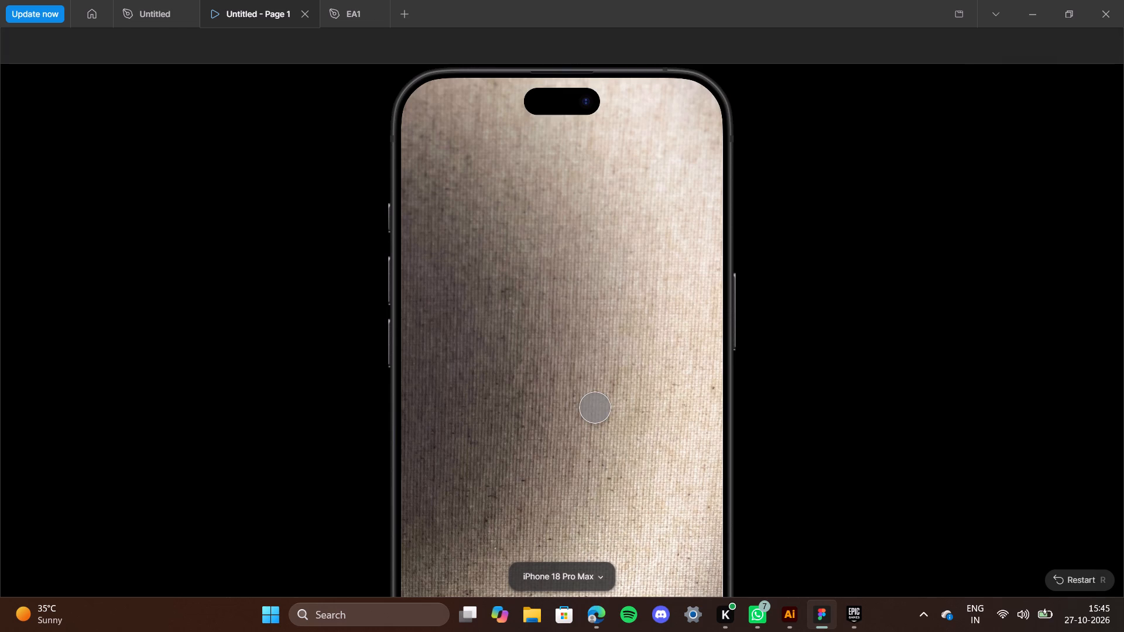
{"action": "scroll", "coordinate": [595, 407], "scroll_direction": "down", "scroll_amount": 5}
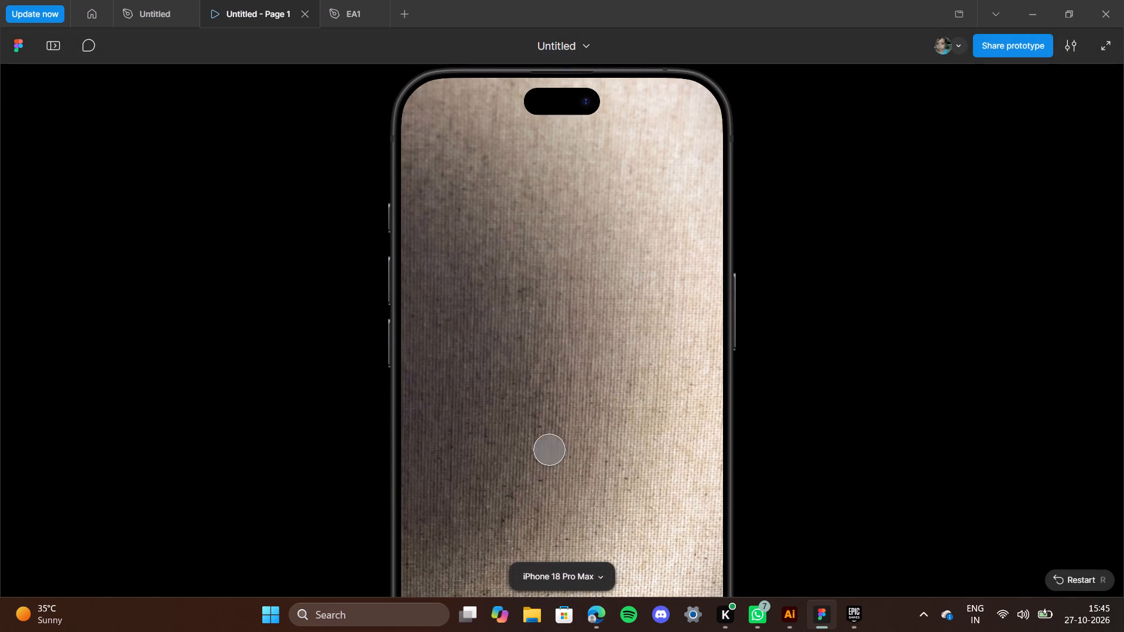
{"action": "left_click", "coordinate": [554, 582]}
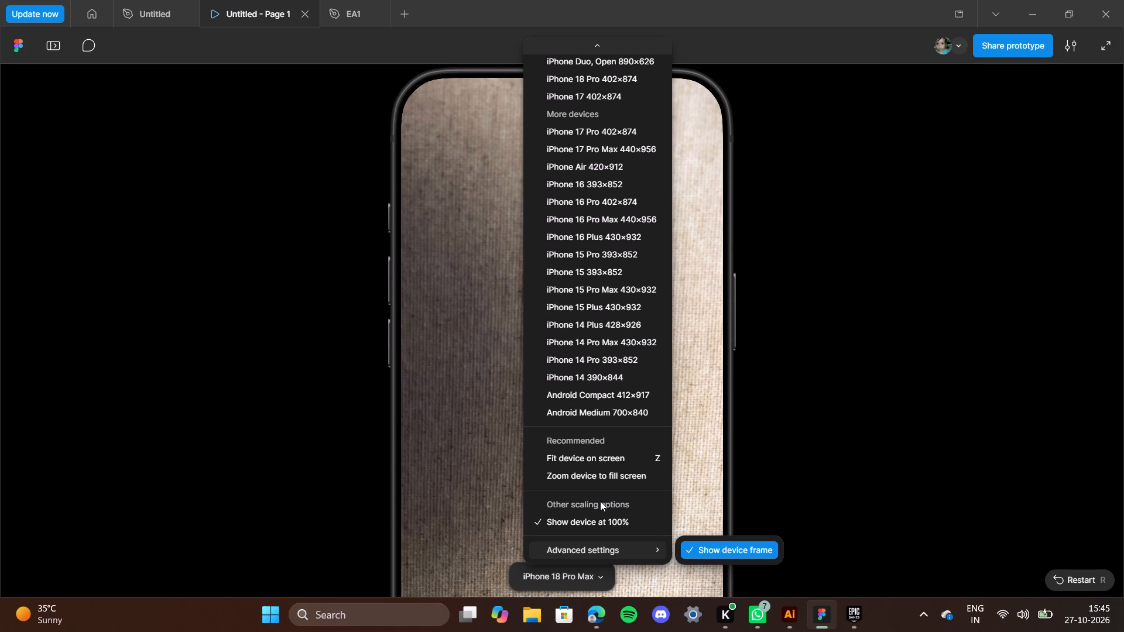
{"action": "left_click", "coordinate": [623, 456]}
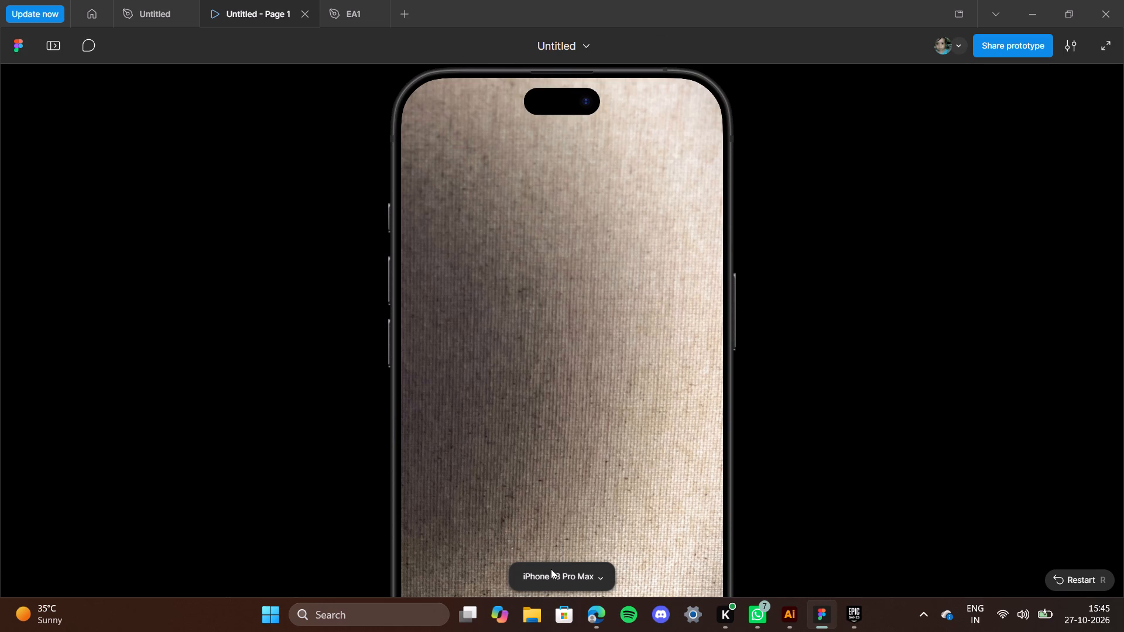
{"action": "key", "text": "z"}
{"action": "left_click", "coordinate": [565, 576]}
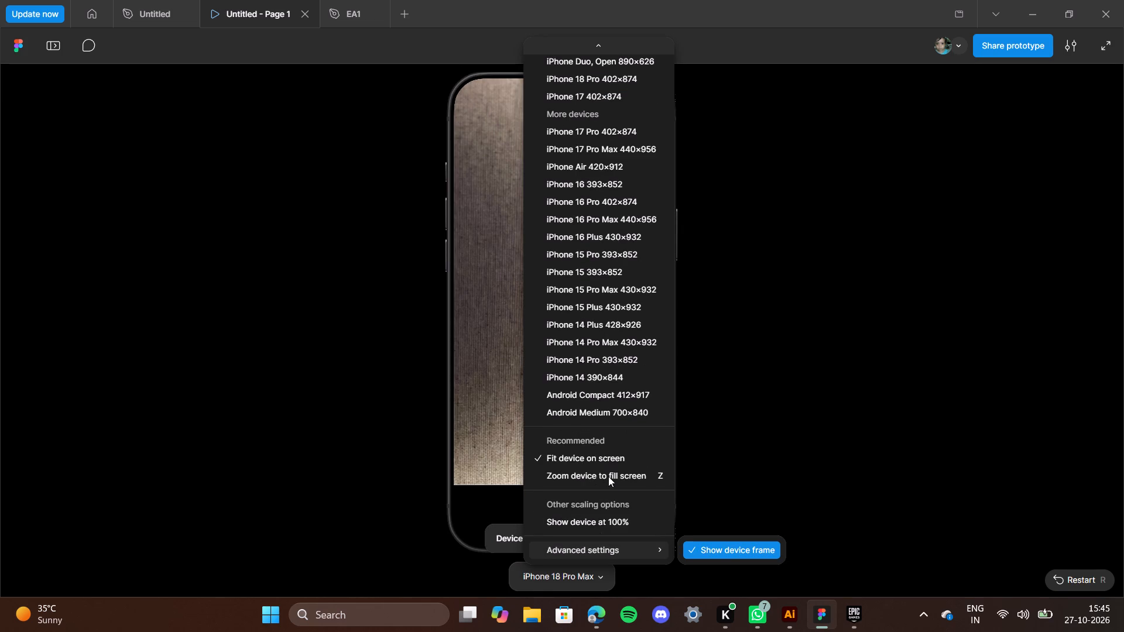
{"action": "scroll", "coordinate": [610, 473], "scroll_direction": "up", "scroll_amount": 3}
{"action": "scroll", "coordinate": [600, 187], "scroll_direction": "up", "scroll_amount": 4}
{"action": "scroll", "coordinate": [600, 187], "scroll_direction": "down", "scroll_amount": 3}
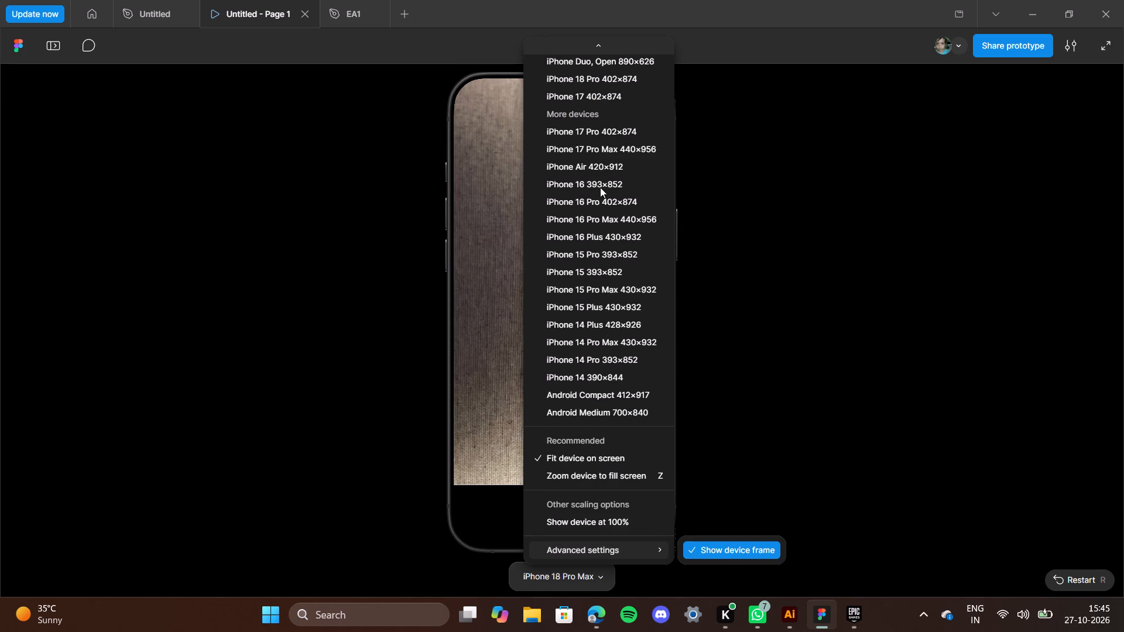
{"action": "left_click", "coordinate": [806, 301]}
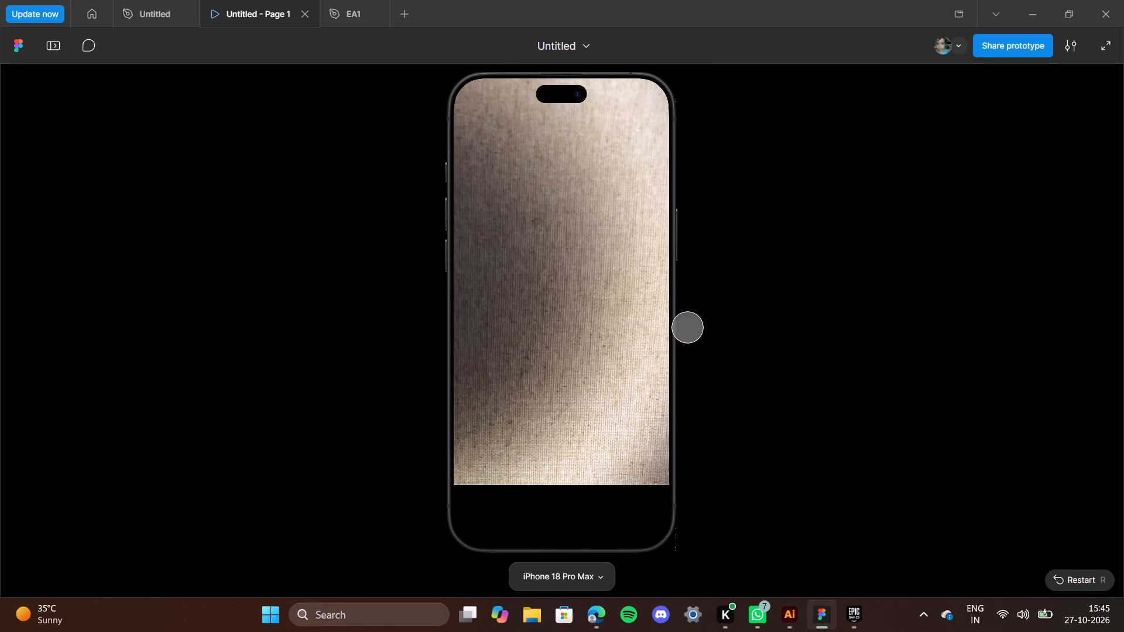
Restart the prototype preview and test the top "click me!" button on the first phone screen.
{"action": "left_click", "coordinate": [1090, 580]}
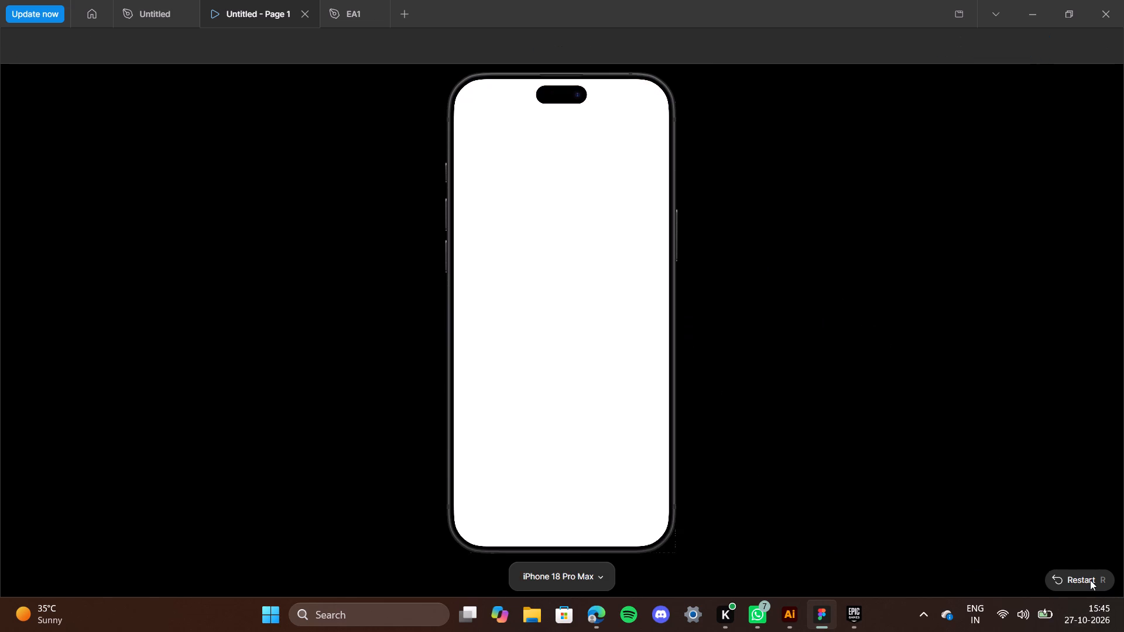
{"action": "left_click", "coordinate": [1090, 580]}
{"action": "scroll", "coordinate": [724, 266], "scroll_direction": "left", "scroll_amount": 8}
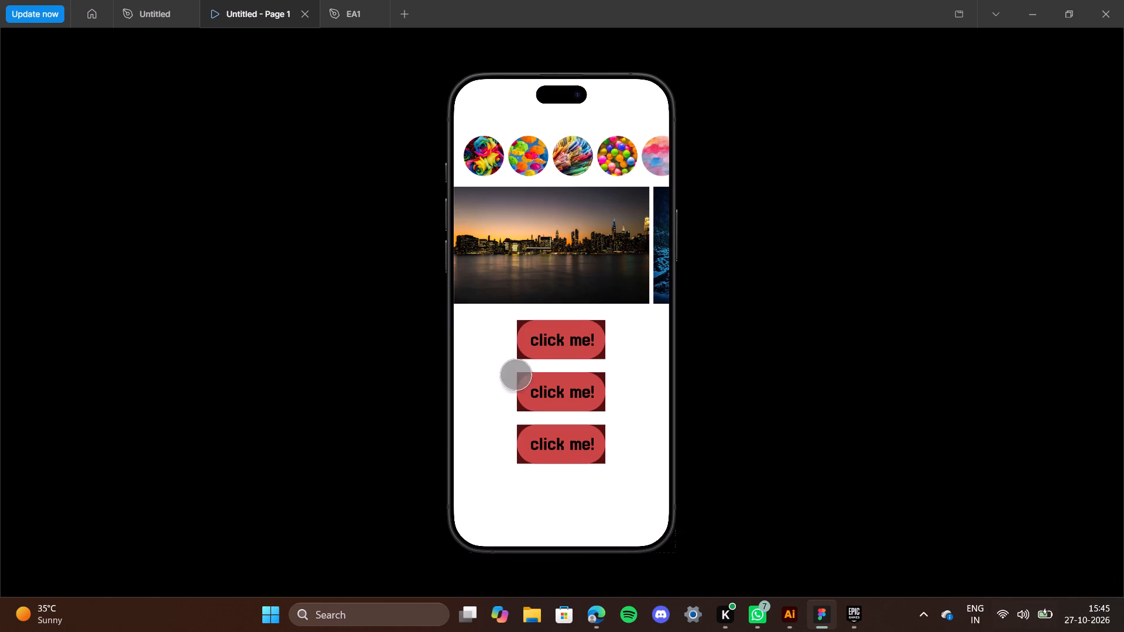
{"action": "left_click", "coordinate": [497, 391]}
{"action": "left_click", "coordinate": [549, 328]}
{"action": "right_click", "coordinate": [540, 158]}
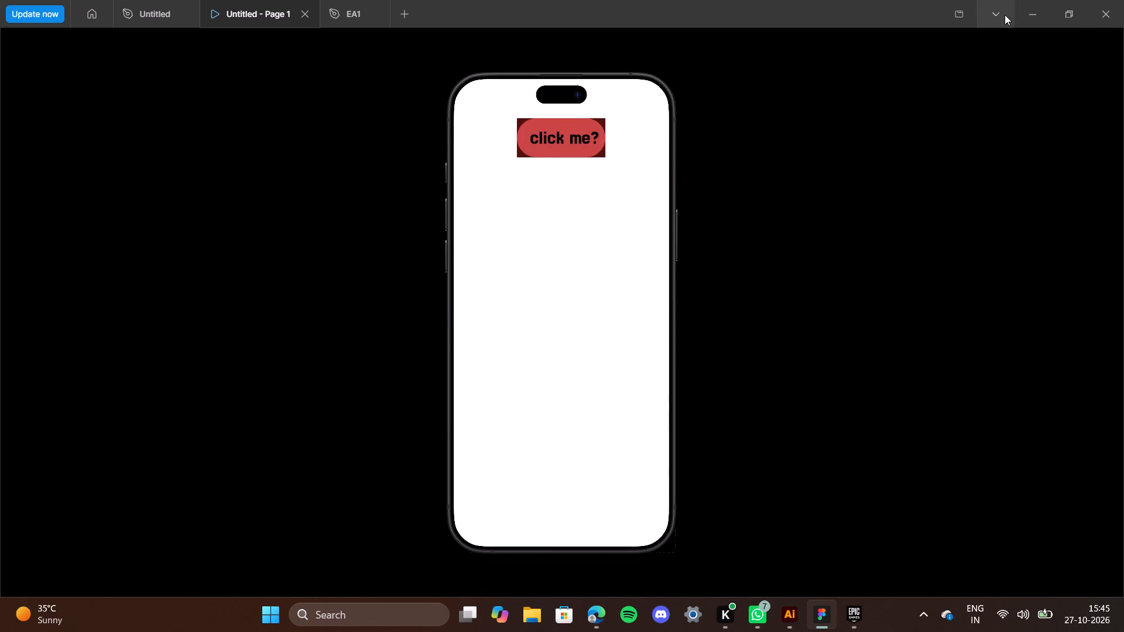
Return to the design file and copy the MacBook Air - 1 frame from Page 1 onto Page 2.
{"action": "left_click", "coordinate": [179, 0]}
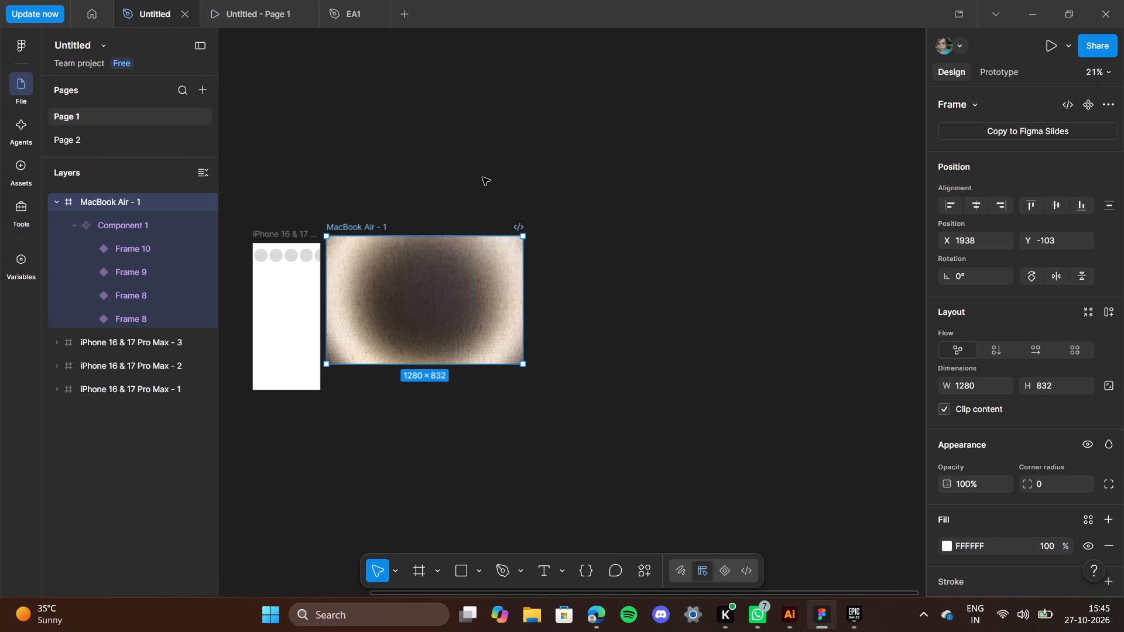
{"action": "scroll", "coordinate": [482, 177], "scroll_direction": "right", "scroll_amount": 4}
{"action": "left_click", "coordinate": [680, 179]}
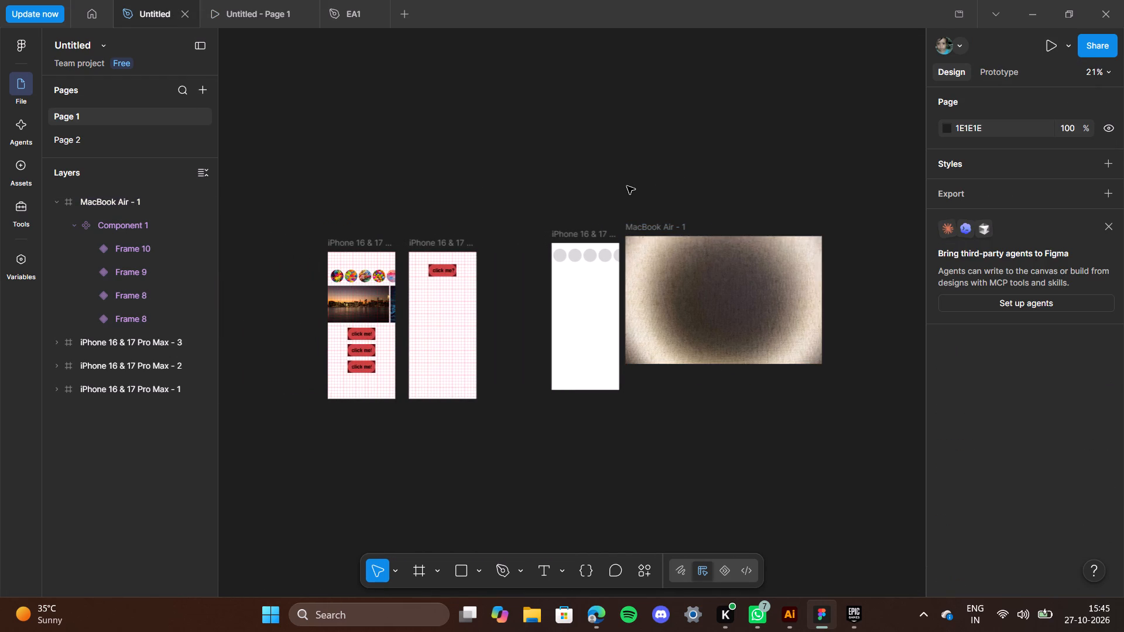
{"action": "right_click", "coordinate": [140, 128]}
{"action": "left_click", "coordinate": [138, 133]}
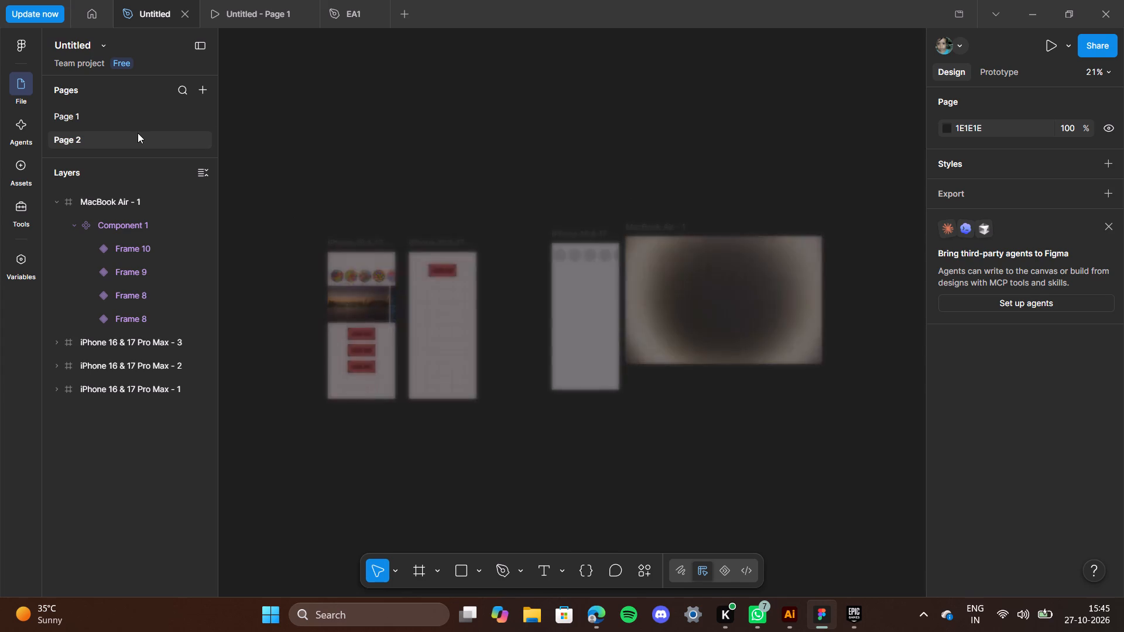
{"action": "left_click", "coordinate": [140, 112]}
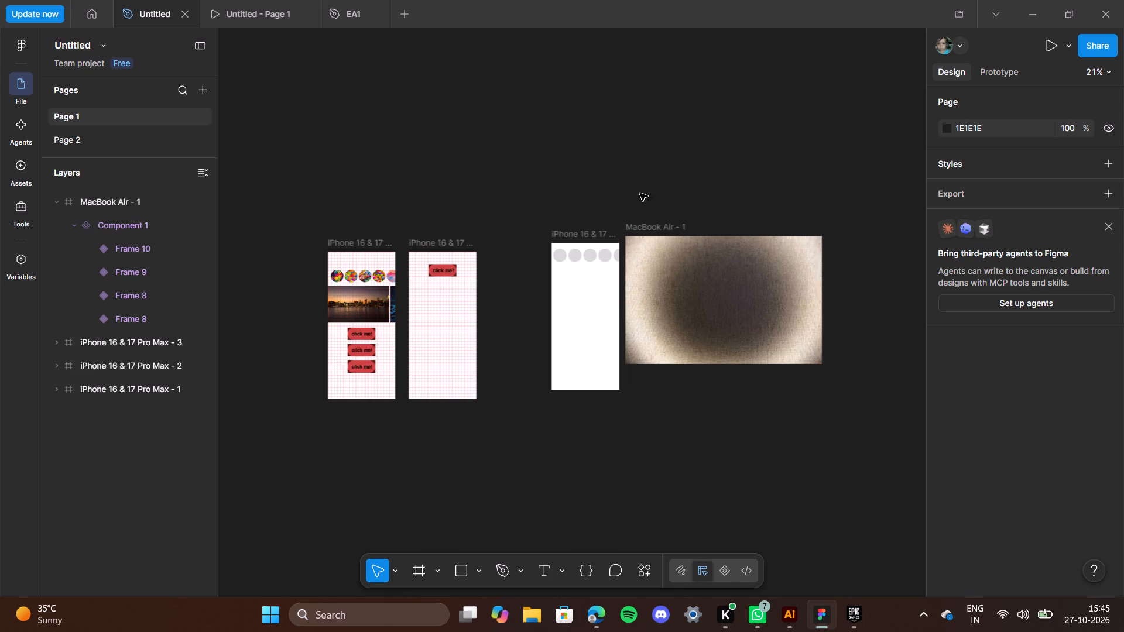
{"action": "left_click_drag", "start_coordinate": [112, 194], "coordinate": [82, 136]}
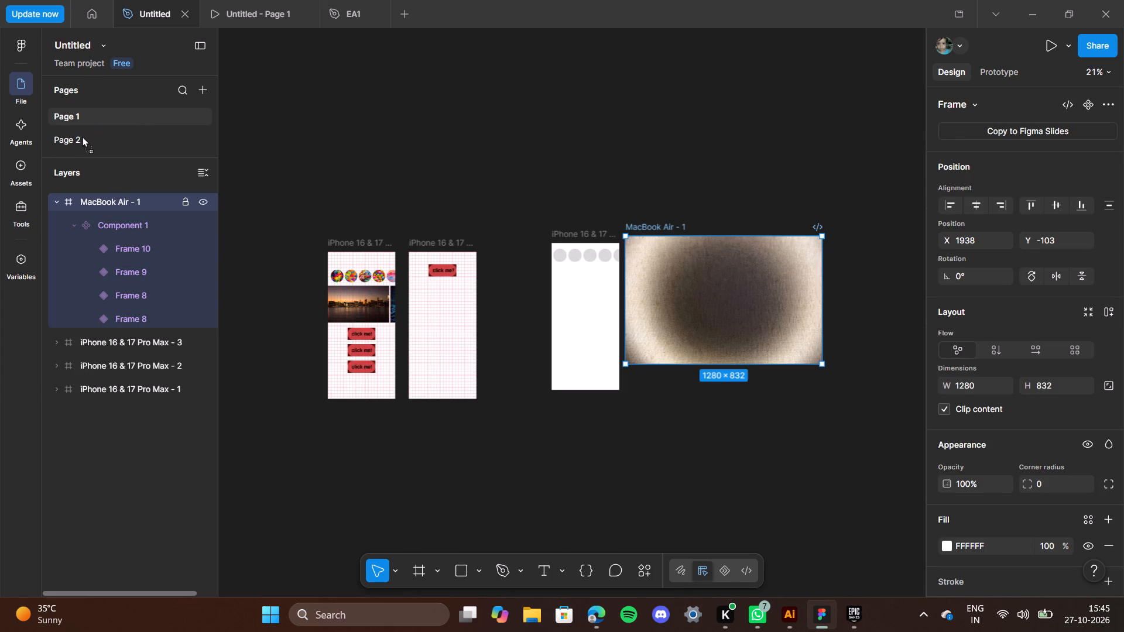
{"action": "left_click_drag", "start_coordinate": [82, 136], "coordinate": [80, 137]}
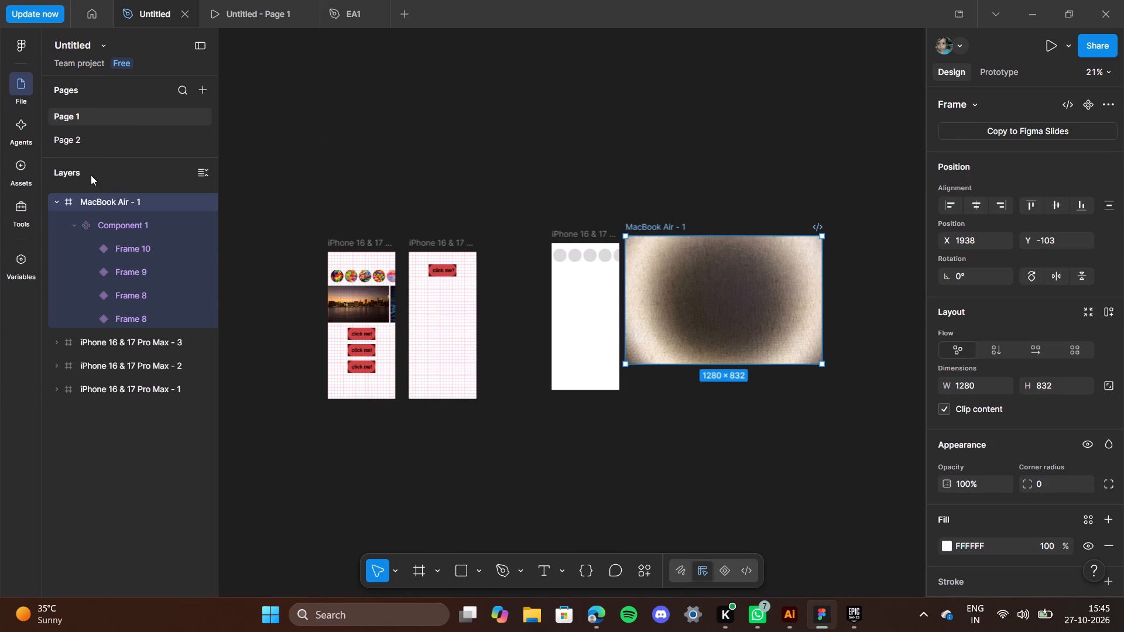
{"action": "key", "text": "ctrl+c"}
{"action": "left_click", "coordinate": [113, 144]}
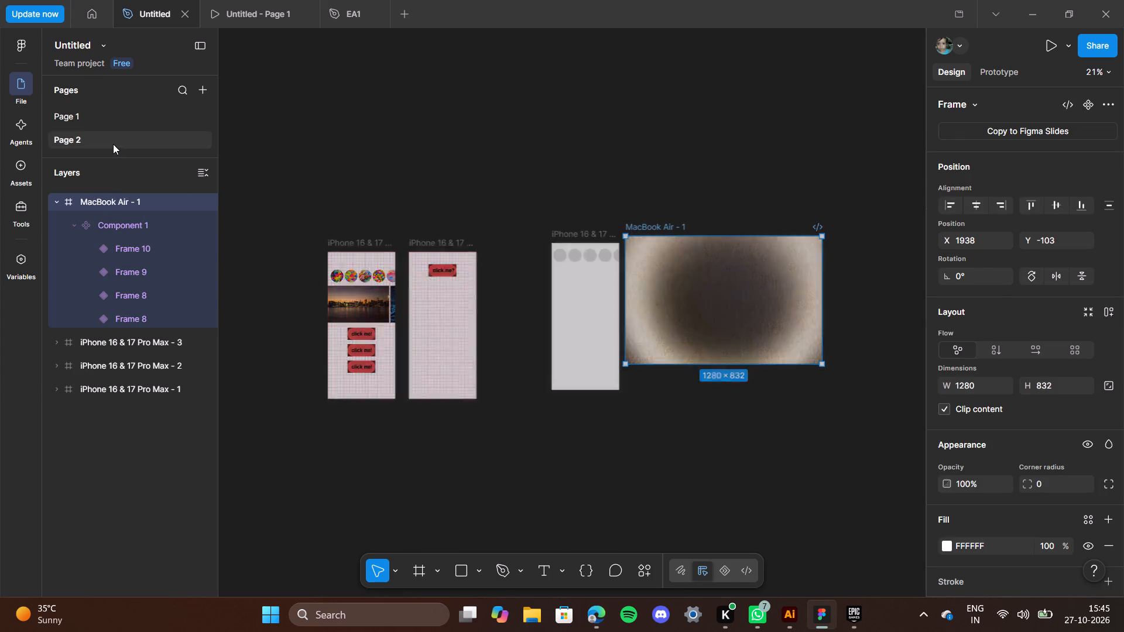
{"action": "key", "text": "ctrl+v"}
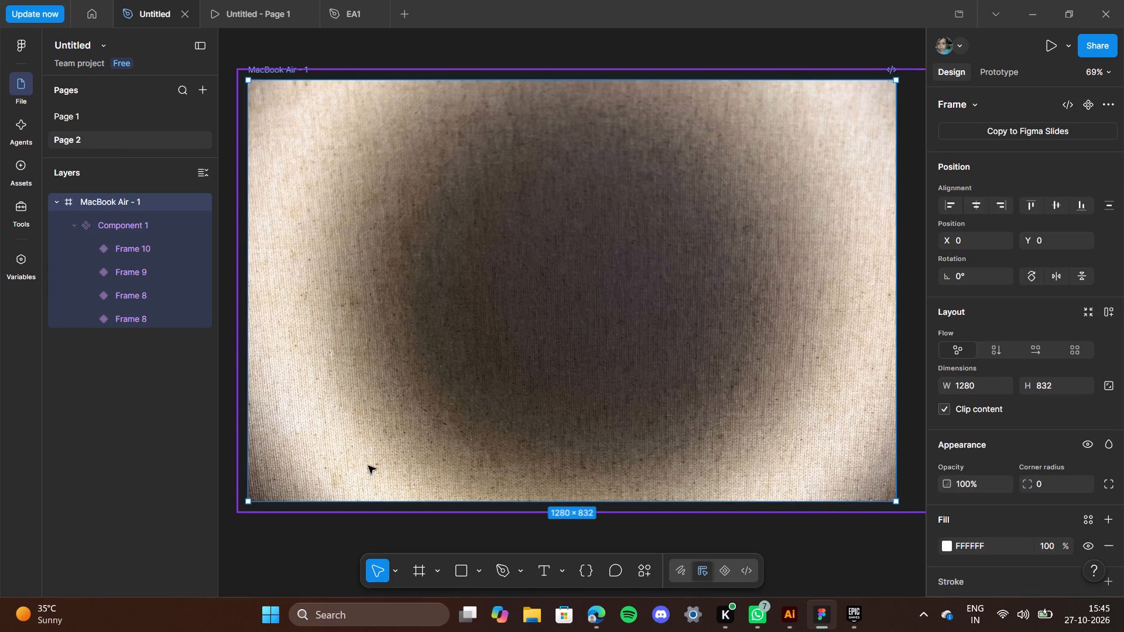
{"action": "left_click", "coordinate": [161, 417]}
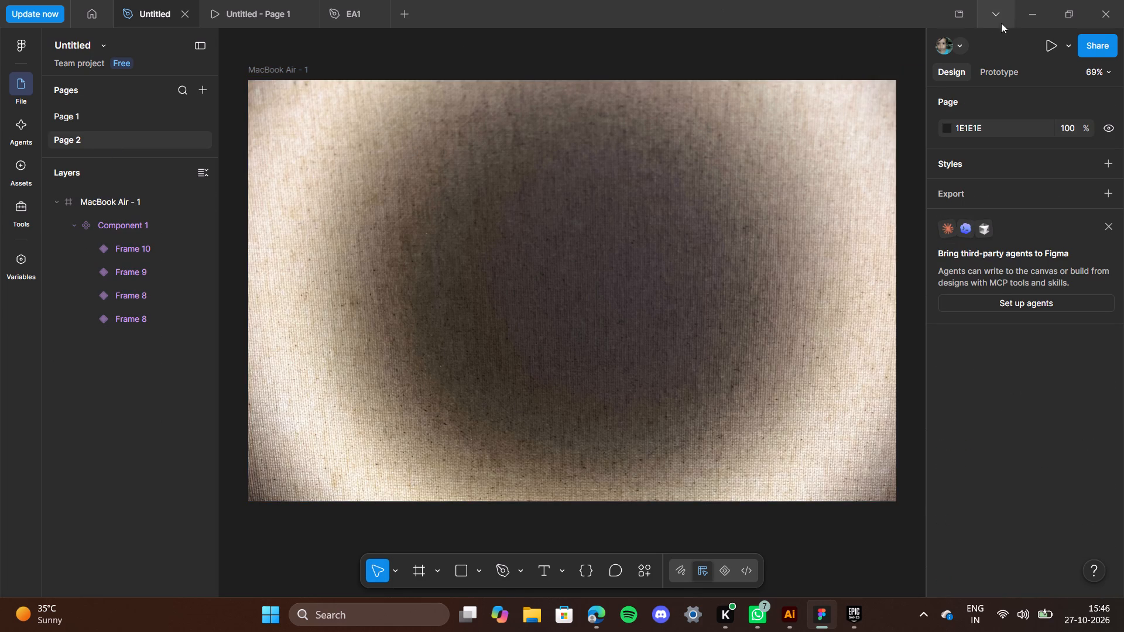
Preview Page 2 to check the textured frame, and close both the Page 2 and Page 1 previews.
{"action": "left_click", "coordinate": [1048, 42]}
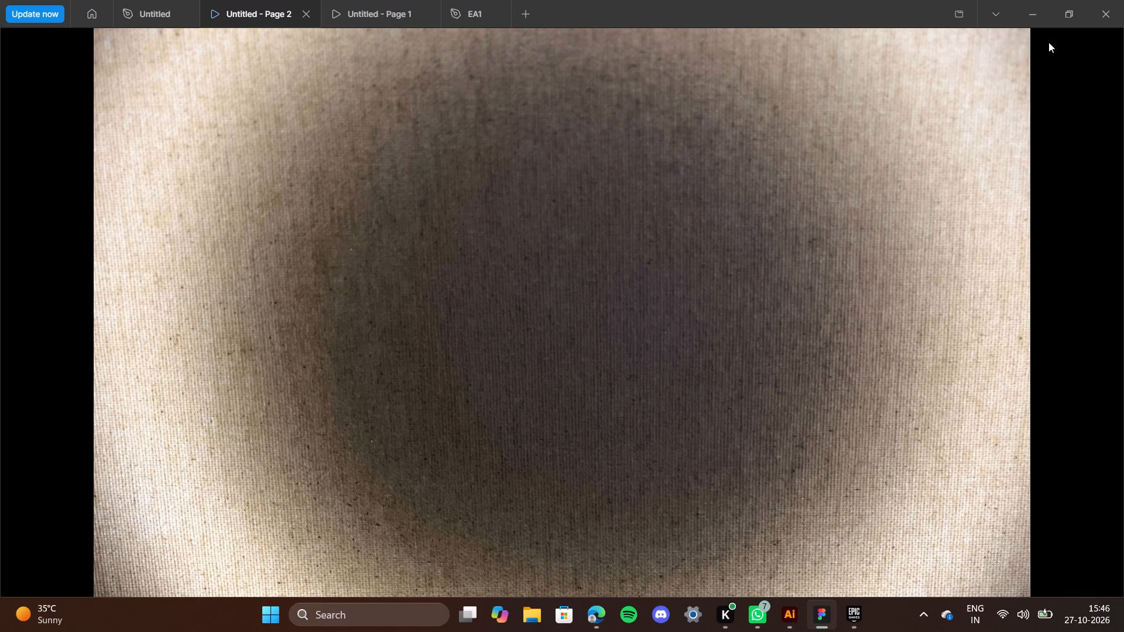
{"action": "double_click", "coordinate": [592, 317]}
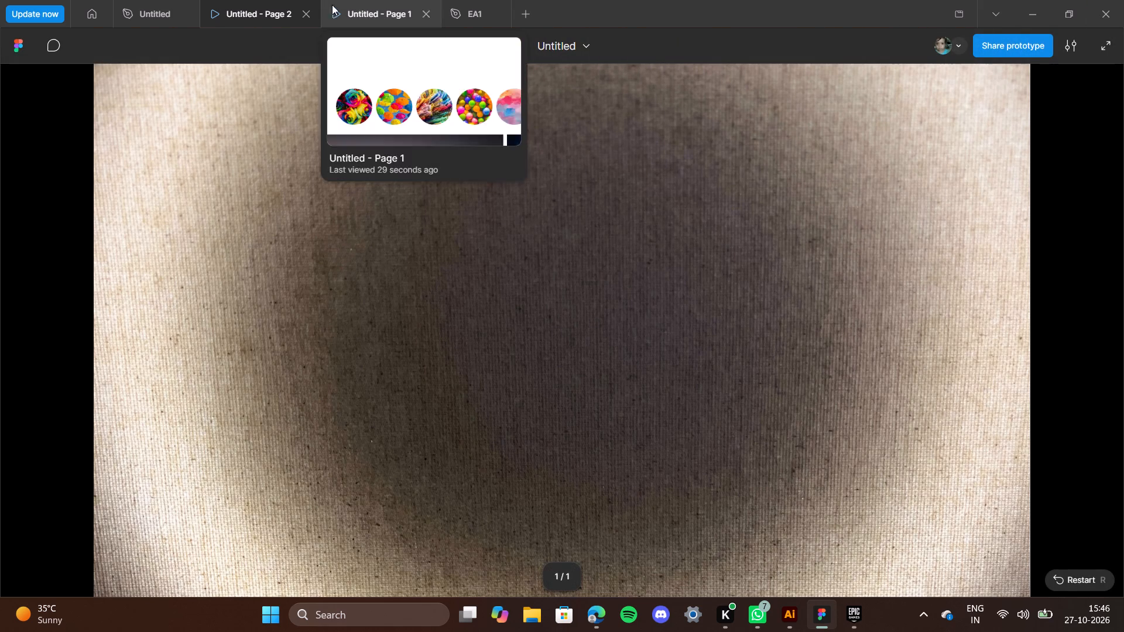
{"action": "left_click", "coordinate": [299, 18]}
{"action": "left_click", "coordinate": [300, 18]}
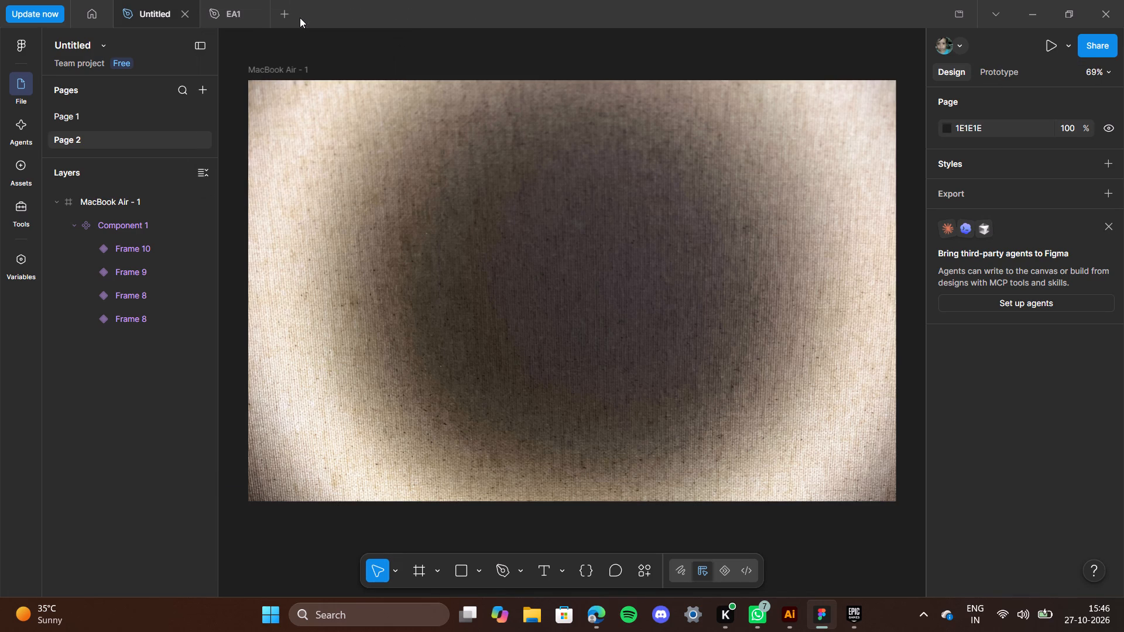
Set the easing of the after-delay interaction on Component 1's bottommost Frame 8 variant to Ease in and out back.
{"action": "left_click", "coordinate": [282, 248]}
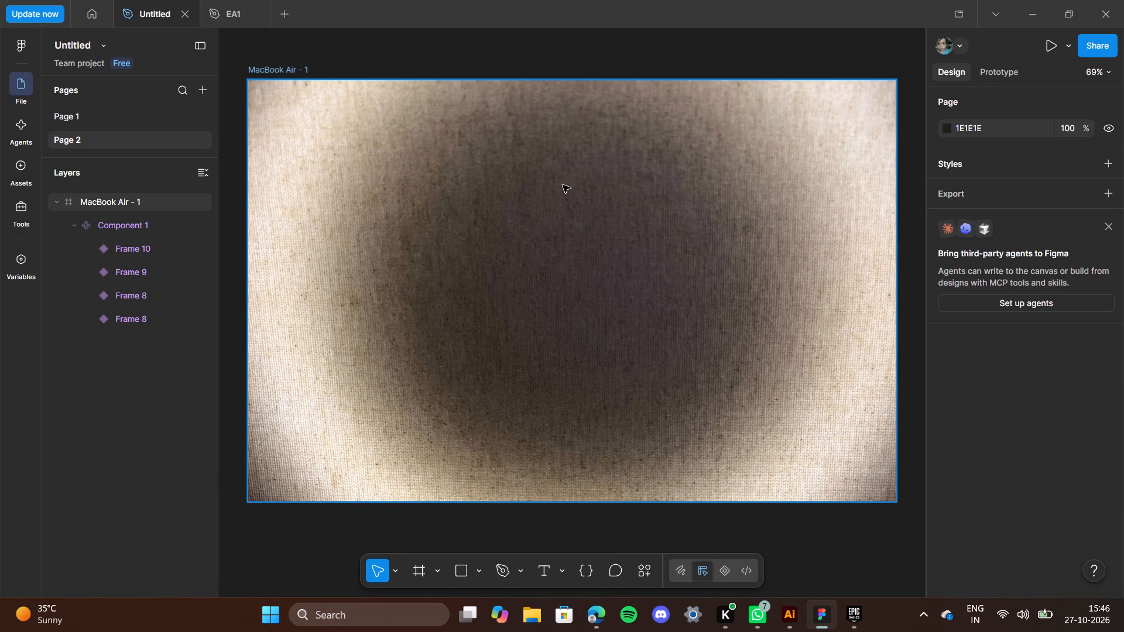
{"action": "left_click", "coordinate": [153, 214]}
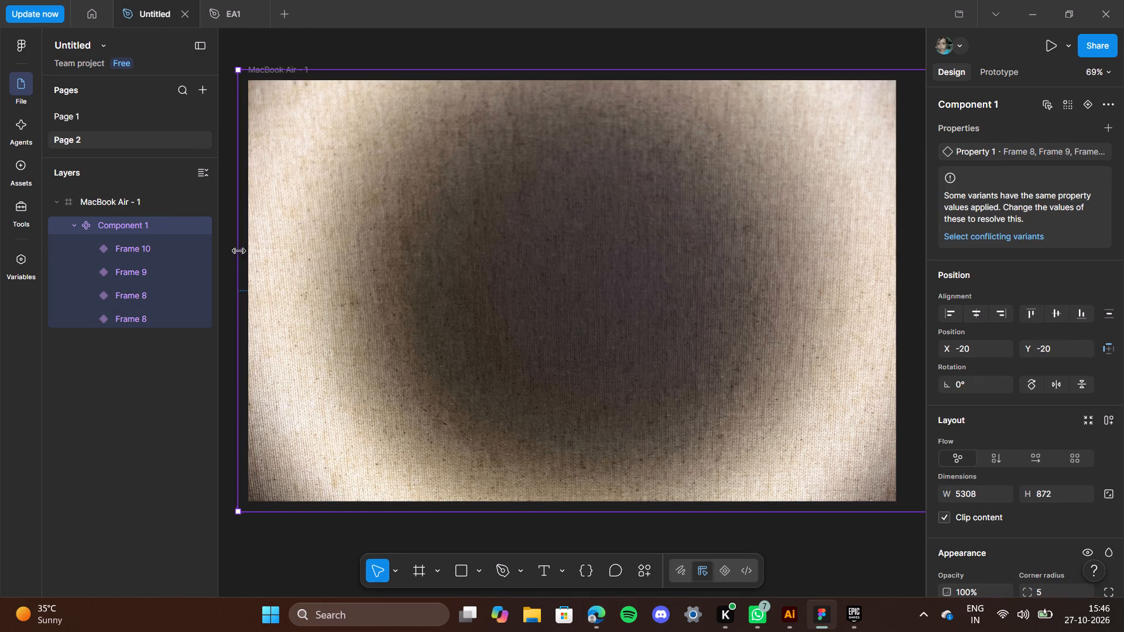
{"action": "left_click", "coordinate": [144, 249]}
{"action": "left_click", "coordinate": [152, 319]}
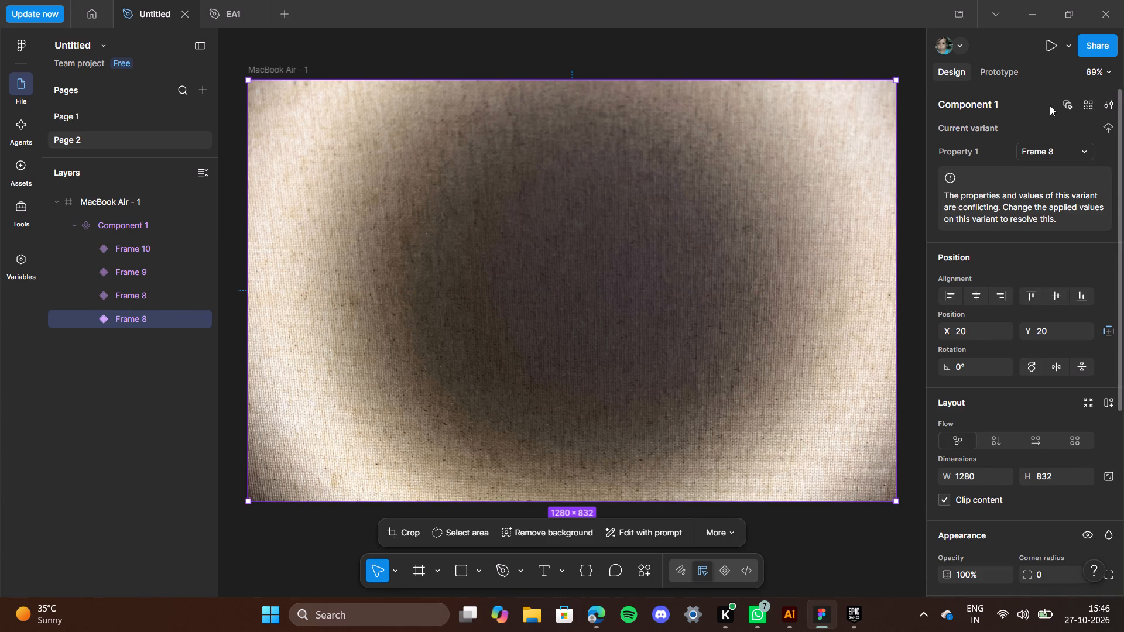
{"action": "left_click", "coordinate": [1005, 74]}
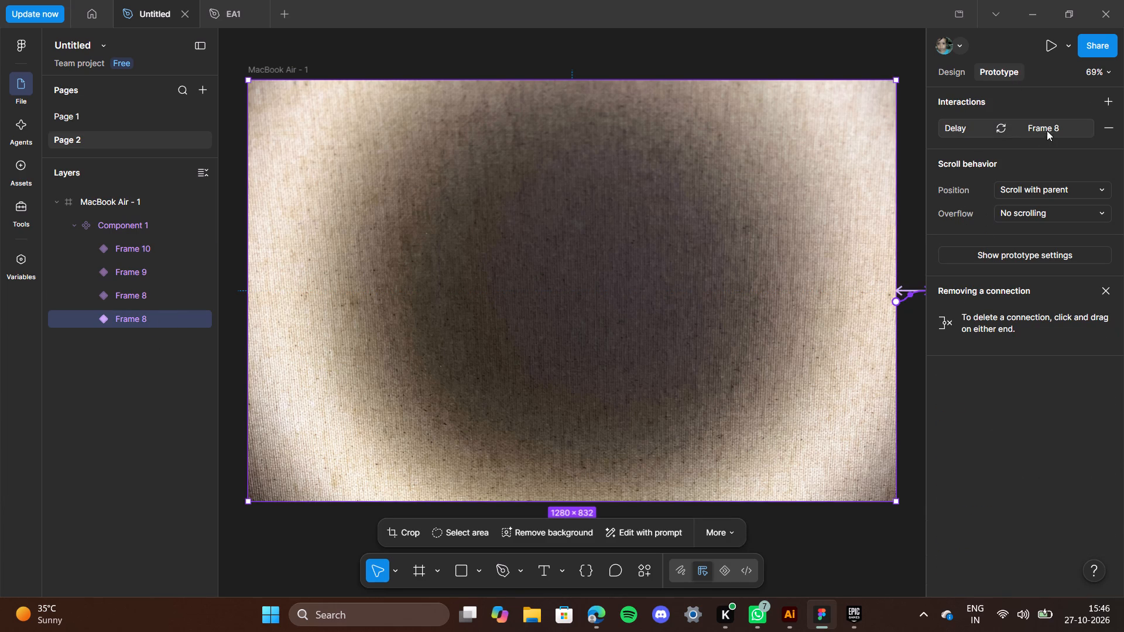
{"action": "left_click", "coordinate": [962, 121]}
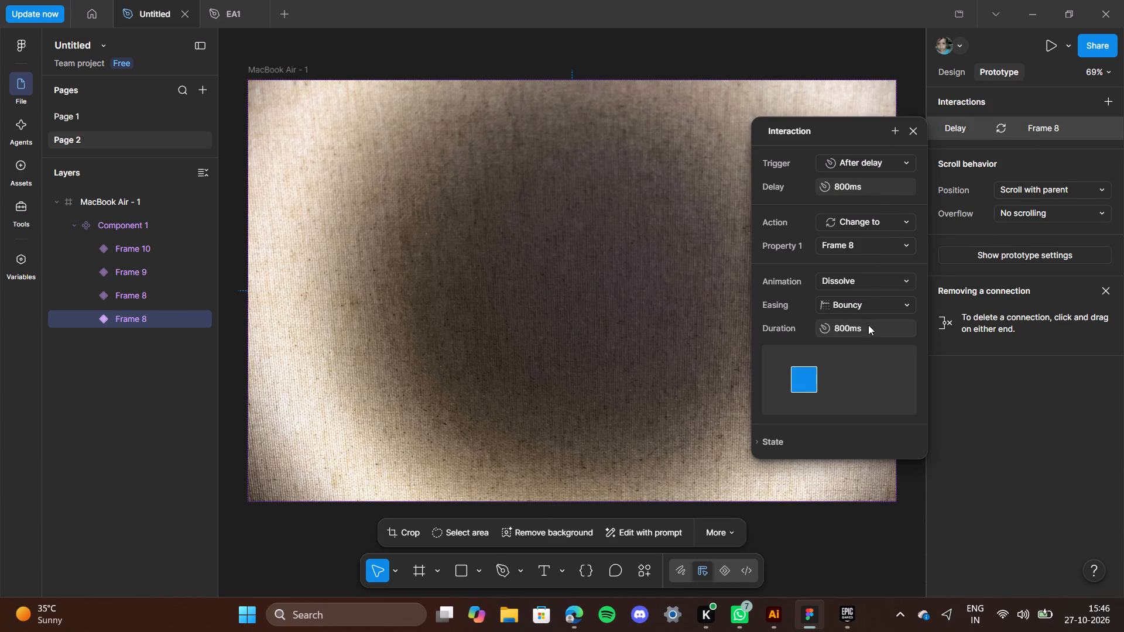
{"action": "left_click", "coordinate": [869, 298]}
{"action": "scroll", "coordinate": [868, 386], "scroll_direction": "up", "scroll_amount": 7}
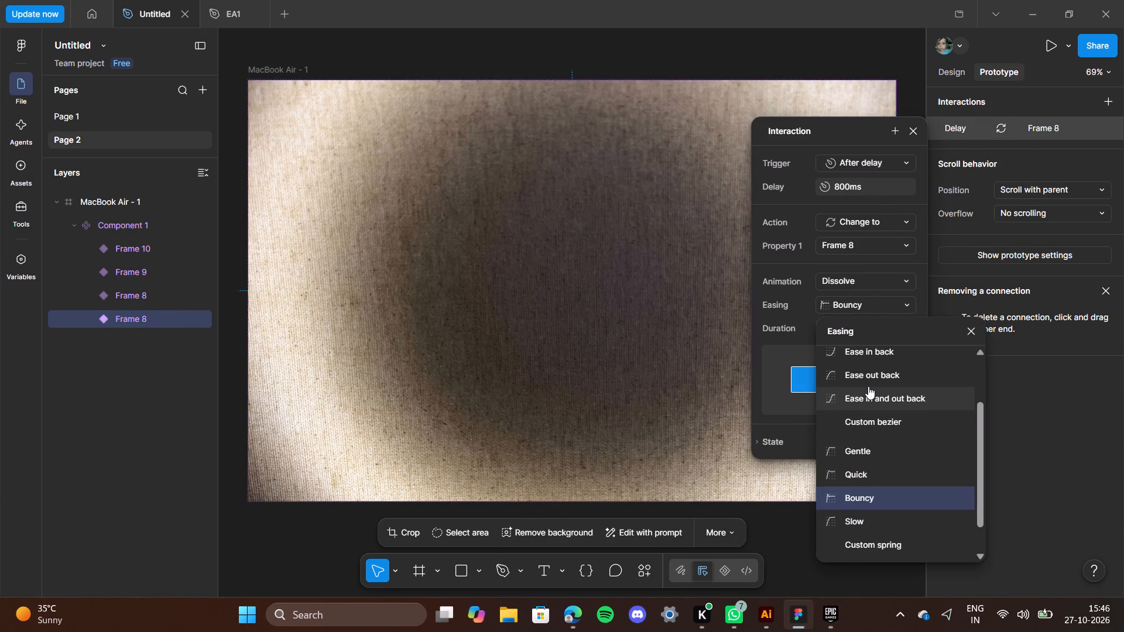
{"action": "left_click", "coordinate": [871, 499]}
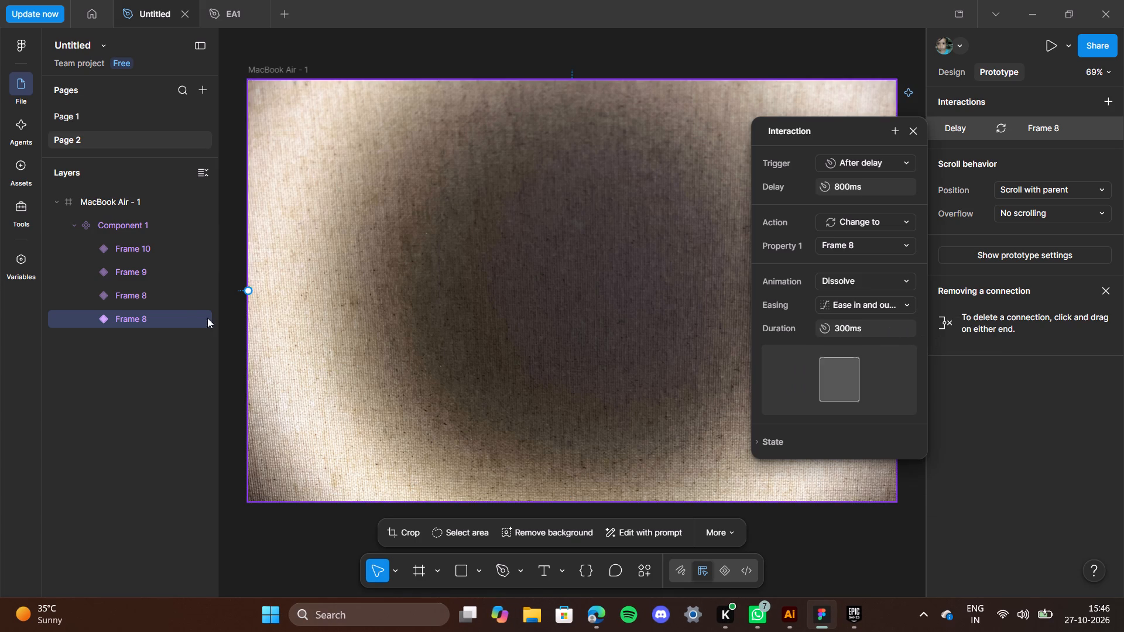
Set the easing of the other Frame 8 variant's delay interaction, which changes to Frame 9, to Ease in and out back.
{"action": "left_click", "coordinate": [130, 301]}
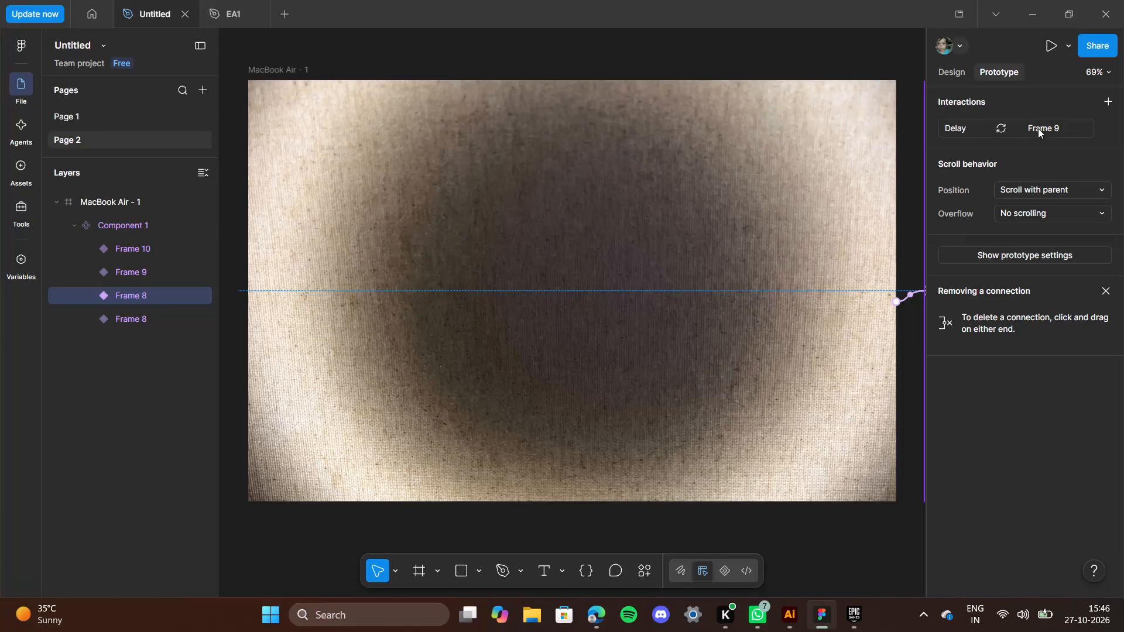
{"action": "left_click", "coordinate": [1044, 128]}
{"action": "left_click", "coordinate": [842, 305]}
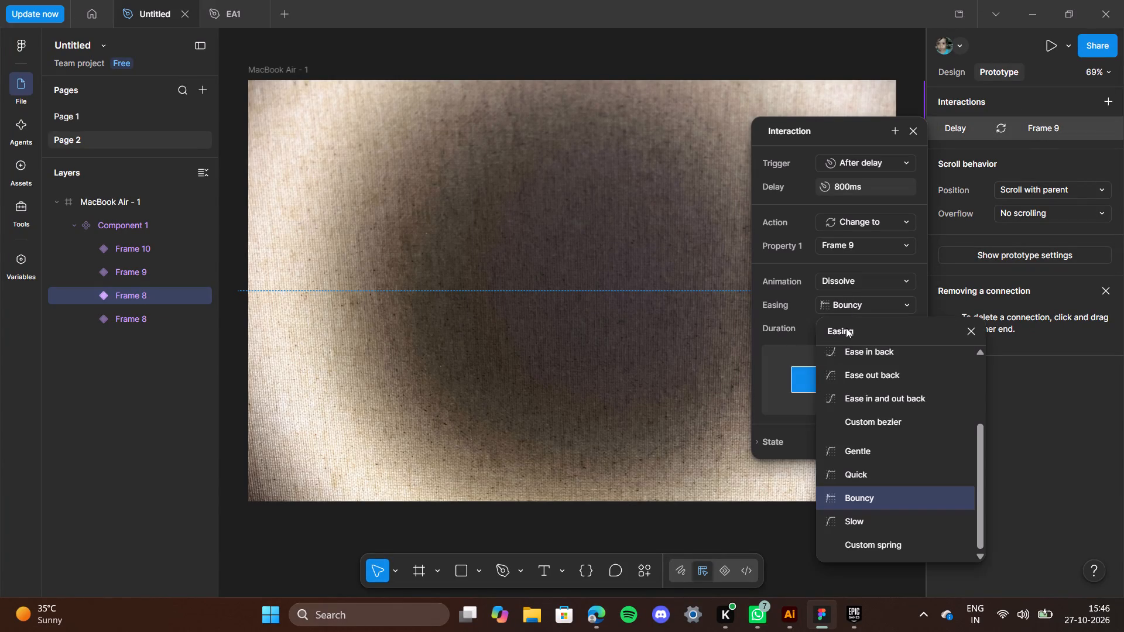
{"action": "scroll", "coordinate": [891, 484], "scroll_direction": "down", "scroll_amount": 5}
{"action": "left_click", "coordinate": [873, 395]}
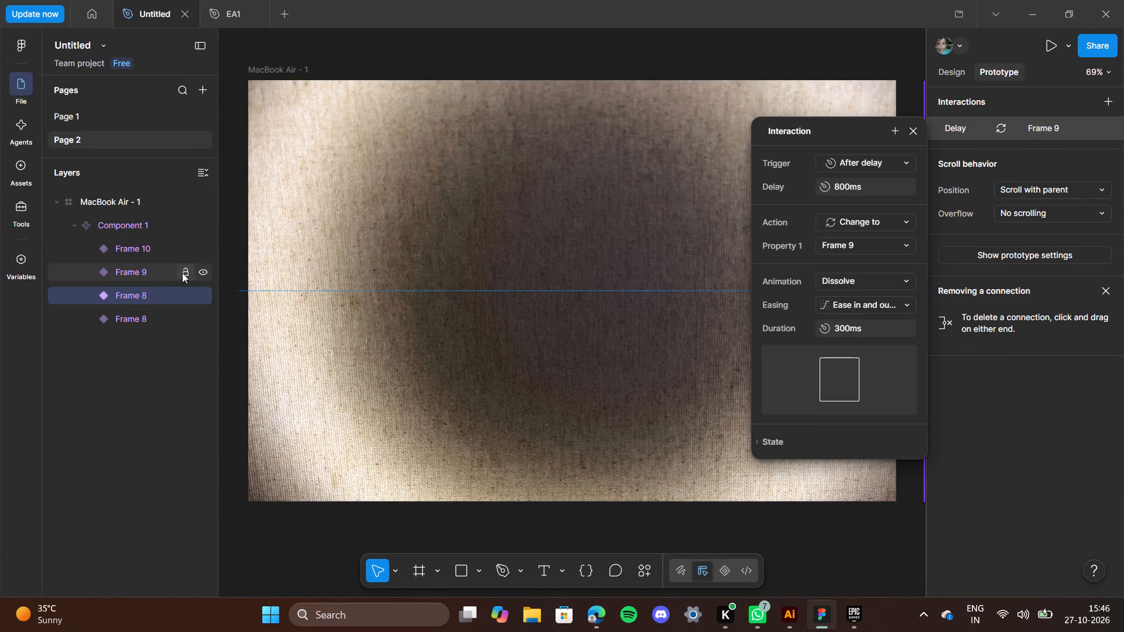
Set the easing of the Frame 9 variant's delay interaction to Ease in and out back.
{"action": "left_click", "coordinate": [157, 274]}
{"action": "left_click", "coordinate": [1058, 122]}
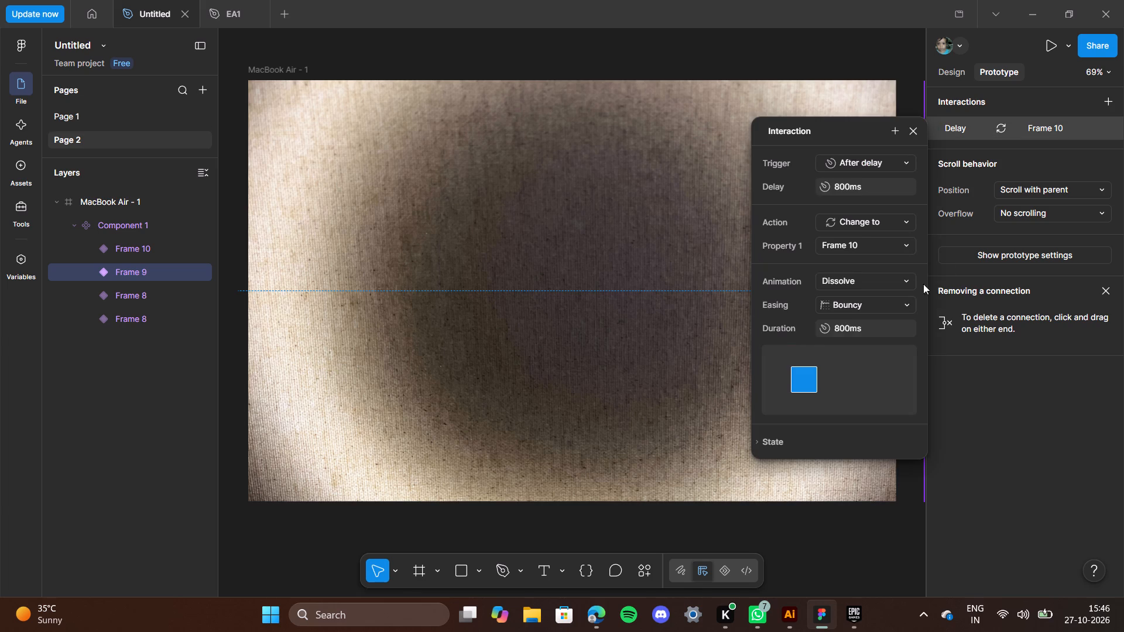
{"action": "left_click", "coordinate": [864, 310]}
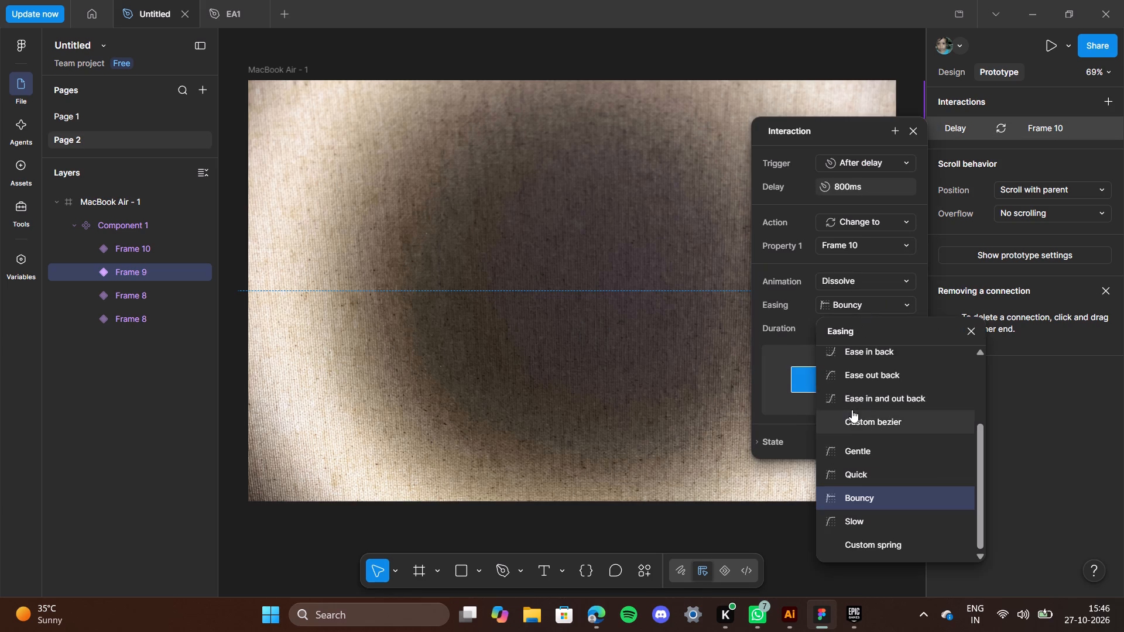
{"action": "left_click", "coordinate": [858, 396]}
Keep Frame 8 as the Frame 10 variant's target and set its delay interaction's easing to Ease in and out back.
{"action": "left_click", "coordinate": [118, 247]}
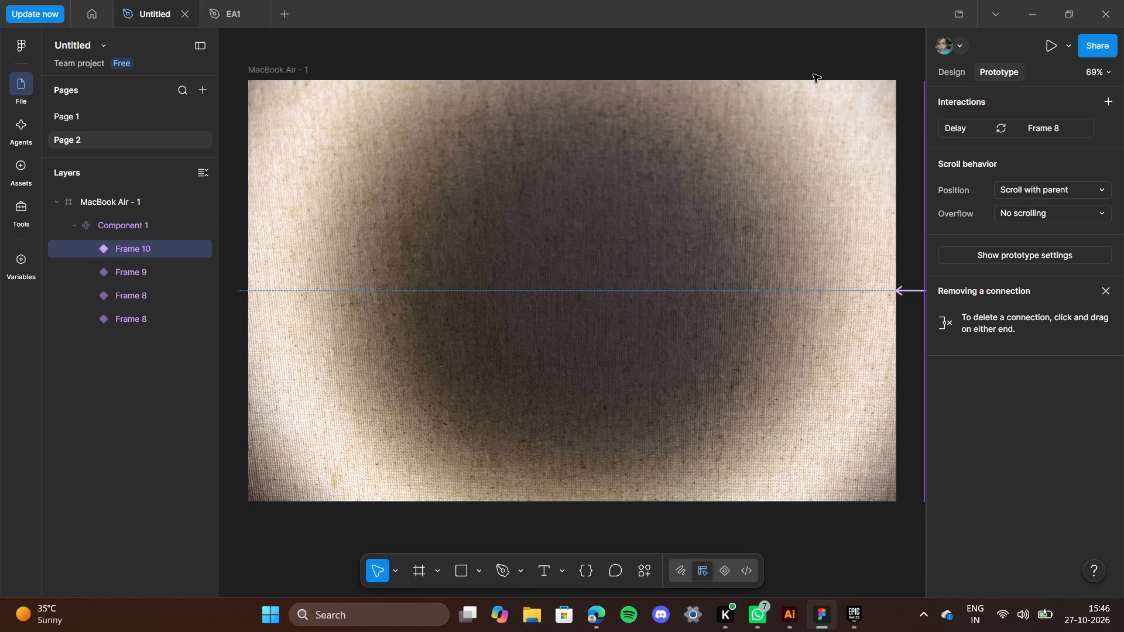
{"action": "left_click", "coordinate": [1040, 126]}
{"action": "left_click", "coordinate": [881, 242]}
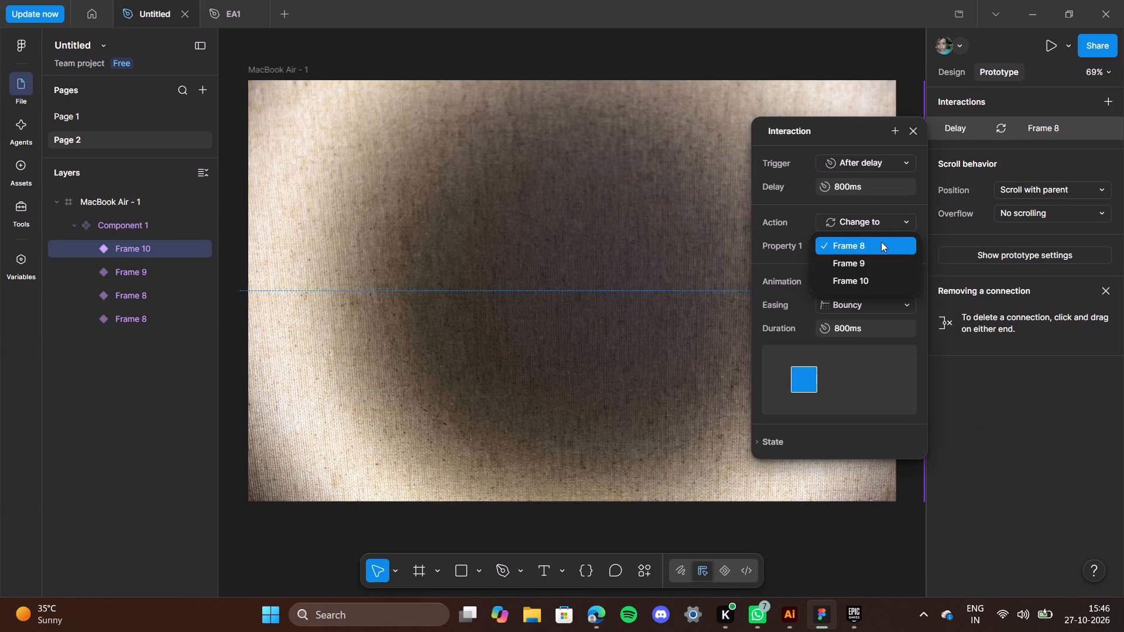
{"action": "left_click", "coordinate": [881, 242]}
{"action": "left_click", "coordinate": [855, 312]}
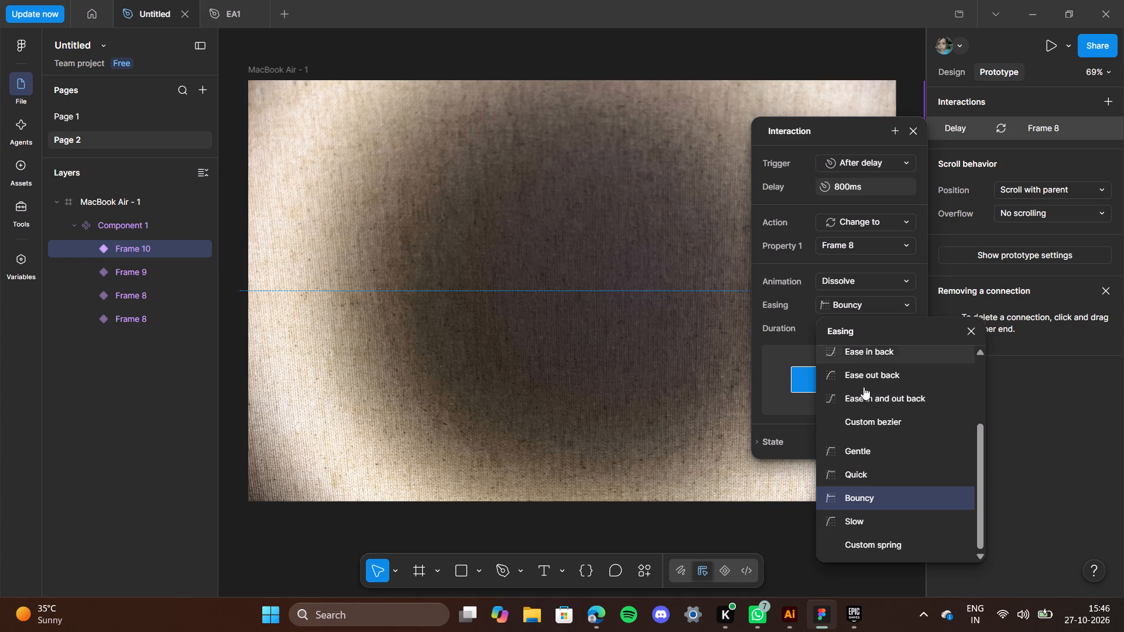
{"action": "left_click", "coordinate": [865, 396]}
{"action": "left_click", "coordinate": [232, 542]}
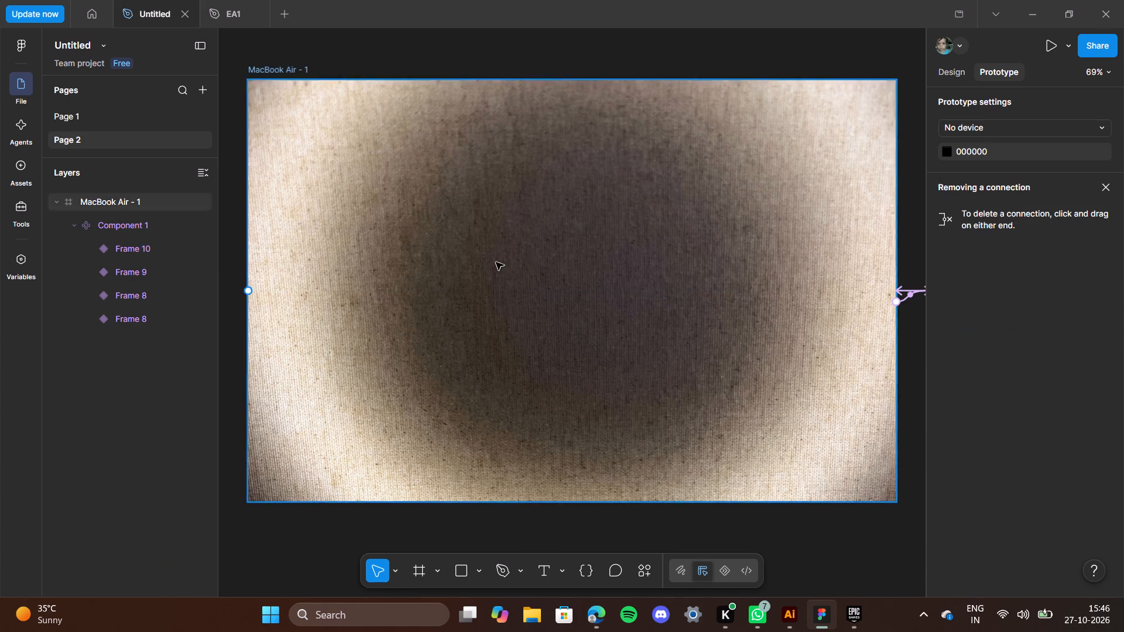
Preview Page 2, test whether the textures cycle or respond to navigation and scrolling, and return to the design file.
{"action": "left_click", "coordinate": [1049, 46]}
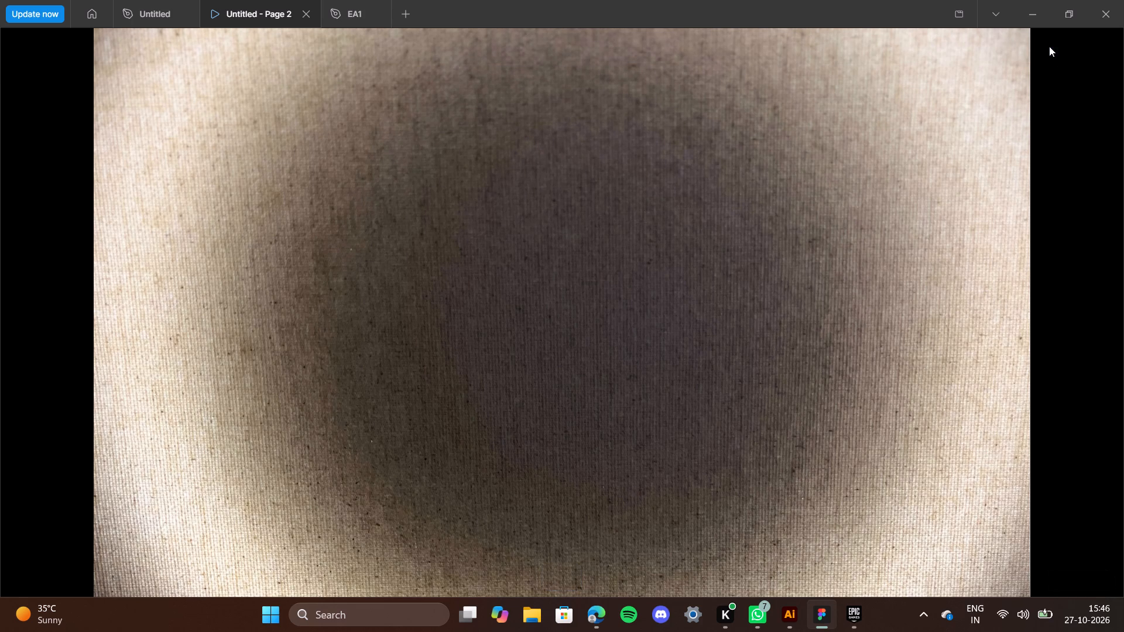
{"action": "key", "text": "Right"}
{"action": "key", "text": "Left"}
{"action": "left_click", "coordinate": [930, 305]}
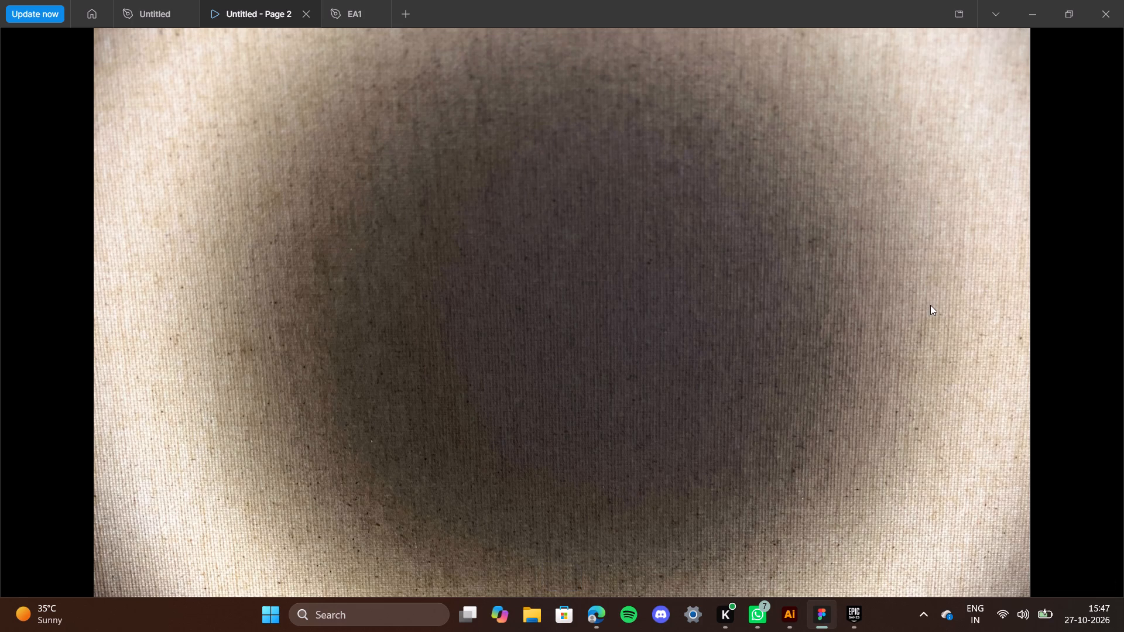
{"action": "left_click", "coordinate": [933, 310]}
{"action": "left_click", "coordinate": [336, 209]}
{"action": "scroll", "coordinate": [536, 302], "scroll_direction": "down", "scroll_amount": 1}
{"action": "scroll", "coordinate": [536, 302], "scroll_direction": "up", "scroll_amount": 5}
{"action": "scroll", "coordinate": [536, 302], "scroll_direction": "right", "scroll_amount": 1}
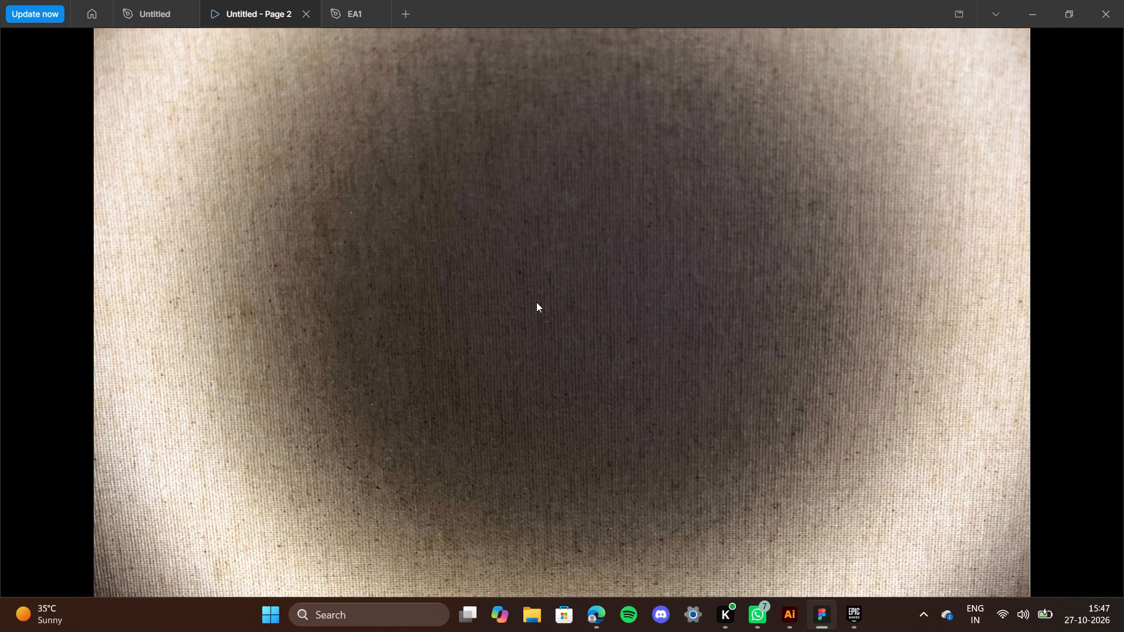
{"action": "scroll", "coordinate": [536, 302], "scroll_direction": "right", "scroll_amount": 1}
{"action": "left_click", "coordinate": [94, 0]}
{"action": "left_click", "coordinate": [140, 0]}
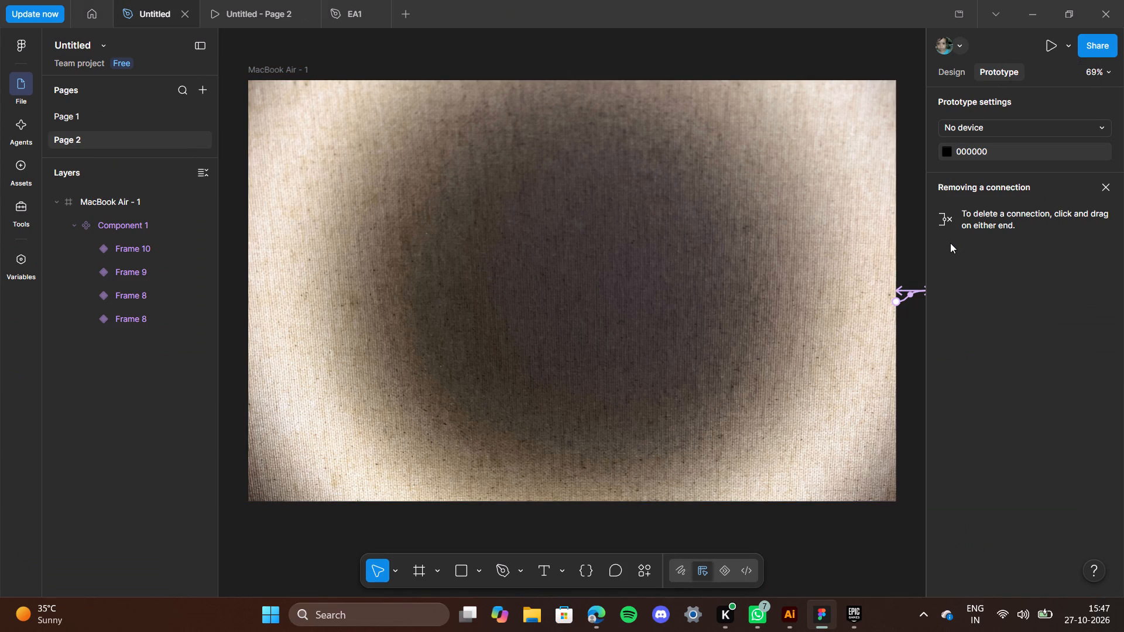
Preview the MacBook Air - 1 frame on its own, and close the preview.
{"action": "left_click", "coordinate": [292, 74]}
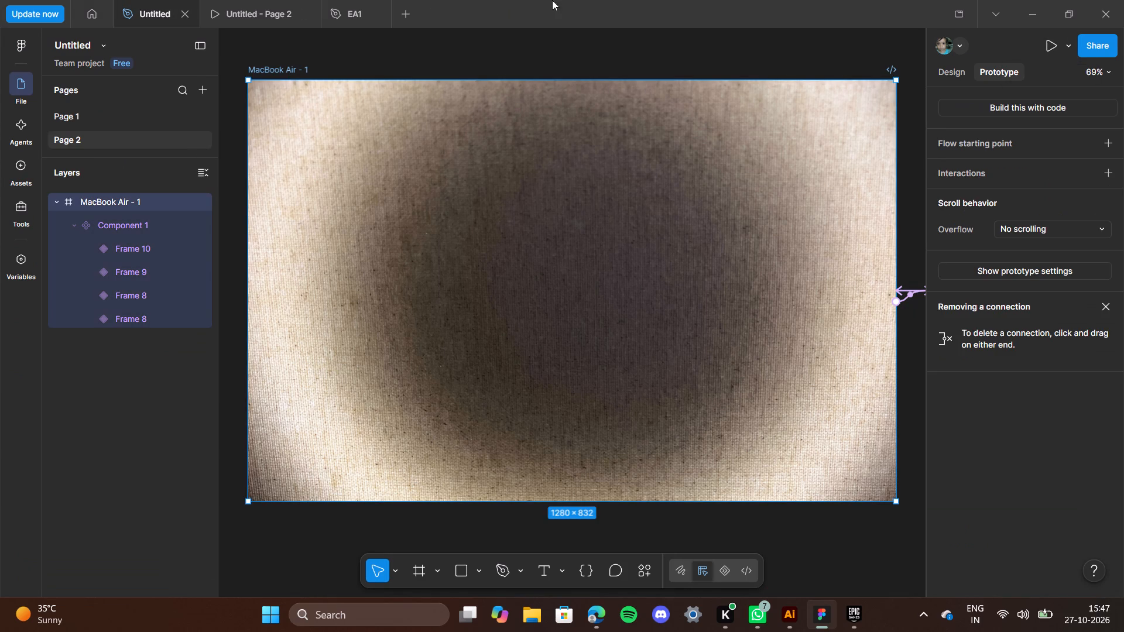
{"action": "left_click", "coordinate": [1050, 49]}
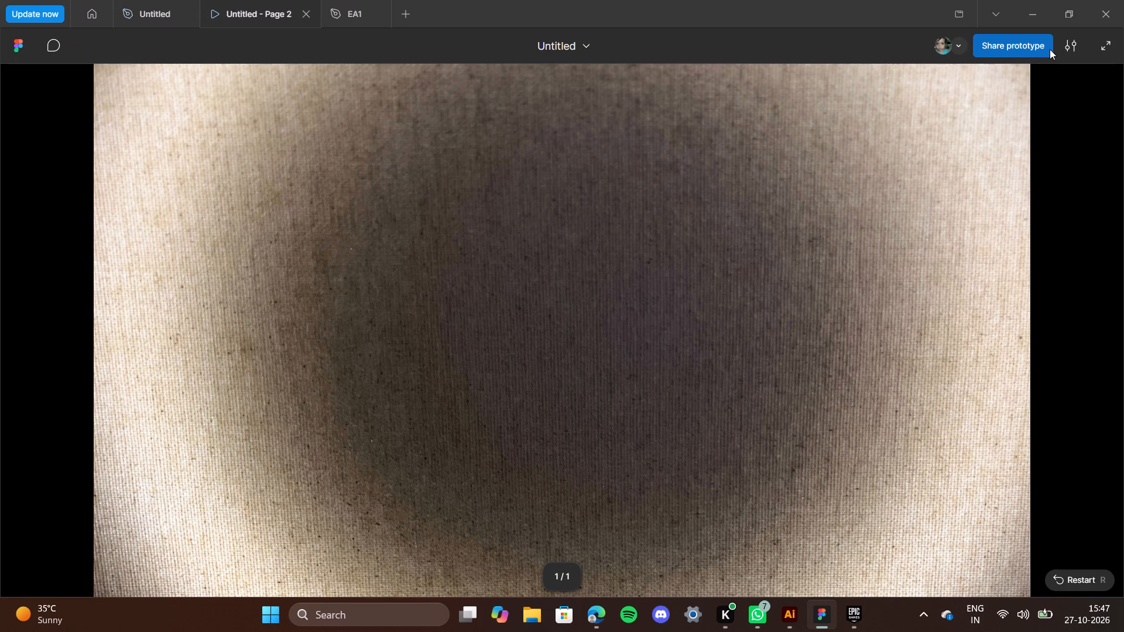
{"action": "left_click", "coordinate": [304, 17]}
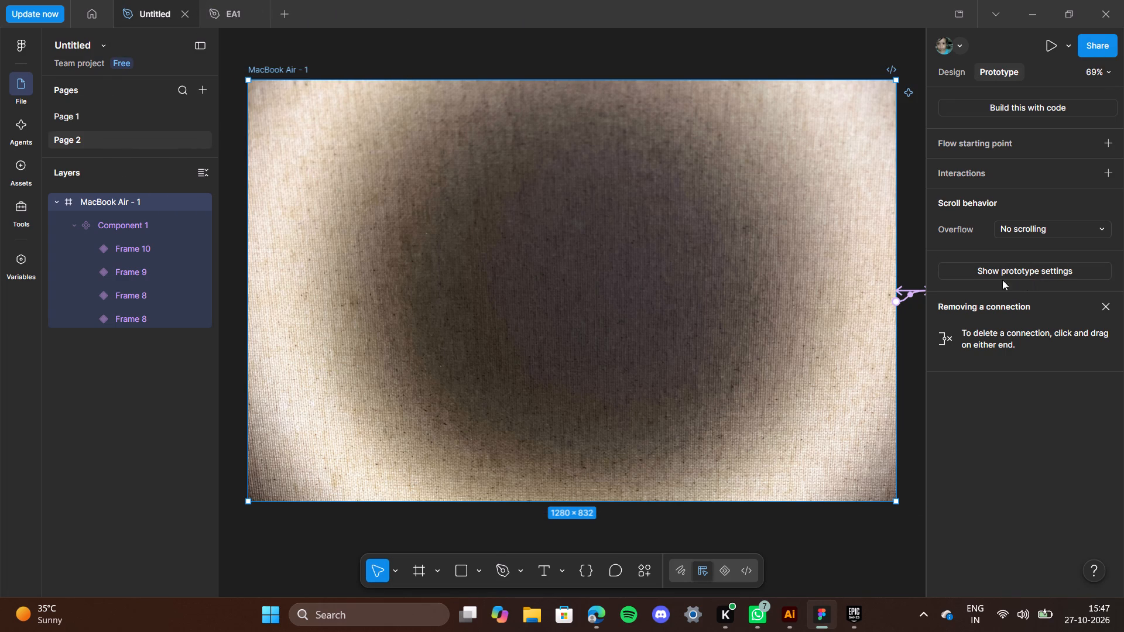
Set the MacBook Air - 1 frame's scroll overflow to Horizontal.
{"action": "left_click", "coordinate": [1012, 230]}
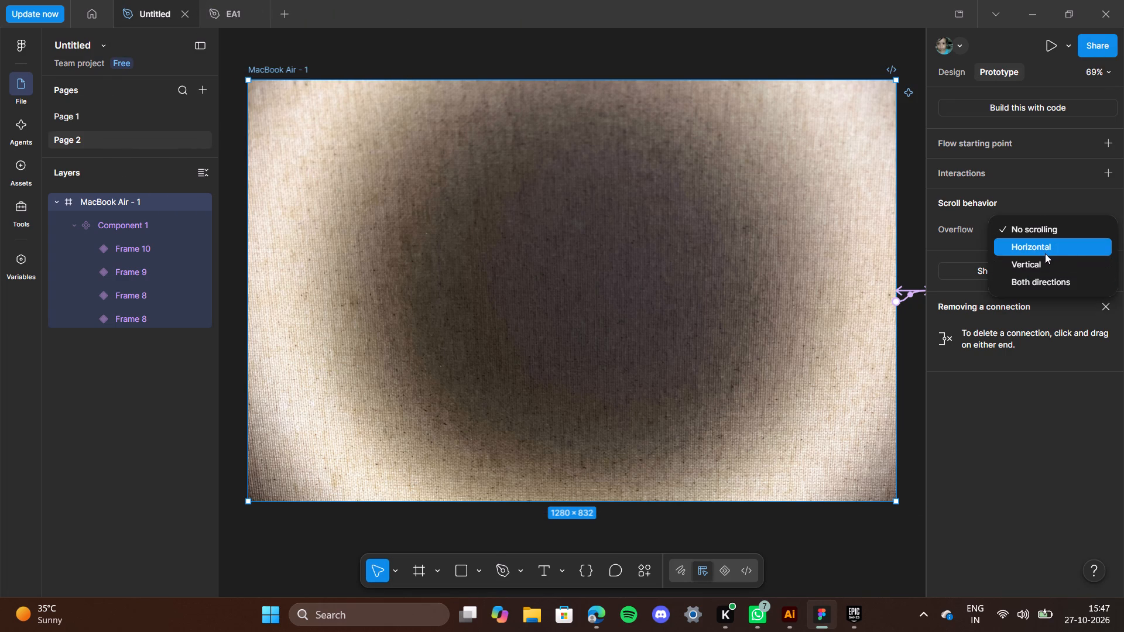
{"action": "left_click", "coordinate": [1045, 253]}
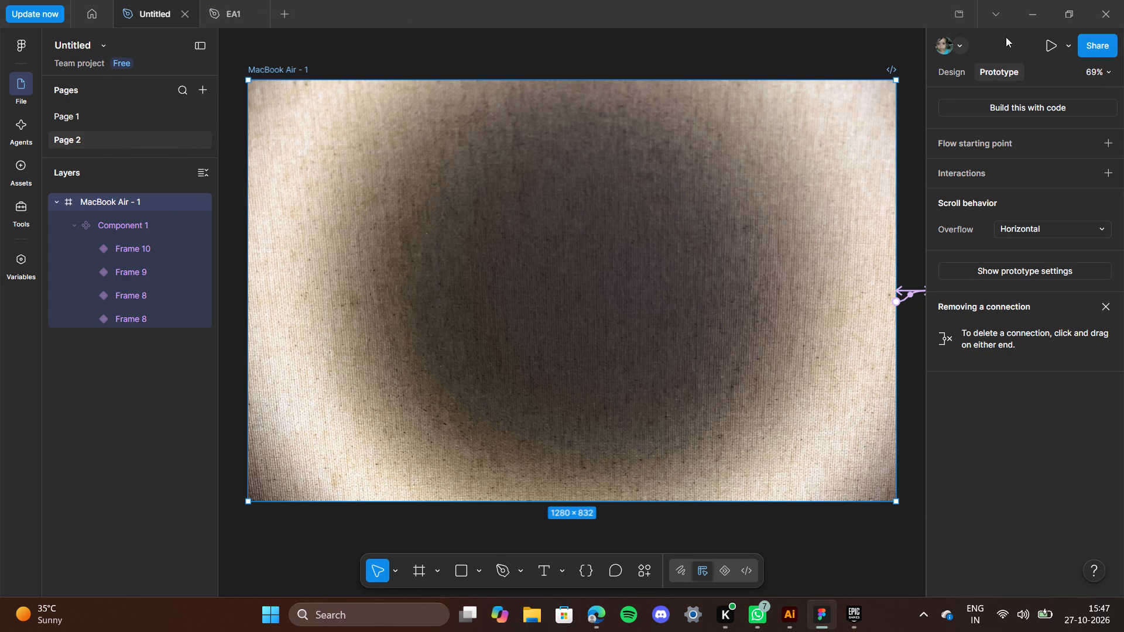
Preview the MacBook Air - 1 frame with its horizontal scroll overflow.
{"action": "left_click", "coordinate": [1049, 43]}
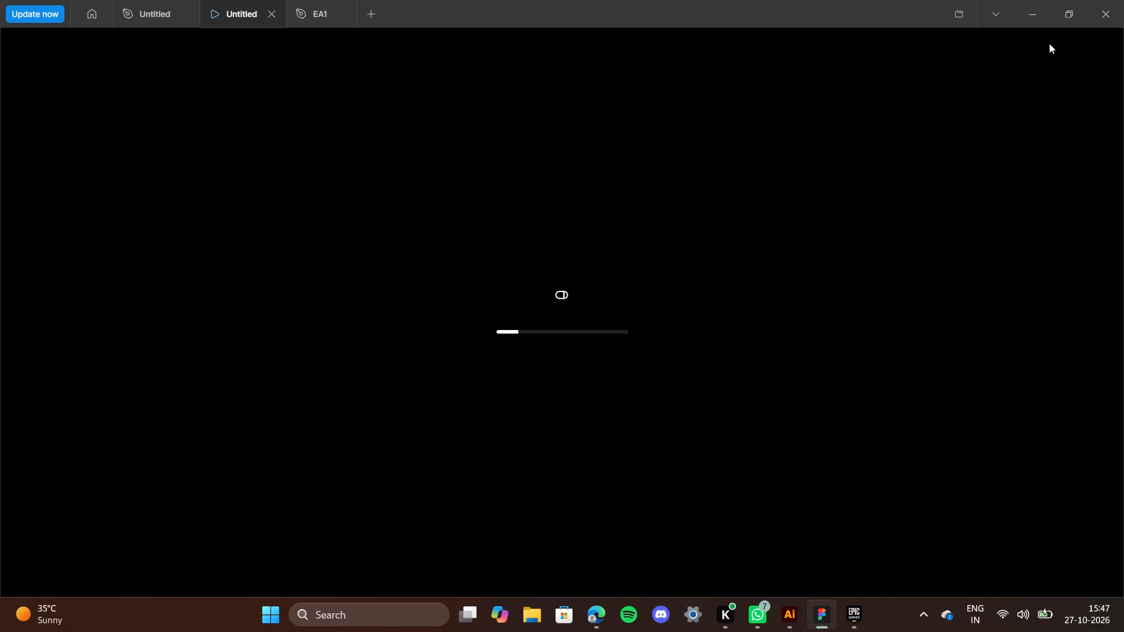
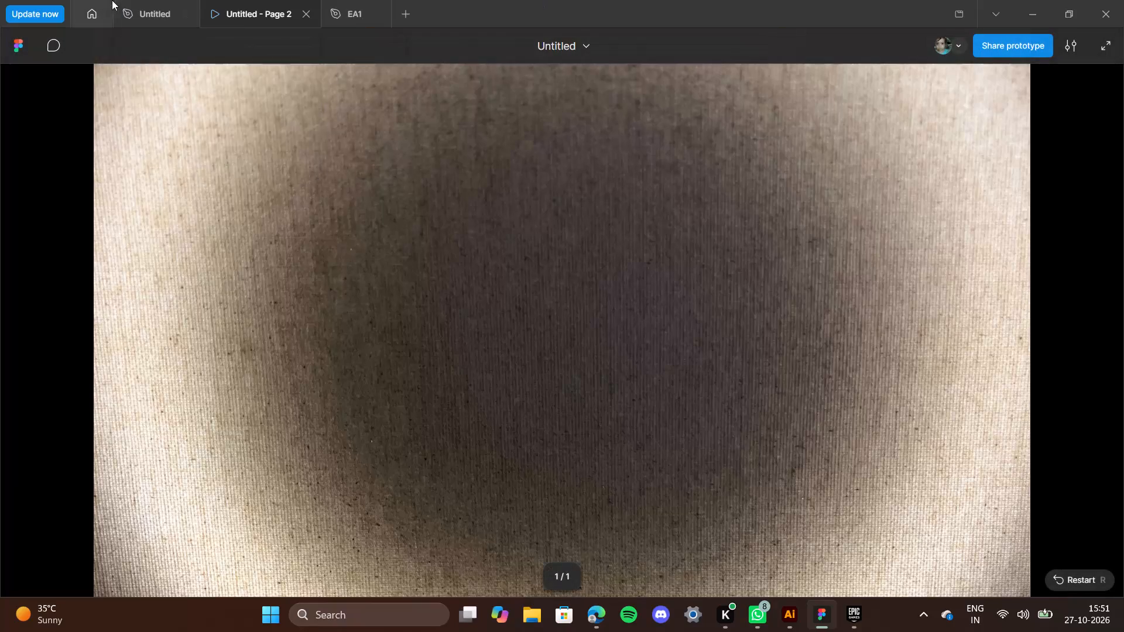
Return to the design file and examine the MacBook Air - 1 frame and its variant connections on Page 2.
{"action": "right_click", "coordinate": [264, 1]}
{"action": "left_click", "coordinate": [172, 2]}
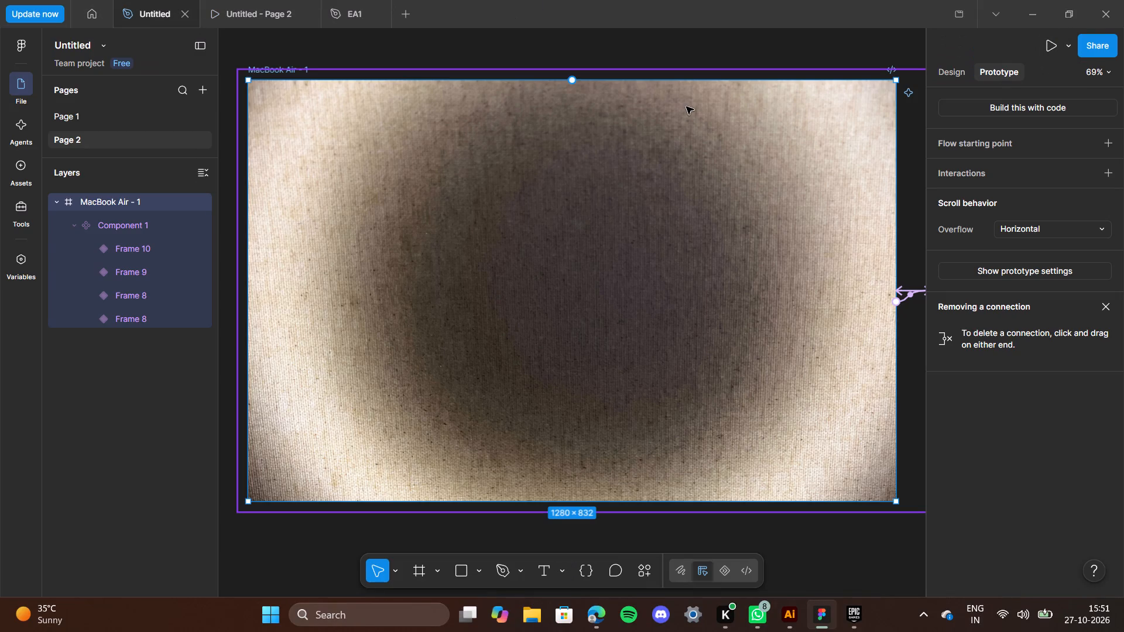
{"action": "scroll", "coordinate": [616, 299], "scroll_direction": "left", "scroll_amount": 6}
{"action": "scroll", "coordinate": [616, 299], "scroll_direction": "right", "scroll_amount": 5}
{"action": "scroll", "coordinate": [616, 299], "scroll_direction": "left", "scroll_amount": 4}
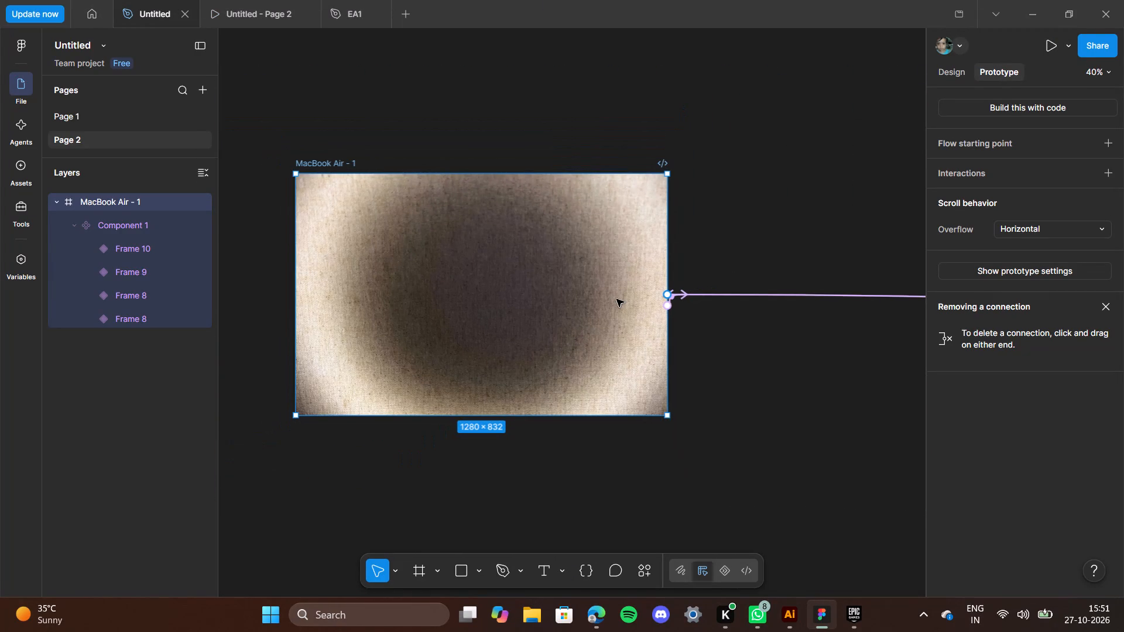
{"action": "key", "text": "ctrl+minus"}
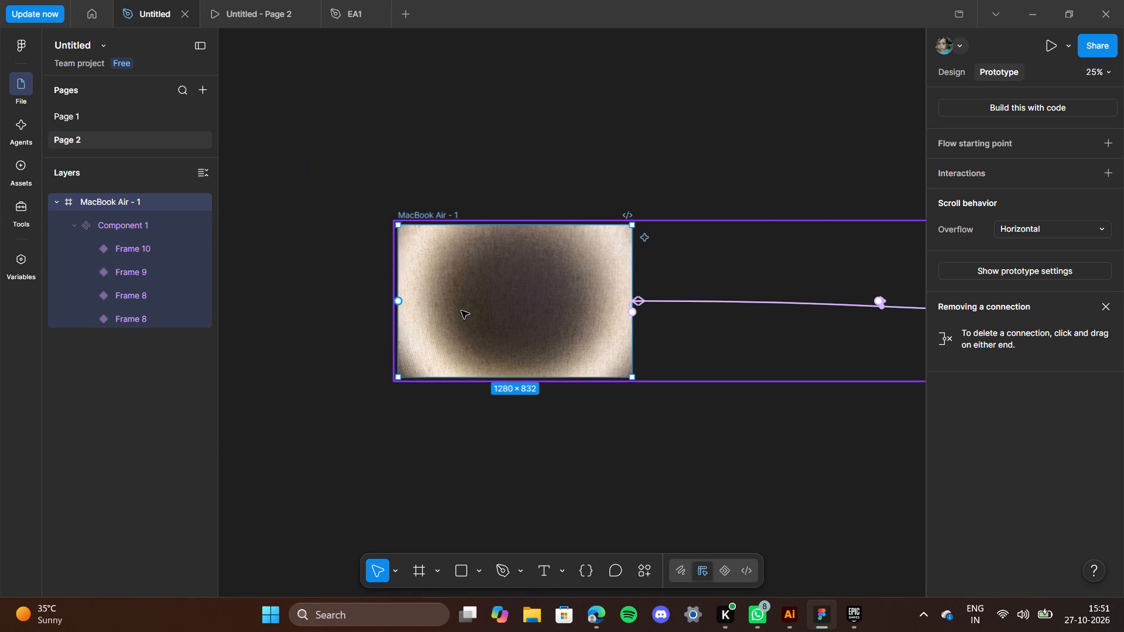
{"action": "left_click", "coordinate": [301, 296]}
{"action": "left_click", "coordinate": [588, 353]}
{"action": "scroll", "coordinate": [553, 352], "scroll_direction": "left", "scroll_amount": 4}
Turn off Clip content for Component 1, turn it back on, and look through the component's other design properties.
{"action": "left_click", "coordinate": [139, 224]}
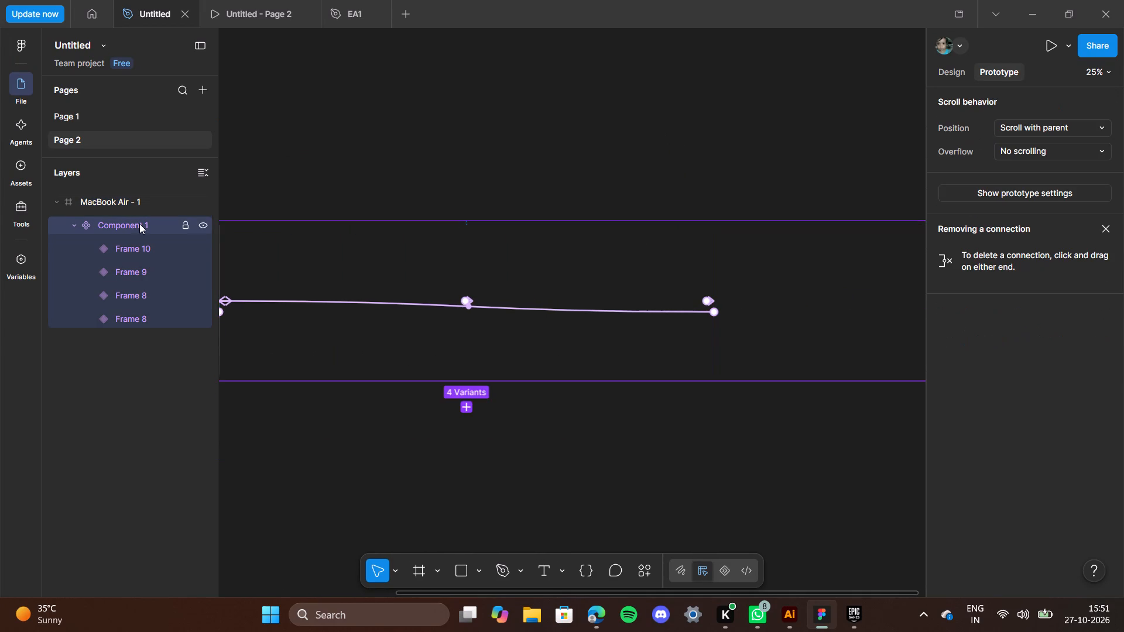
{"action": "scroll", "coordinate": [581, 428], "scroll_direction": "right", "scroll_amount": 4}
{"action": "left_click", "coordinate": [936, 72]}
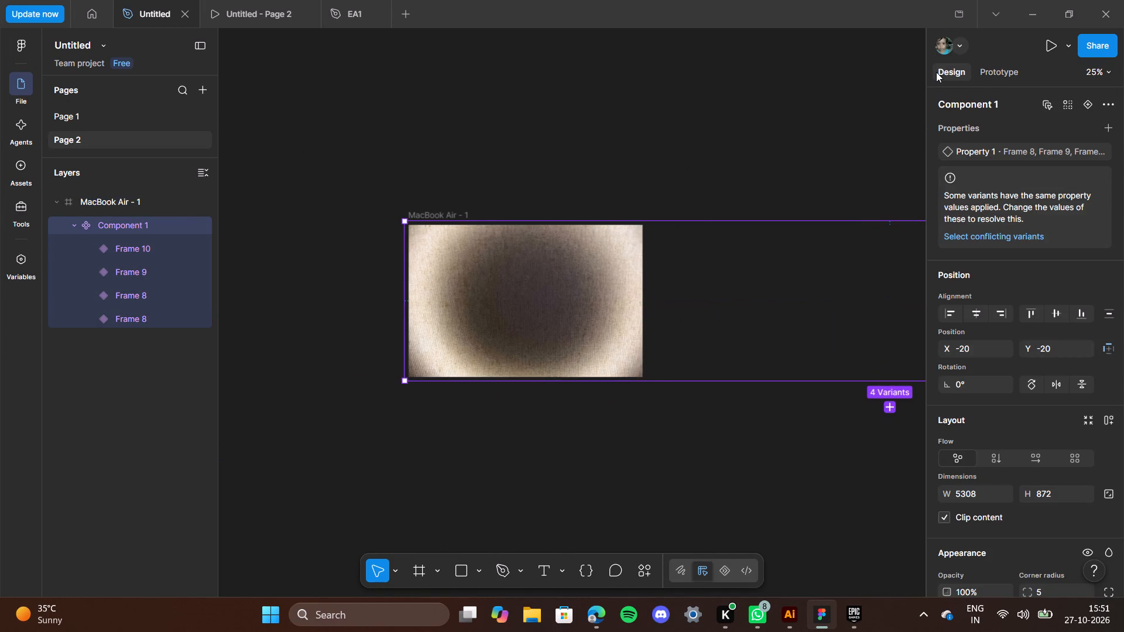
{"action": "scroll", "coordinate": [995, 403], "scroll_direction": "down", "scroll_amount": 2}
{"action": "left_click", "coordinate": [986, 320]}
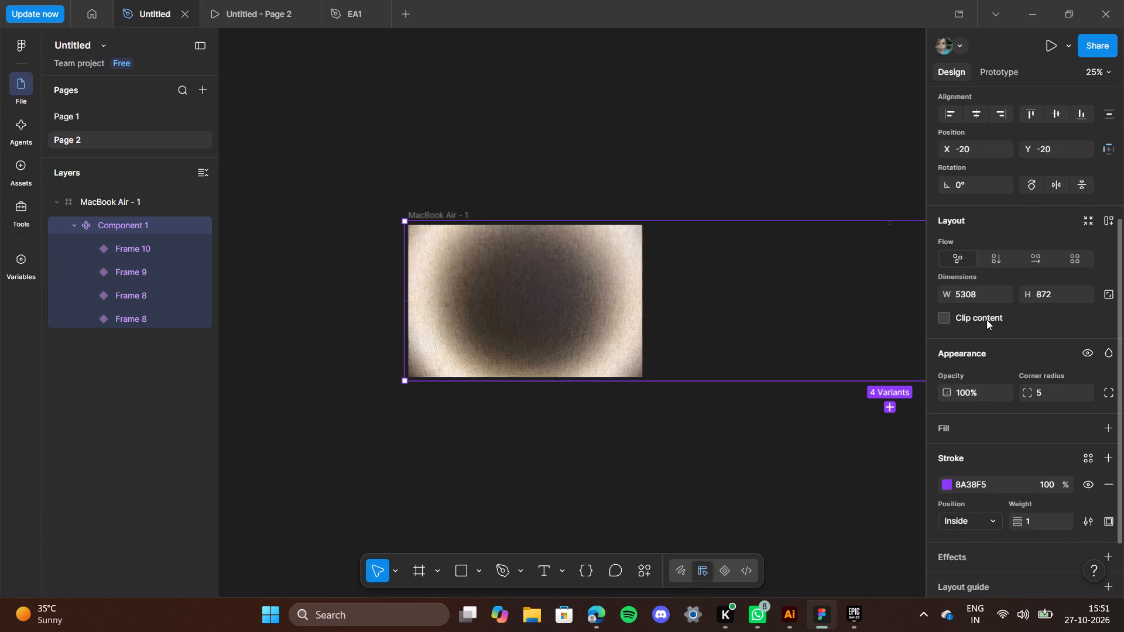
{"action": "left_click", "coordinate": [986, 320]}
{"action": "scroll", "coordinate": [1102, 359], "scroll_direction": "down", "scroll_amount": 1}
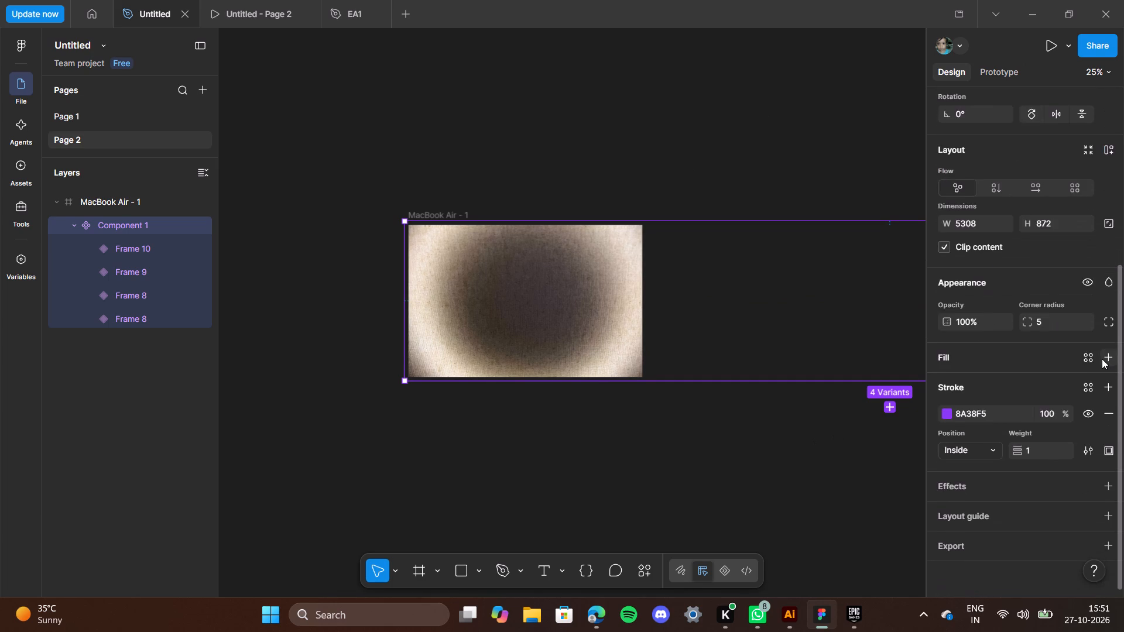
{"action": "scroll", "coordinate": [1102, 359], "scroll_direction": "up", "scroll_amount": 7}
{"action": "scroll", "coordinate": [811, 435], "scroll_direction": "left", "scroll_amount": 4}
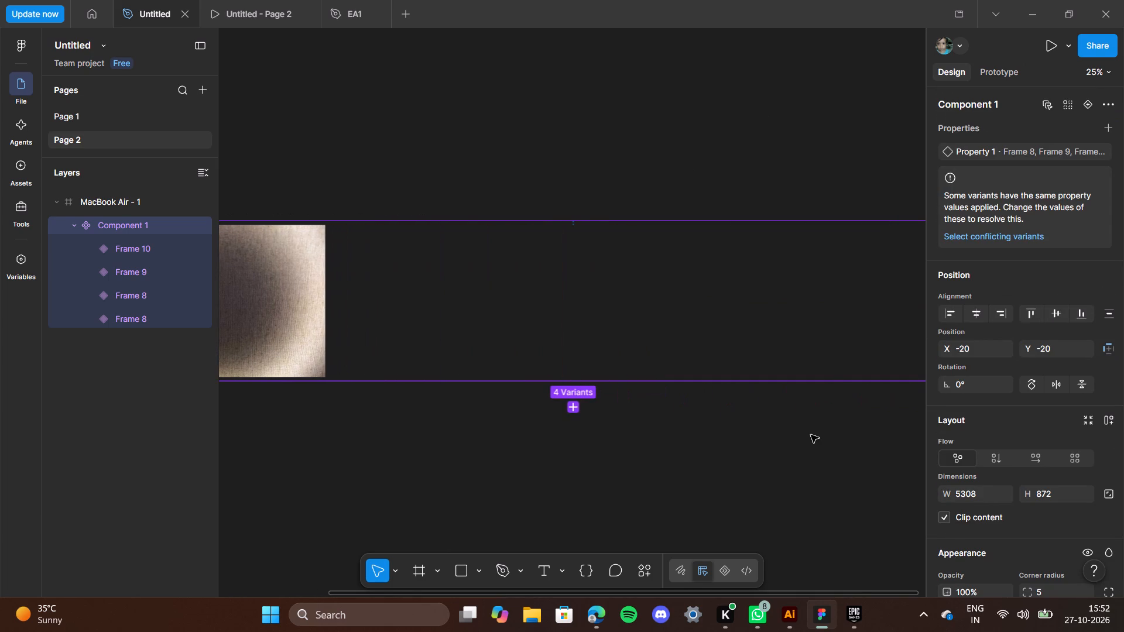
Preview the Page 2 prototype again to check whether the textures animate, and return to the design file.
{"action": "left_click", "coordinate": [1050, 45]}
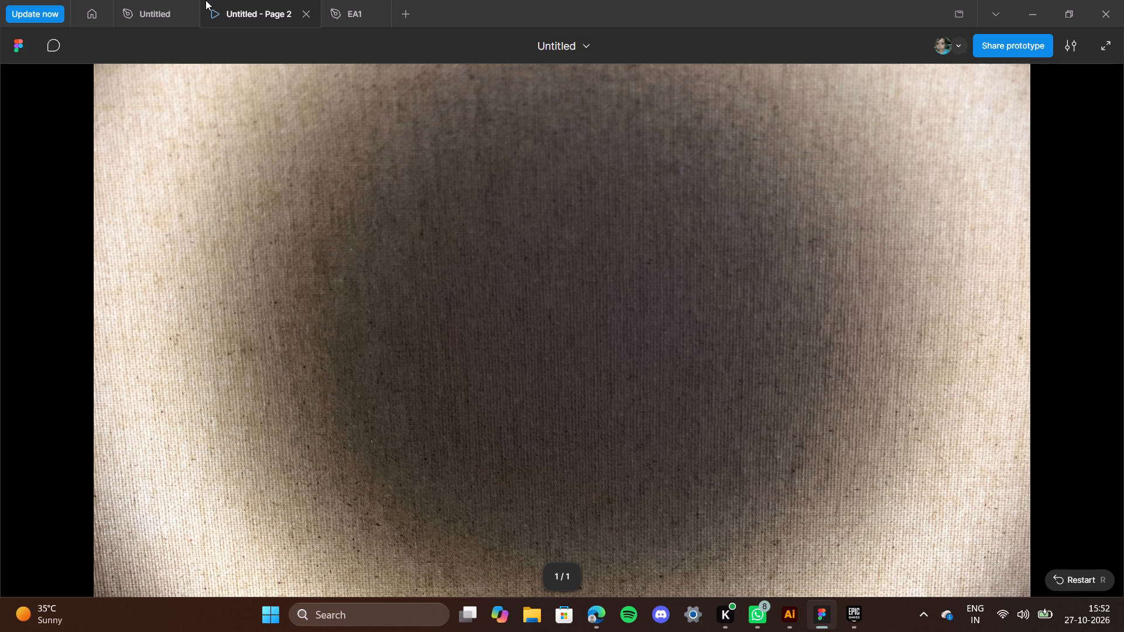
{"action": "left_click", "coordinate": [154, 0]}
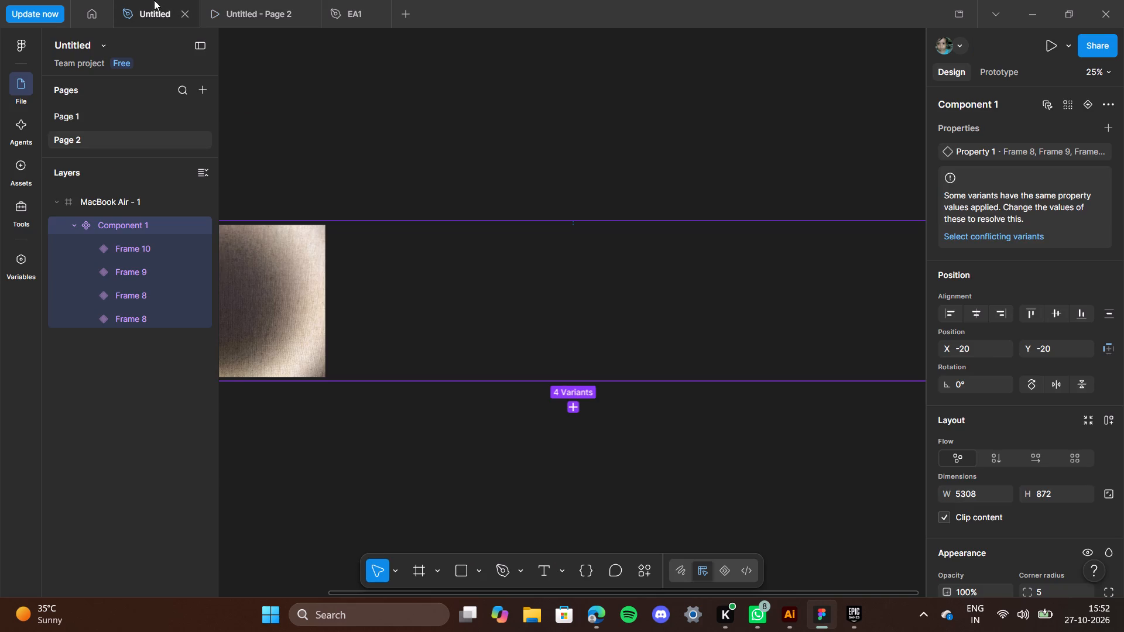
Review the scroll overflow options for Component 1 and keep No scrolling.
{"action": "scroll", "coordinate": [324, 213], "scroll_direction": "right", "scroll_amount": 6}
{"action": "scroll", "coordinate": [324, 213], "scroll_direction": "left", "scroll_amount": 5}
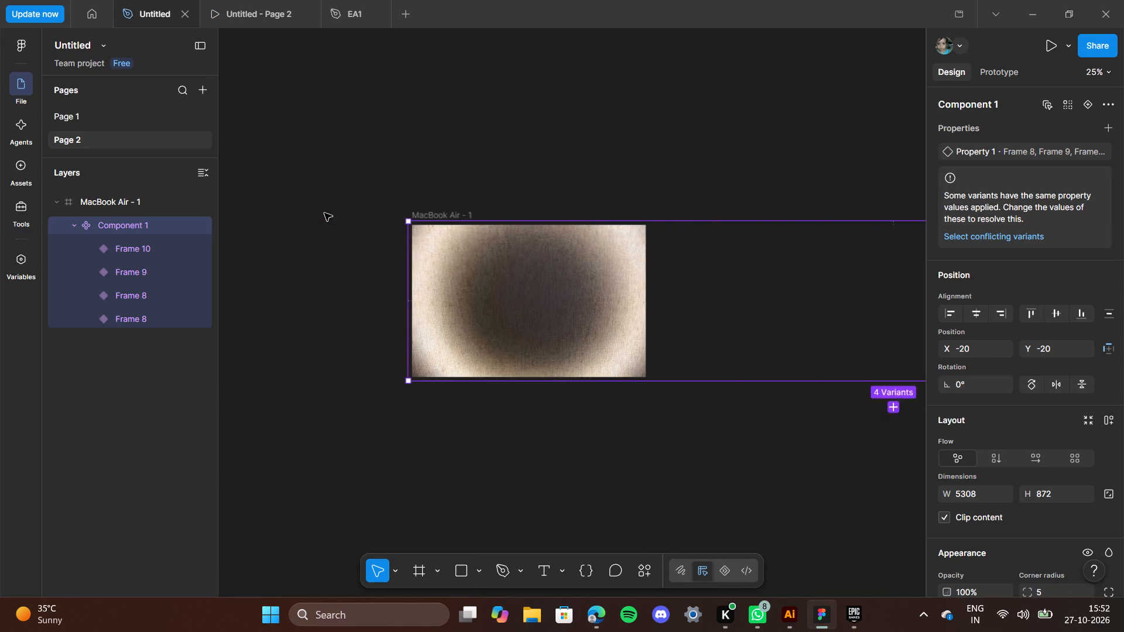
{"action": "scroll", "coordinate": [324, 213], "scroll_direction": "right", "scroll_amount": 1}
{"action": "scroll", "coordinate": [324, 213], "scroll_direction": "left", "scroll_amount": 4}
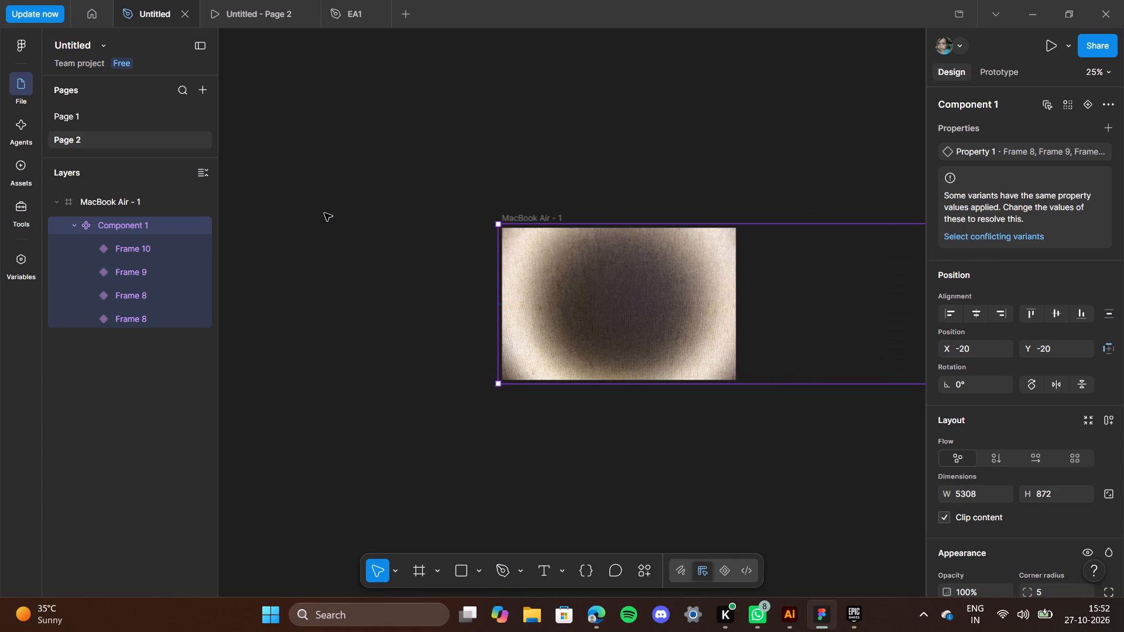
{"action": "scroll", "coordinate": [680, 366], "scroll_direction": "left", "scroll_amount": 3}
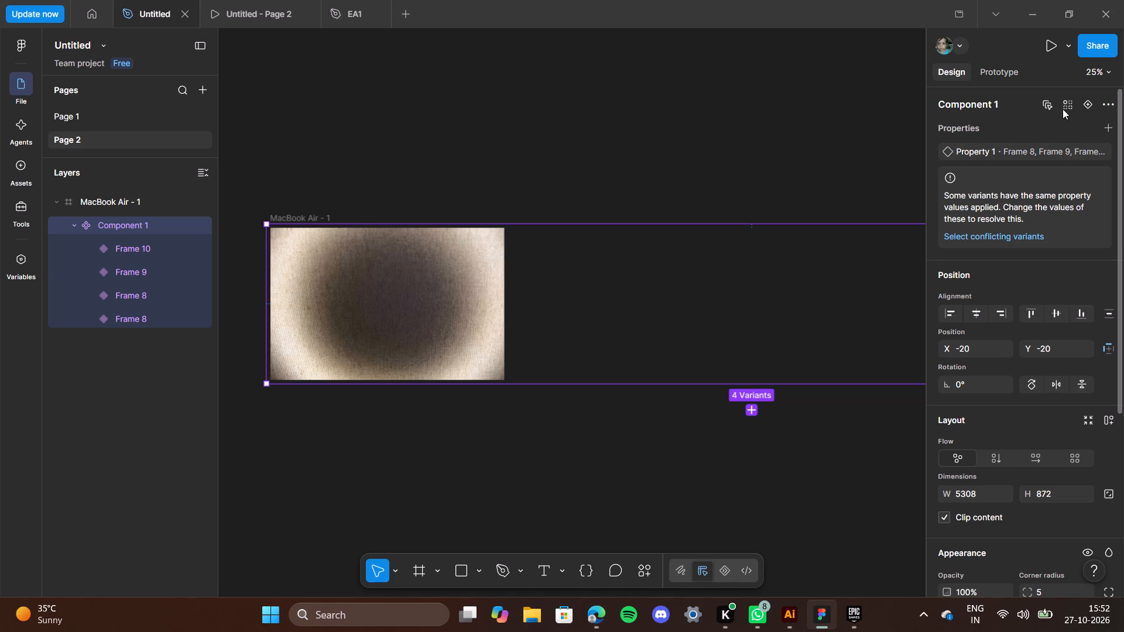
{"action": "left_click", "coordinate": [990, 77]}
{"action": "left_click", "coordinate": [1050, 146]}
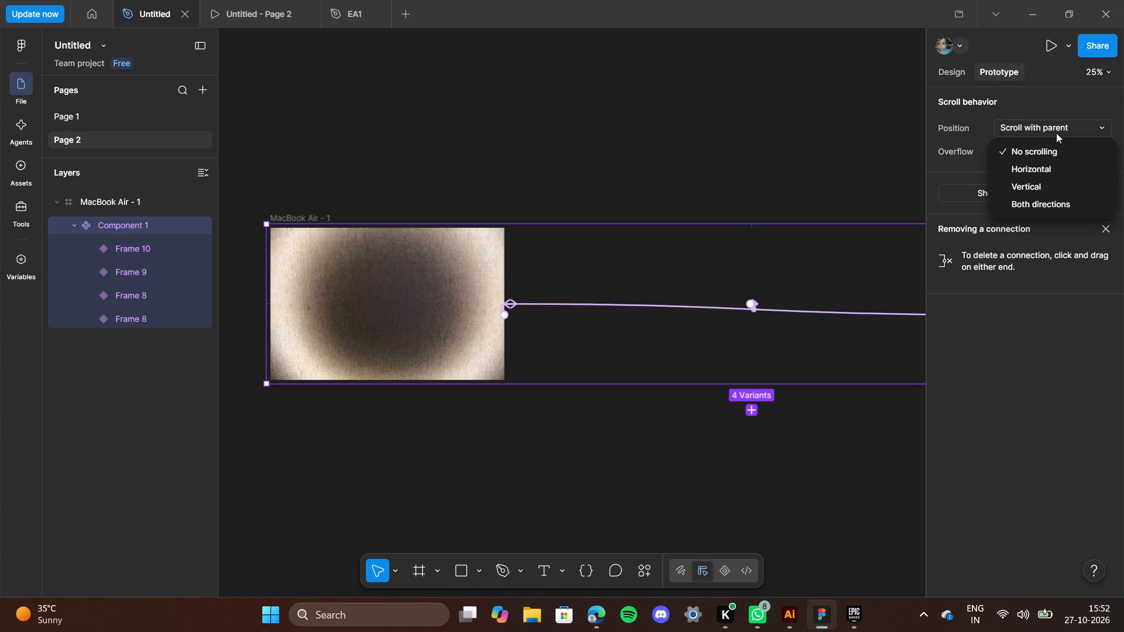
{"action": "left_click", "coordinate": [1057, 150]}
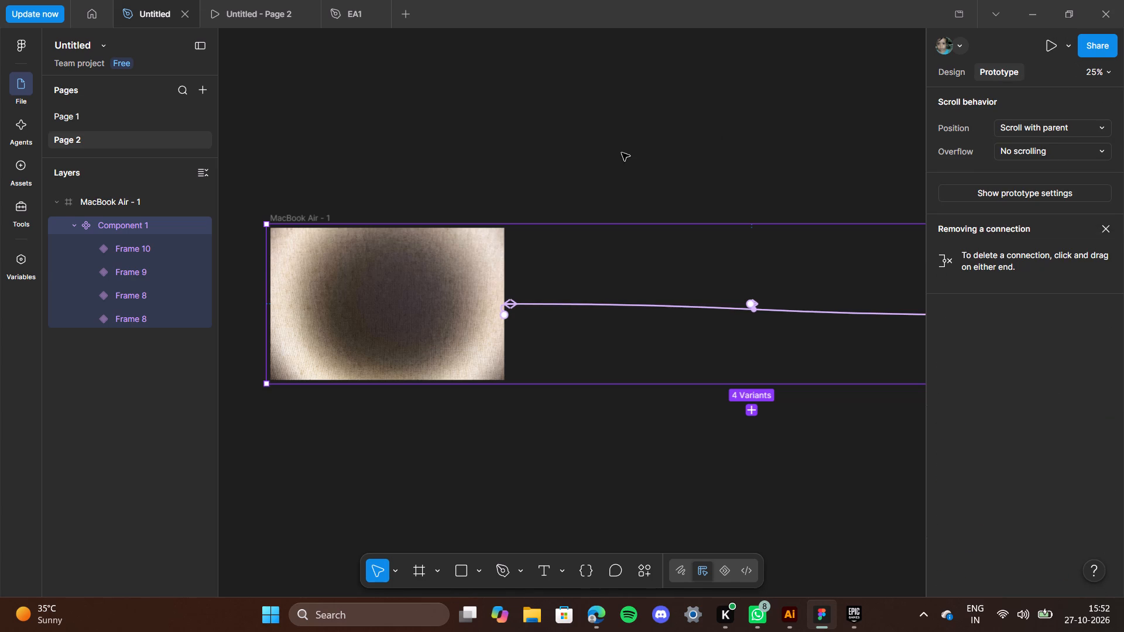
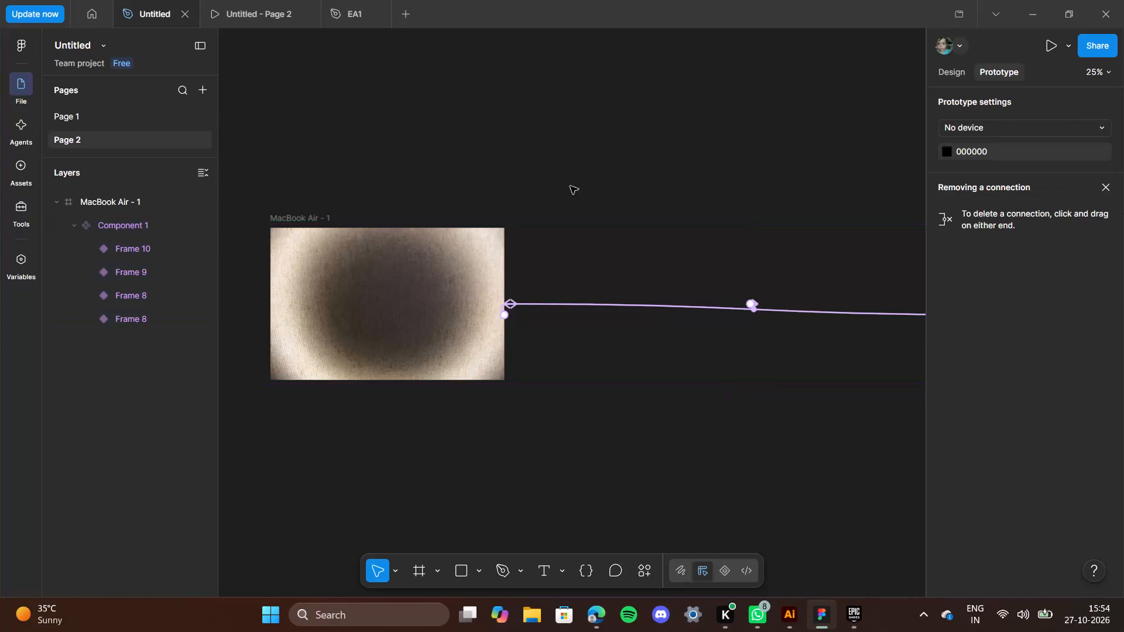
Preview the Page 2 prototype once more, and close the preview to return to the design file.
{"action": "scroll", "coordinate": [491, 347], "scroll_direction": "left", "scroll_amount": 2}
{"action": "scroll", "coordinate": [491, 347], "scroll_direction": "right", "scroll_amount": 2}
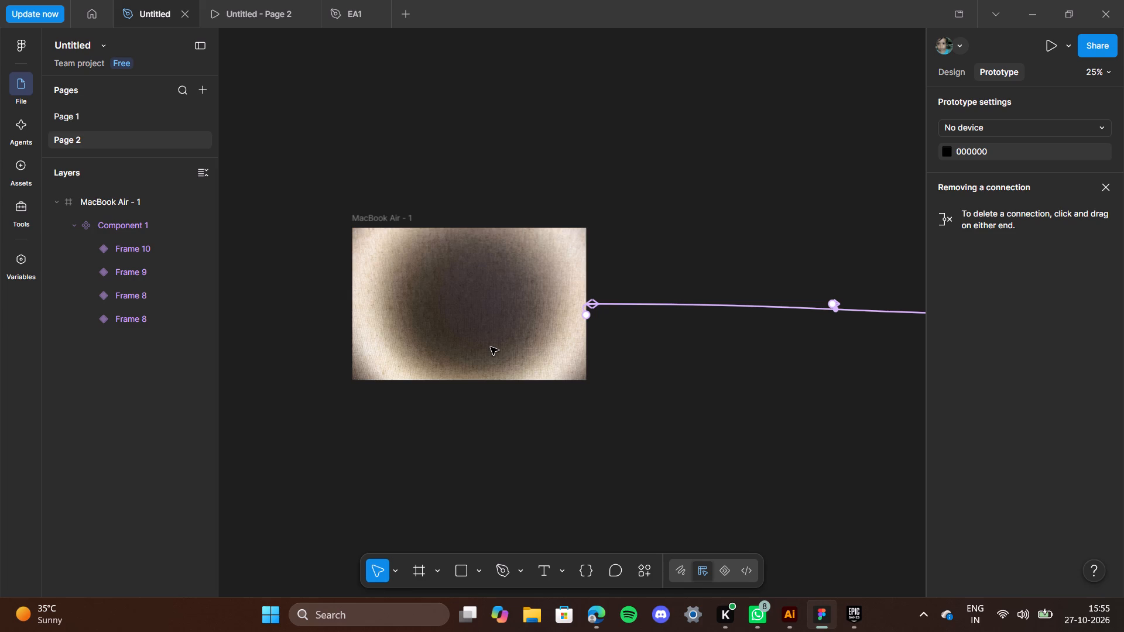
{"action": "left_click", "coordinate": [1056, 44]}
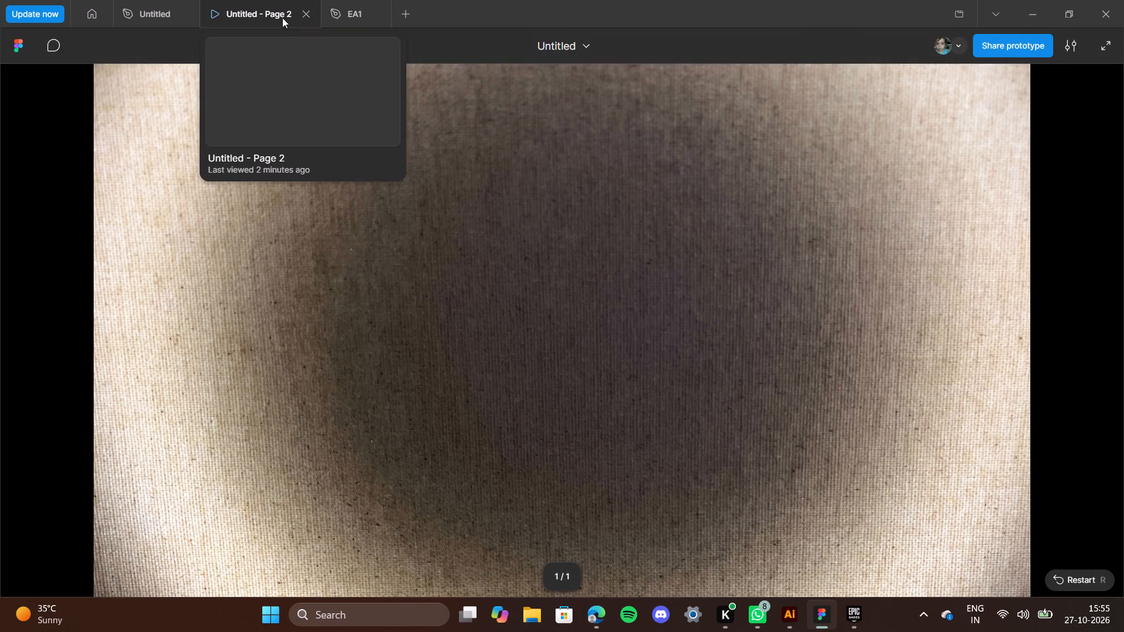
{"action": "left_click", "coordinate": [303, 16]}
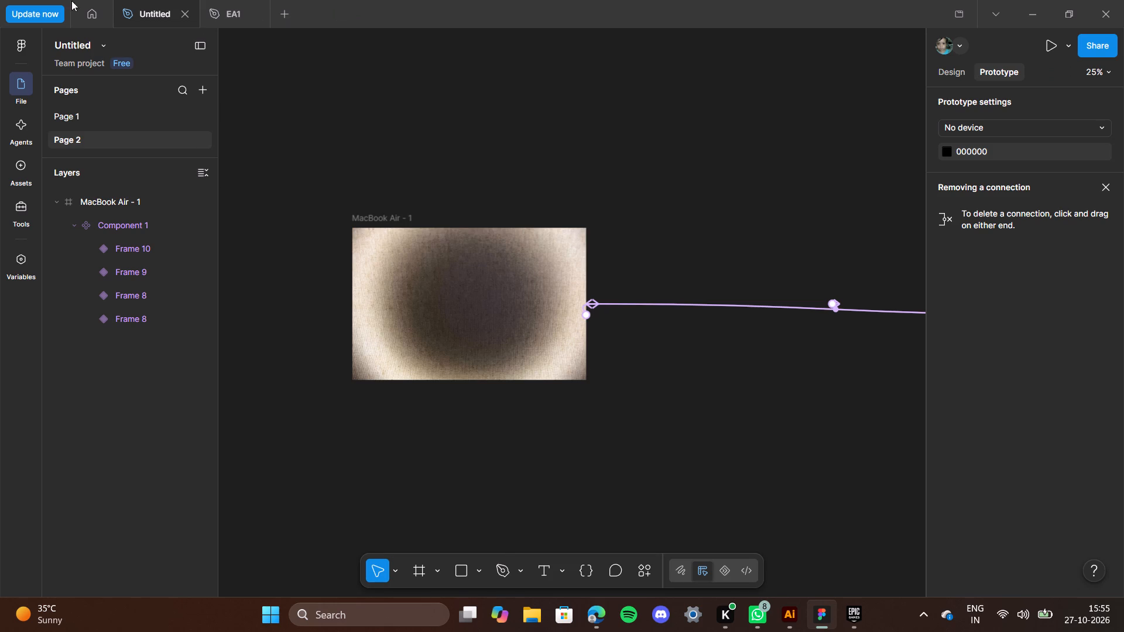
Delete Component 1 with its four texture variants from the MacBook Air - 1 frame.
{"action": "scroll", "coordinate": [203, 13], "scroll_direction": "right", "scroll_amount": 1}
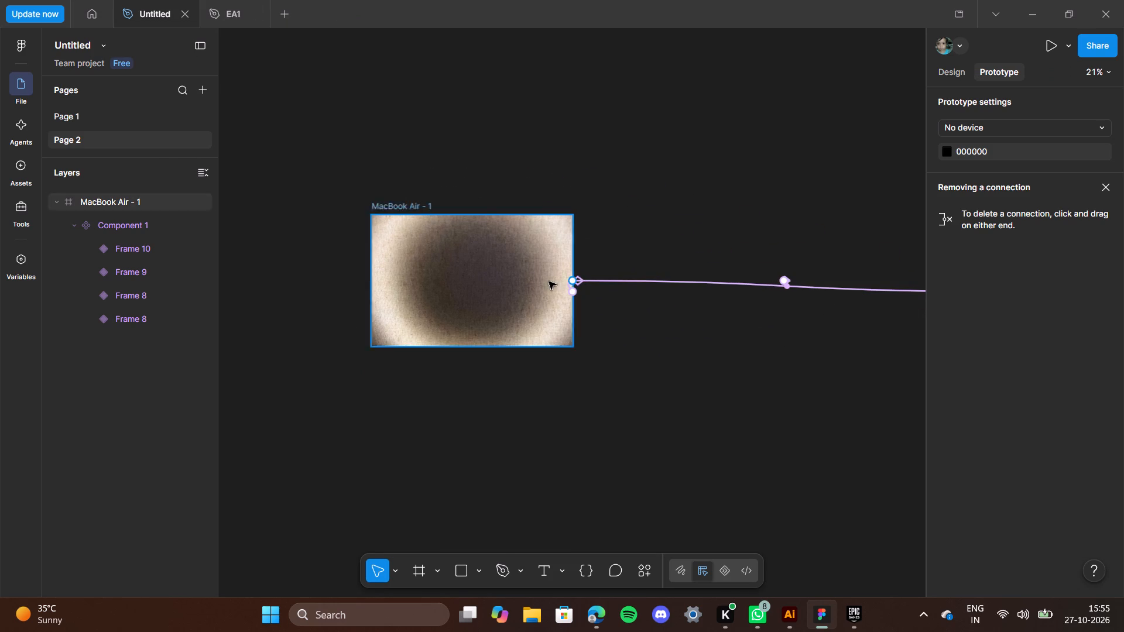
{"action": "scroll", "coordinate": [624, 314], "scroll_direction": "left", "scroll_amount": 1}
{"action": "scroll", "coordinate": [624, 314], "scroll_direction": "down", "scroll_amount": 1}
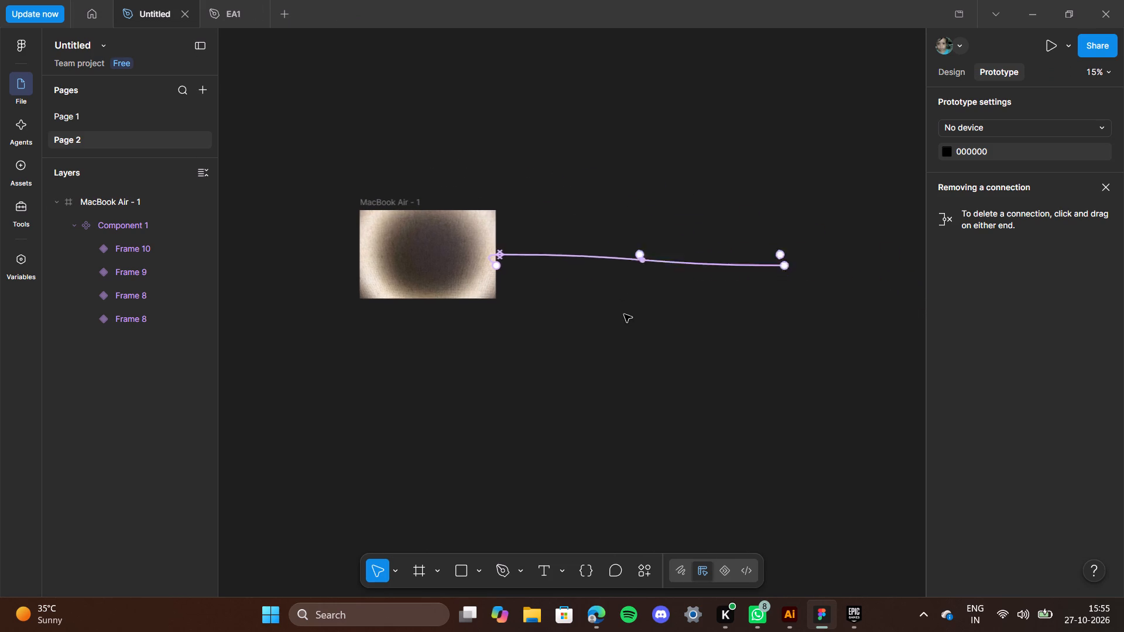
{"action": "scroll", "coordinate": [624, 314], "scroll_direction": "down", "scroll_amount": 1}
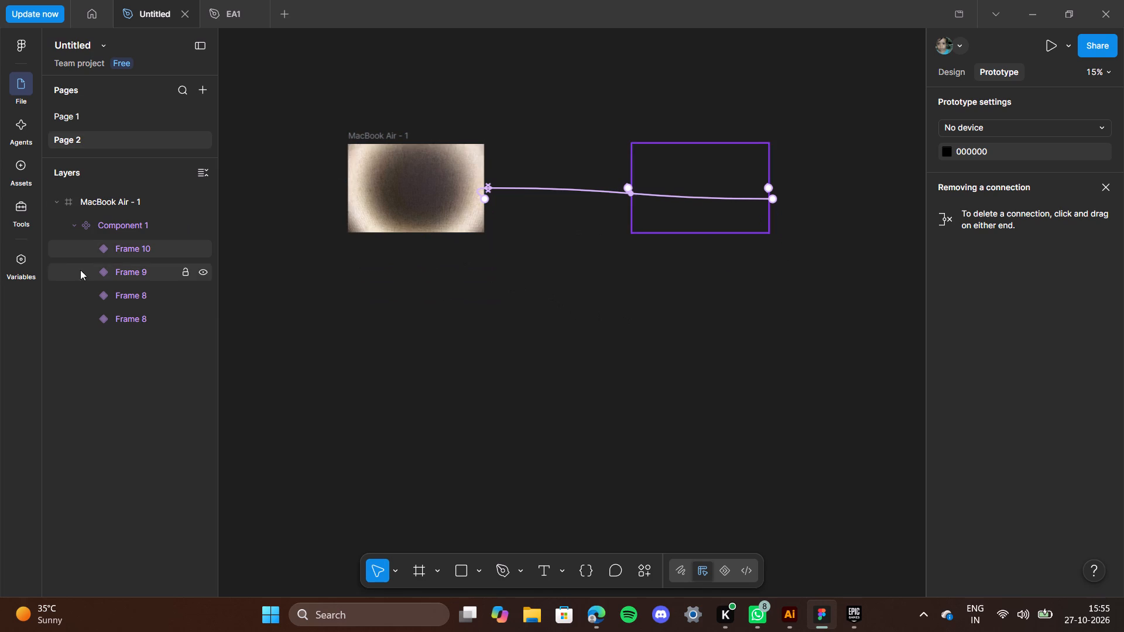
{"action": "left_click", "coordinate": [112, 218]}
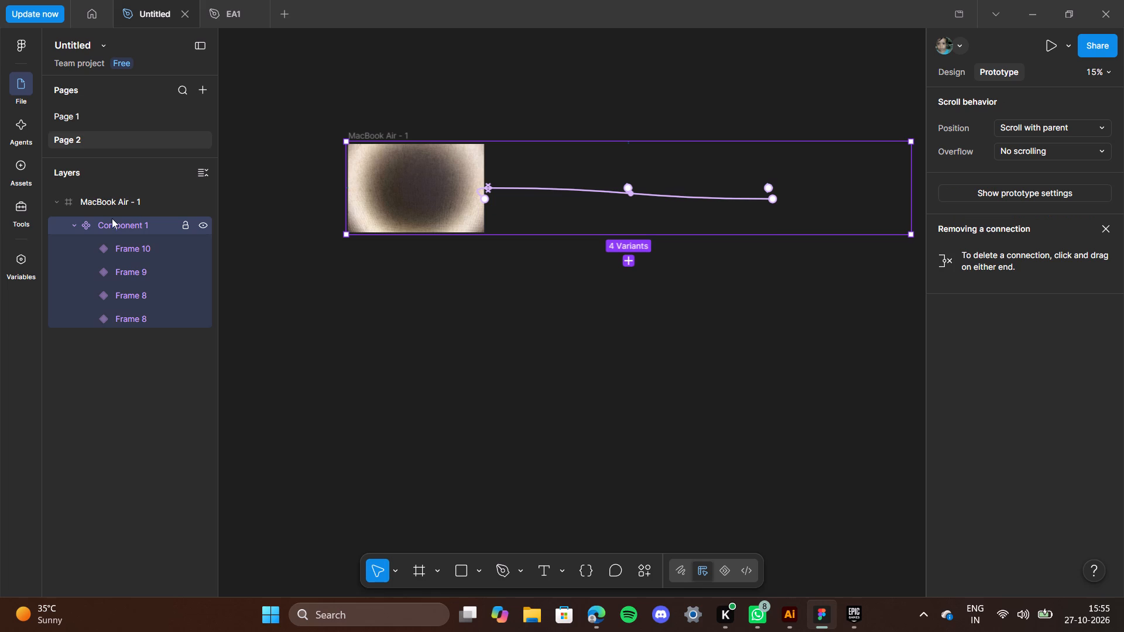
{"action": "key", "text": "Delete"}
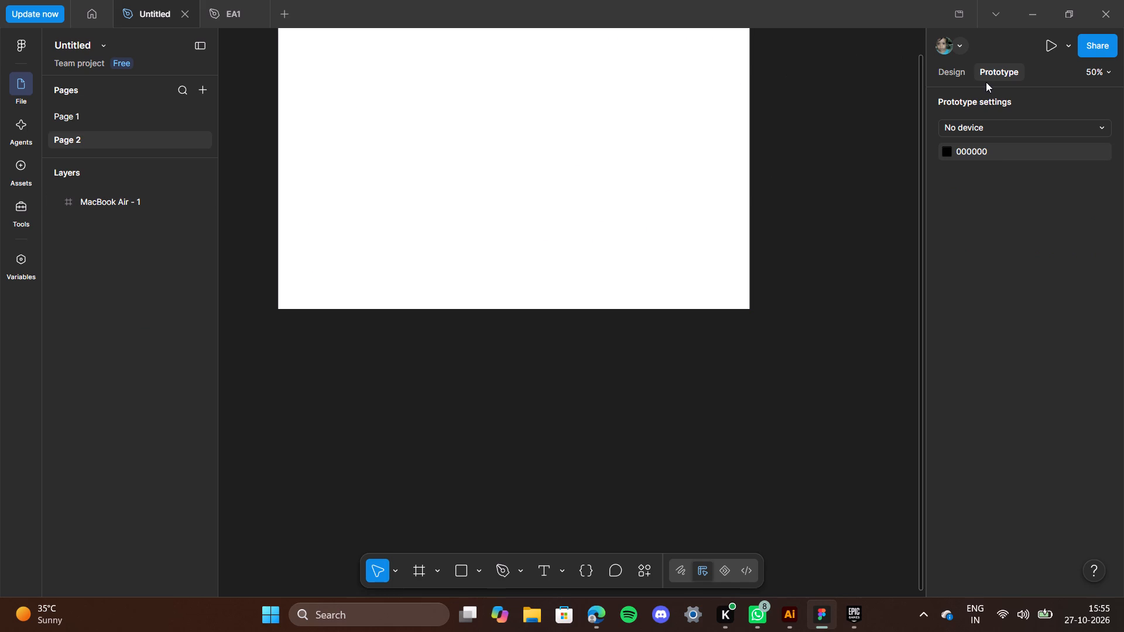
Draw a full-width frame of about 1280 × 407 on MacBook Air - 1 and move it onto the canvas just below.
{"action": "left_click", "coordinate": [955, 75]}
{"action": "scroll", "coordinate": [521, 80], "scroll_direction": "up", "scroll_amount": 1}
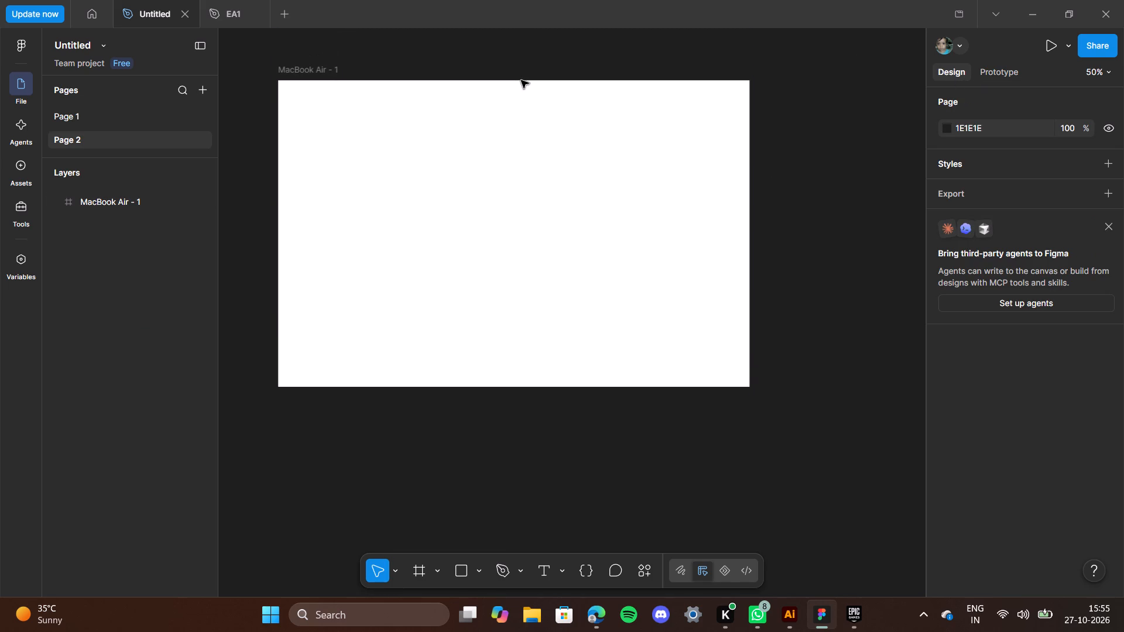
{"action": "scroll", "coordinate": [521, 80], "scroll_direction": "up", "scroll_amount": 1}
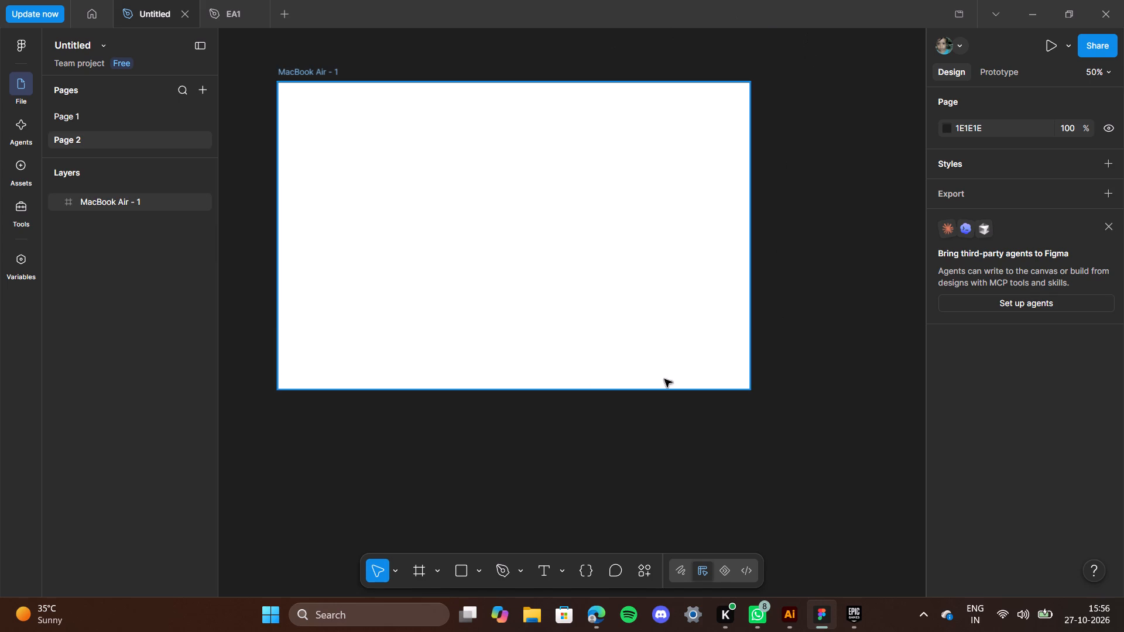
{"action": "left_click", "coordinate": [420, 568]}
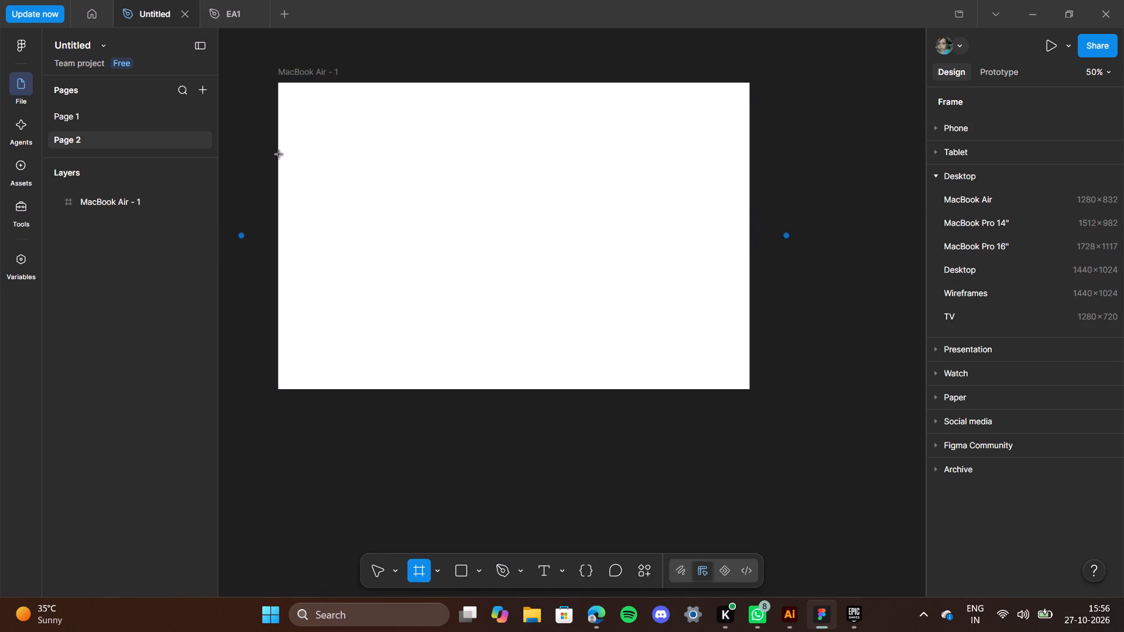
{"action": "left_click_drag", "start_coordinate": [279, 154], "coordinate": [748, 306]}
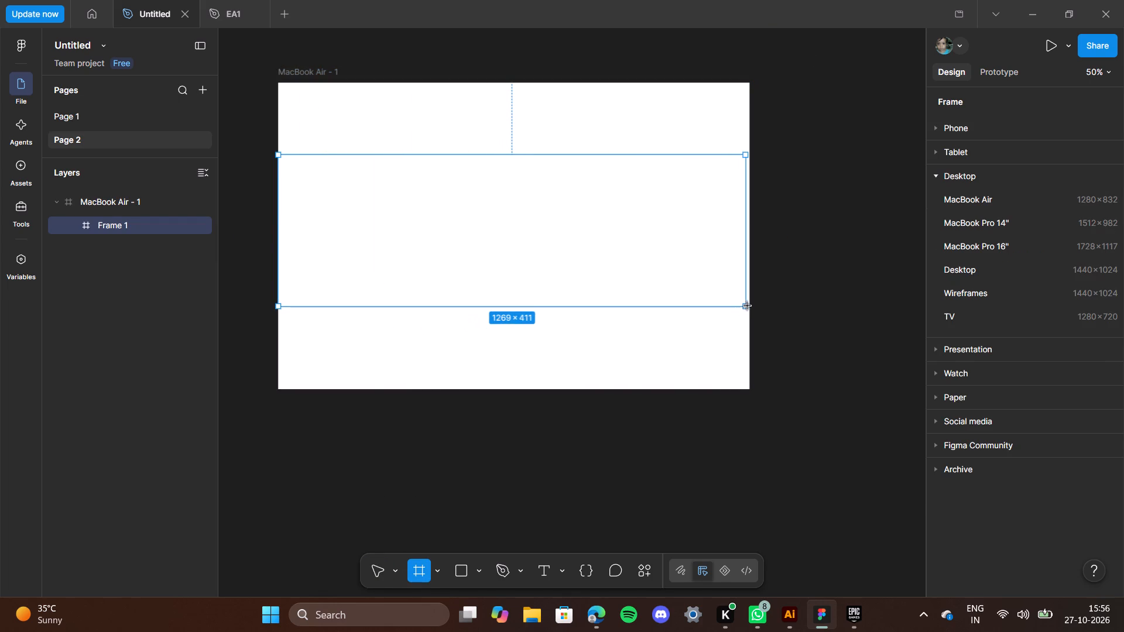
{"action": "left_click_drag", "start_coordinate": [748, 306], "coordinate": [749, 304]}
{"action": "left_click_drag", "start_coordinate": [542, 165], "coordinate": [534, 494]}
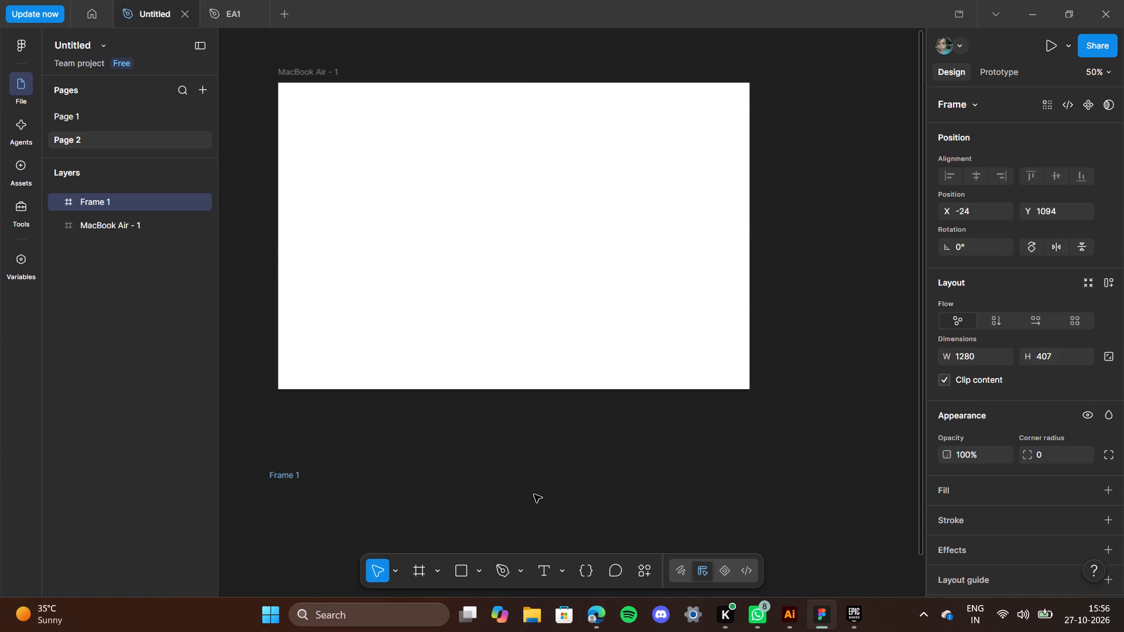
{"action": "left_click_drag", "start_coordinate": [534, 494], "coordinate": [547, 456]}
Fill Frame 1 with the dark marbled photo from Unsplash's abstract category.
{"action": "scroll", "coordinate": [547, 456], "scroll_direction": "down", "scroll_amount": 2}
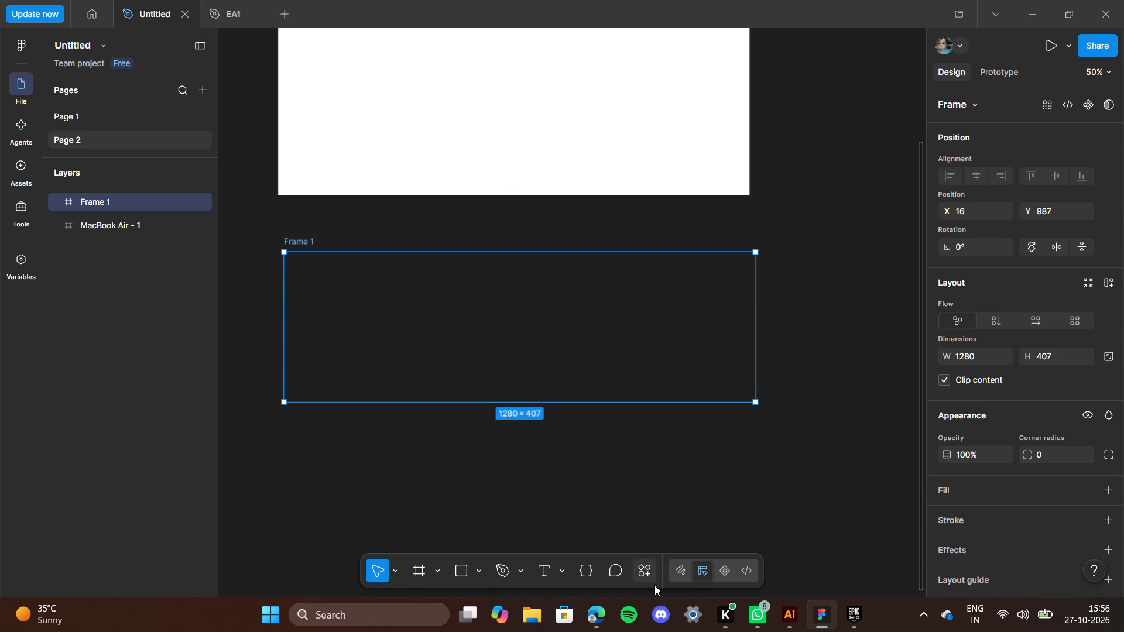
{"action": "left_click", "coordinate": [642, 573]}
{"action": "left_click", "coordinate": [523, 379]}
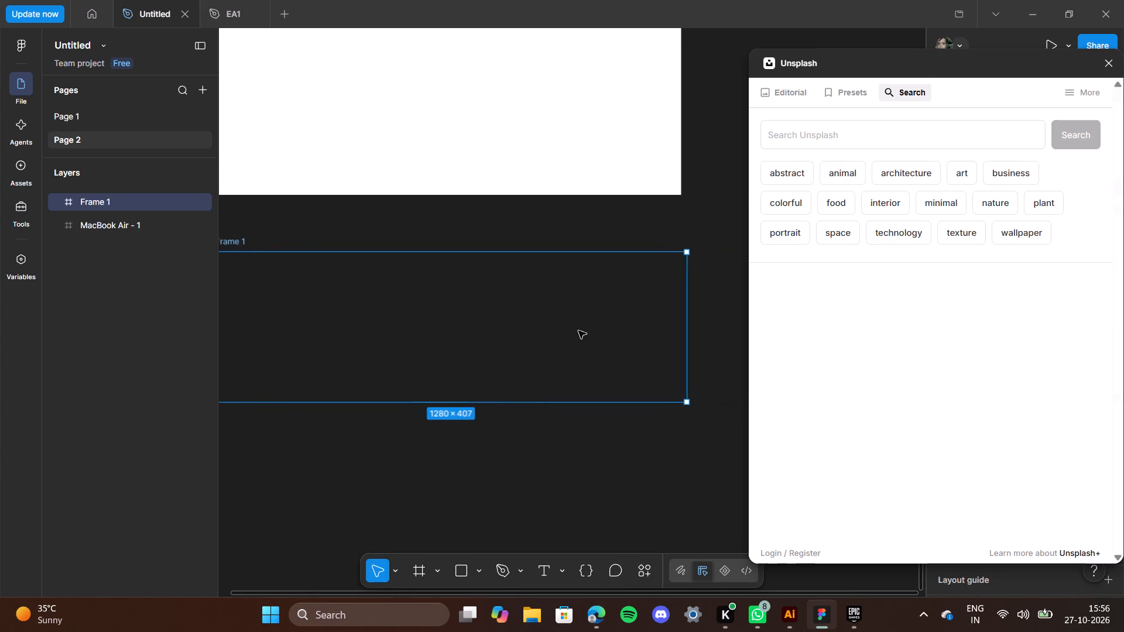
{"action": "scroll", "coordinate": [578, 331], "scroll_direction": "left", "scroll_amount": 1}
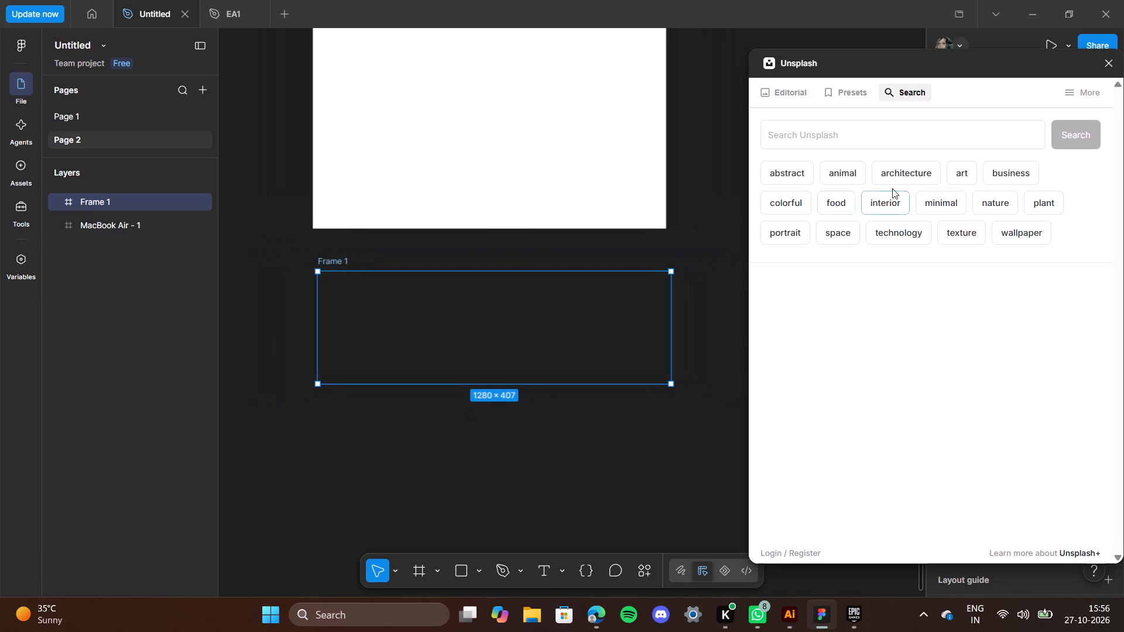
{"action": "left_click", "coordinate": [785, 169]}
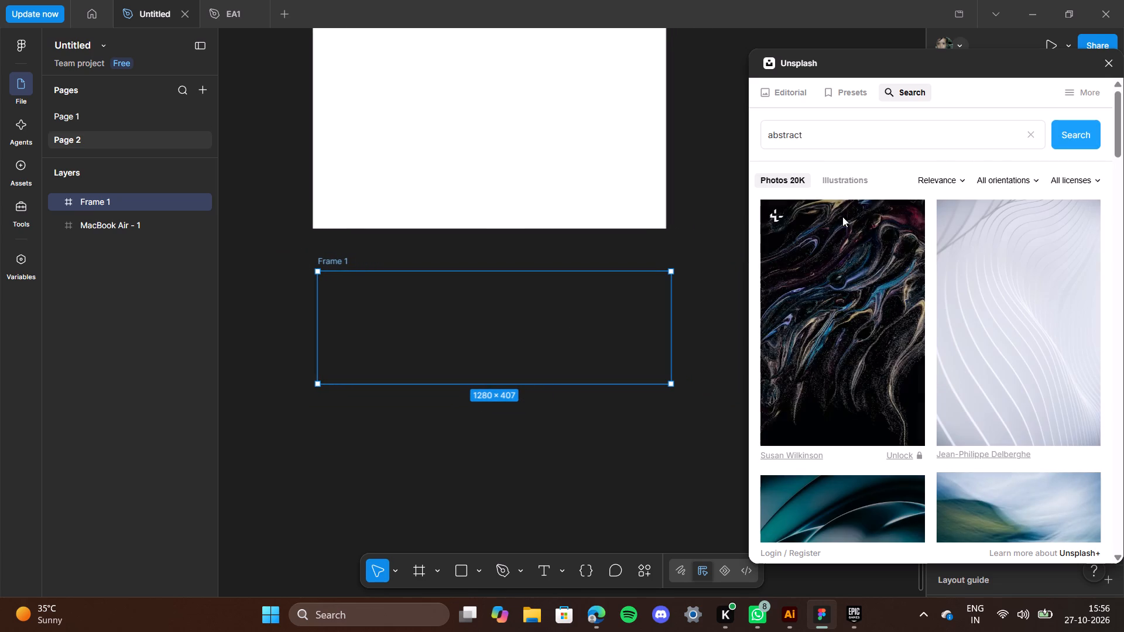
{"action": "left_click", "coordinate": [628, 313]}
{"action": "left_click", "coordinate": [802, 312]}
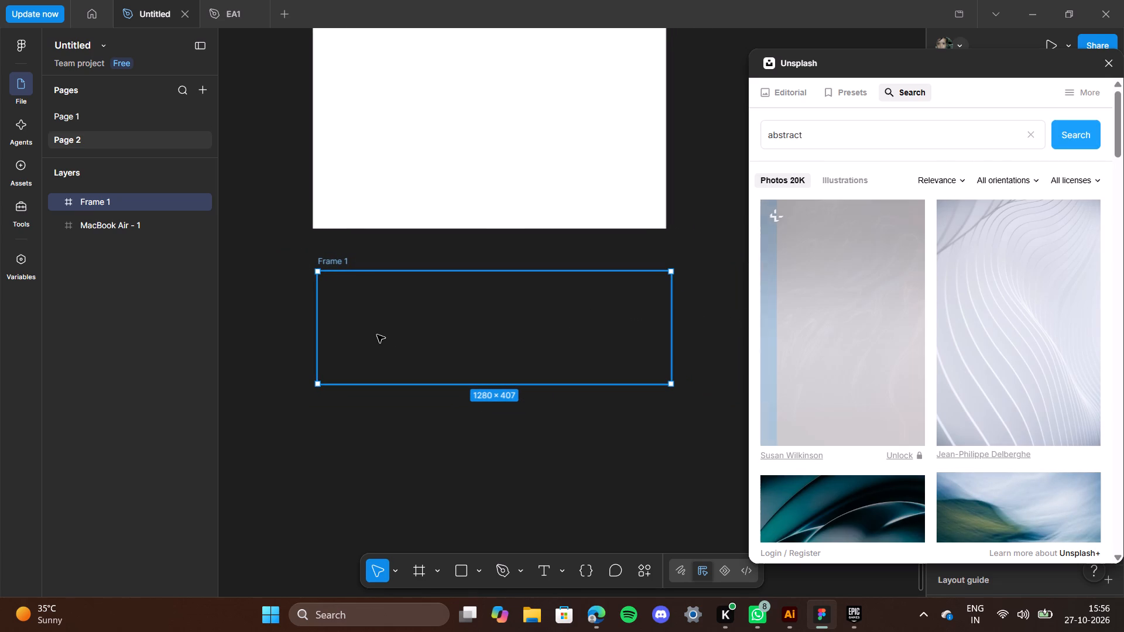
Duplicate Frame 1 three times to make a horizontal row of four frames with about 86 spacing.
{"action": "scroll", "coordinate": [377, 335], "scroll_direction": "left", "scroll_amount": 1}
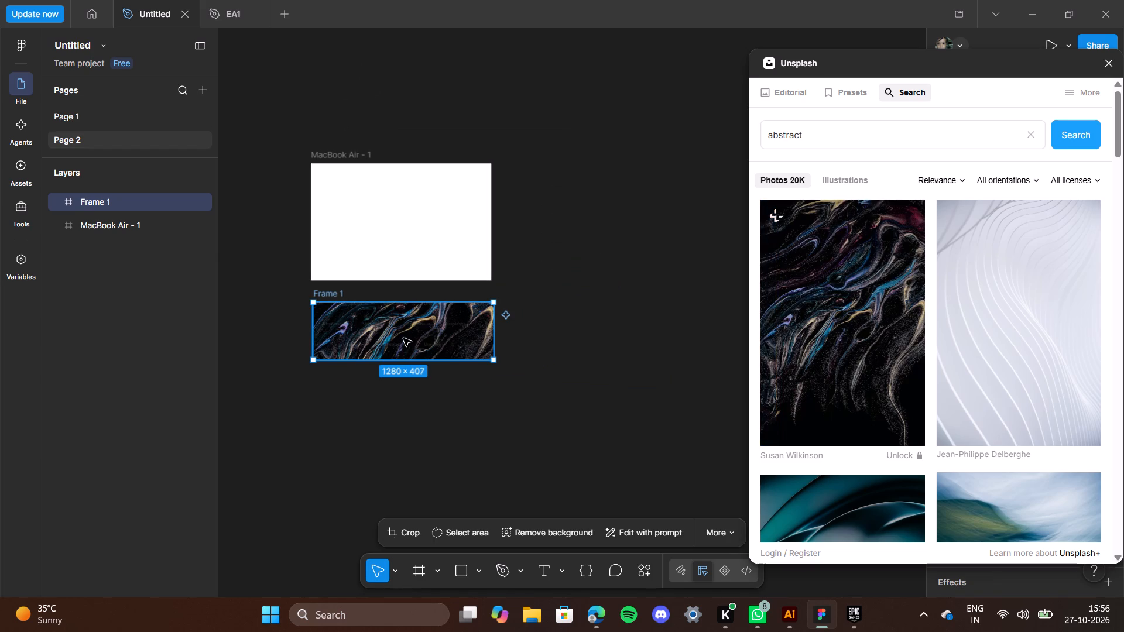
{"action": "left_click", "coordinate": [403, 338]}
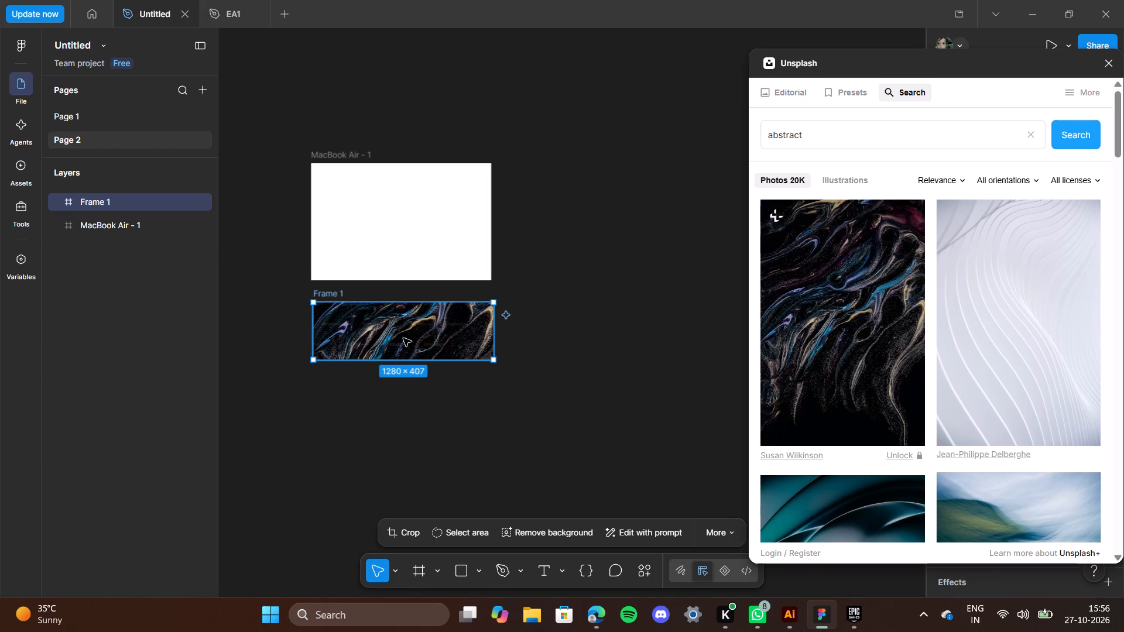
{"action": "left_click_drag", "start_coordinate": [403, 338], "coordinate": [597, 339], "text": "alt"}
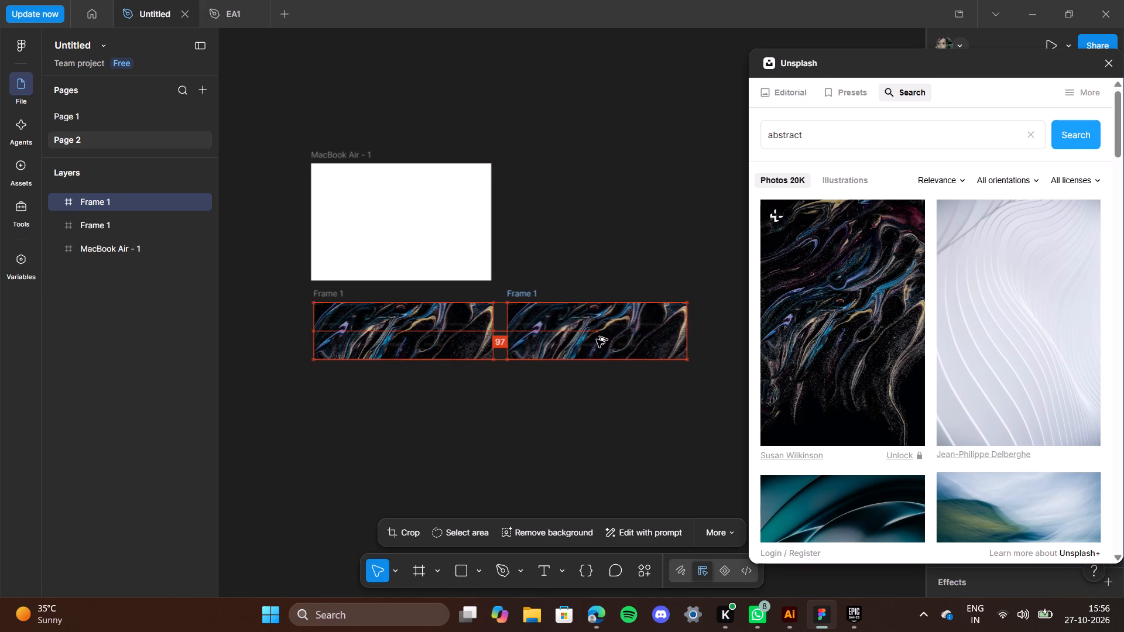
{"action": "left_click_drag", "start_coordinate": [597, 339], "coordinate": [596, 337], "text": "alt"}
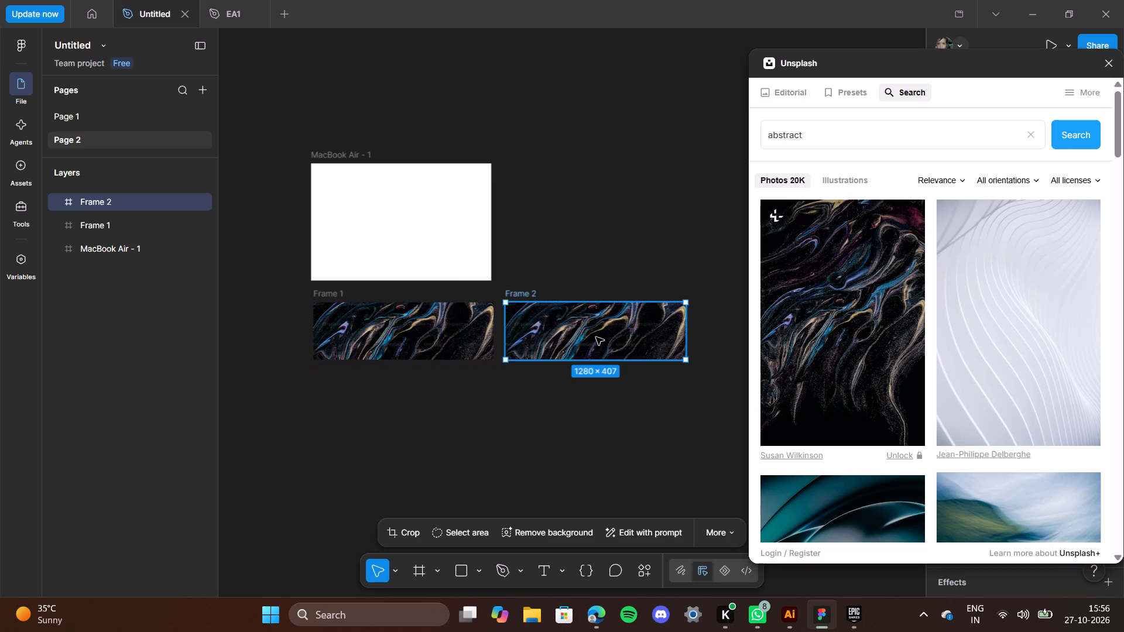
{"action": "key", "text": "ctrl+d"}
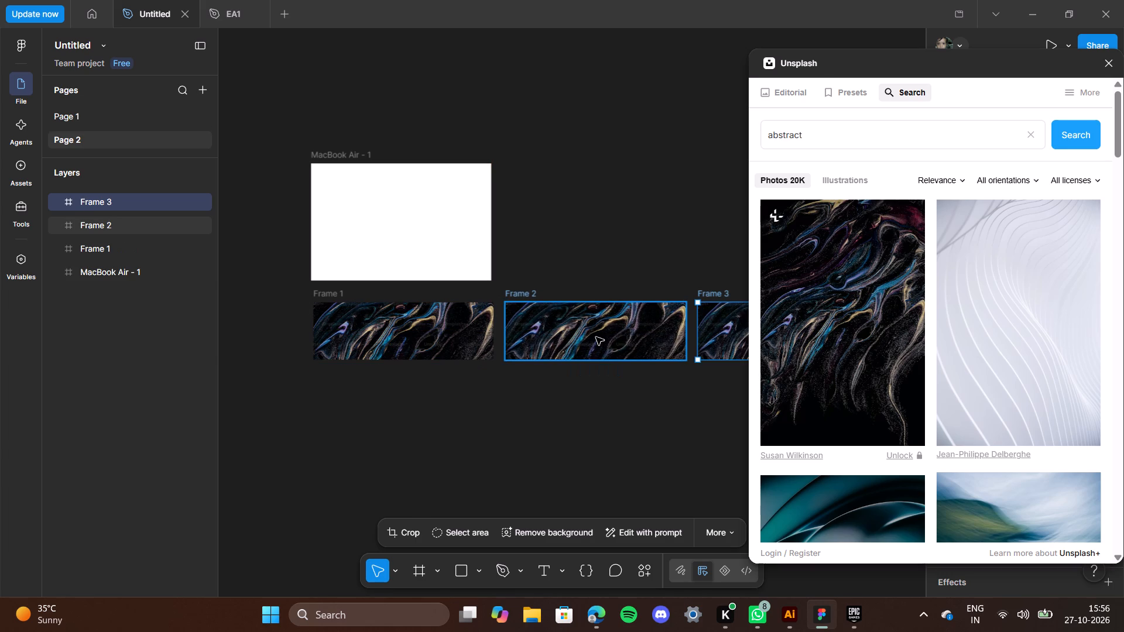
{"action": "key", "text": "ctrl+d"}
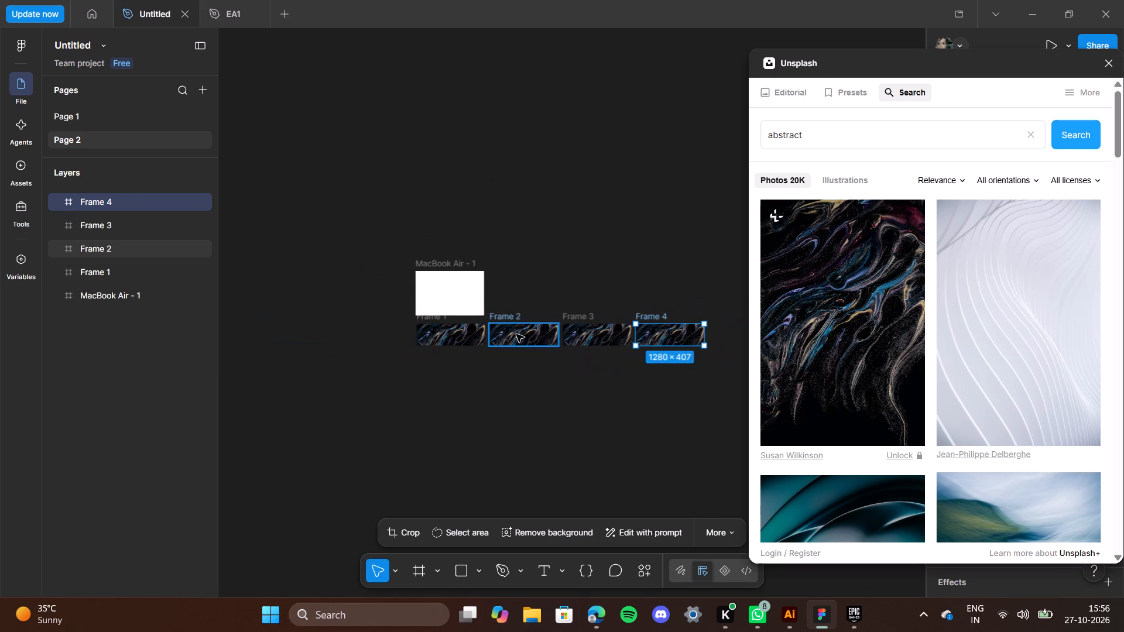
Fill Frame 2 with the teal curves photo, Frame 3 with the white wavy lines photo, and Frame 4 with the blurred blue-green photo.
{"action": "left_click", "coordinate": [516, 334]}
{"action": "left_click", "coordinate": [854, 513]}
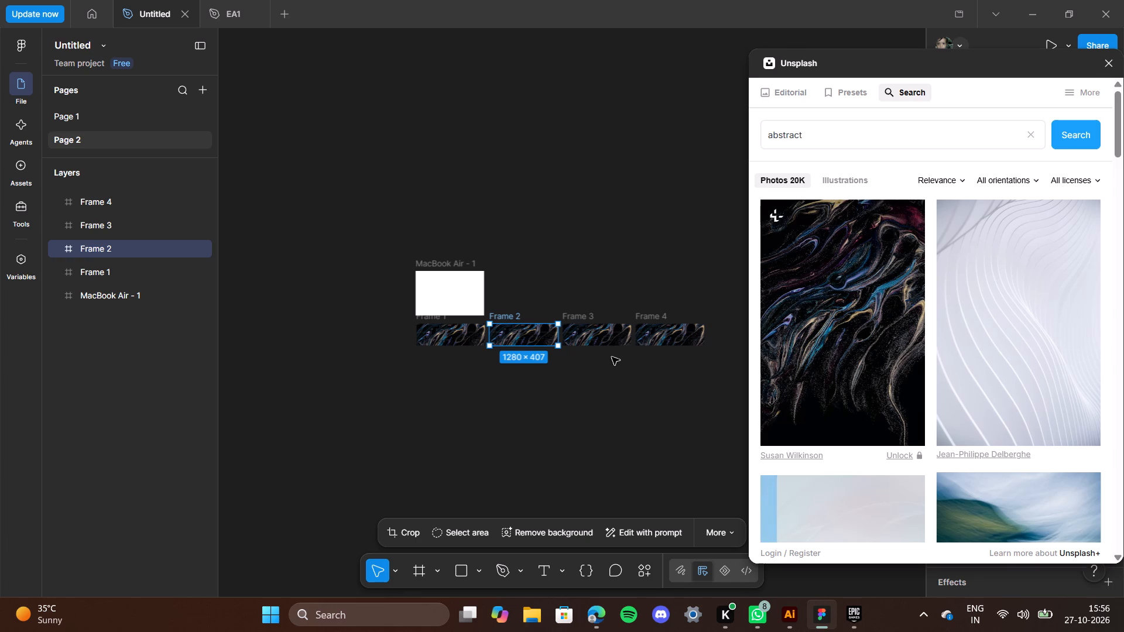
{"action": "left_click", "coordinate": [595, 329]}
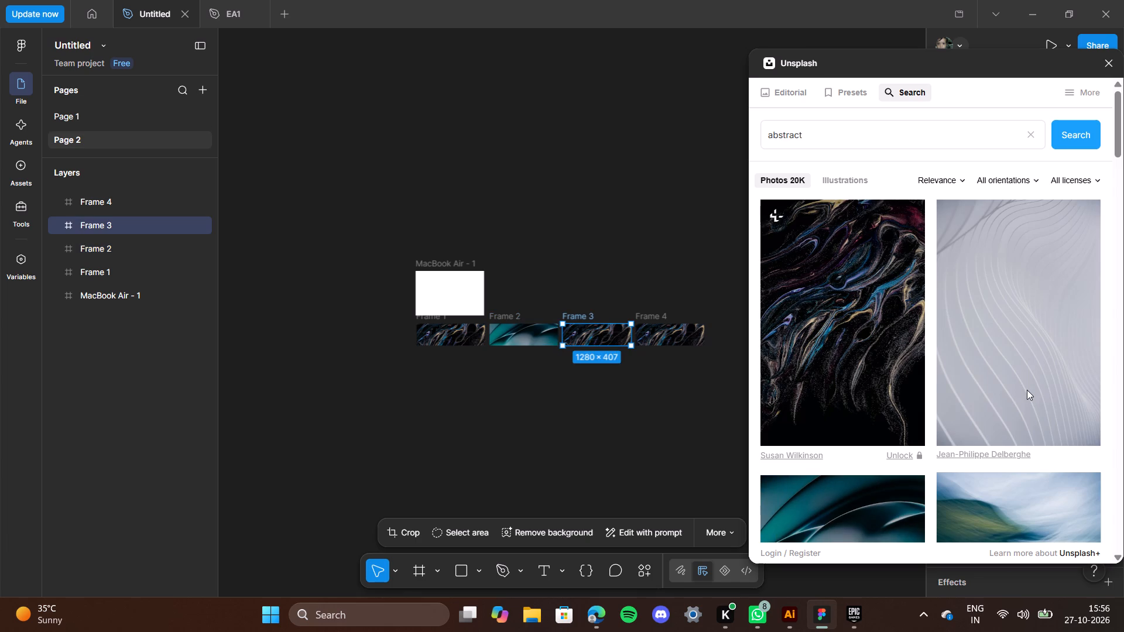
{"action": "left_click", "coordinate": [1027, 390]}
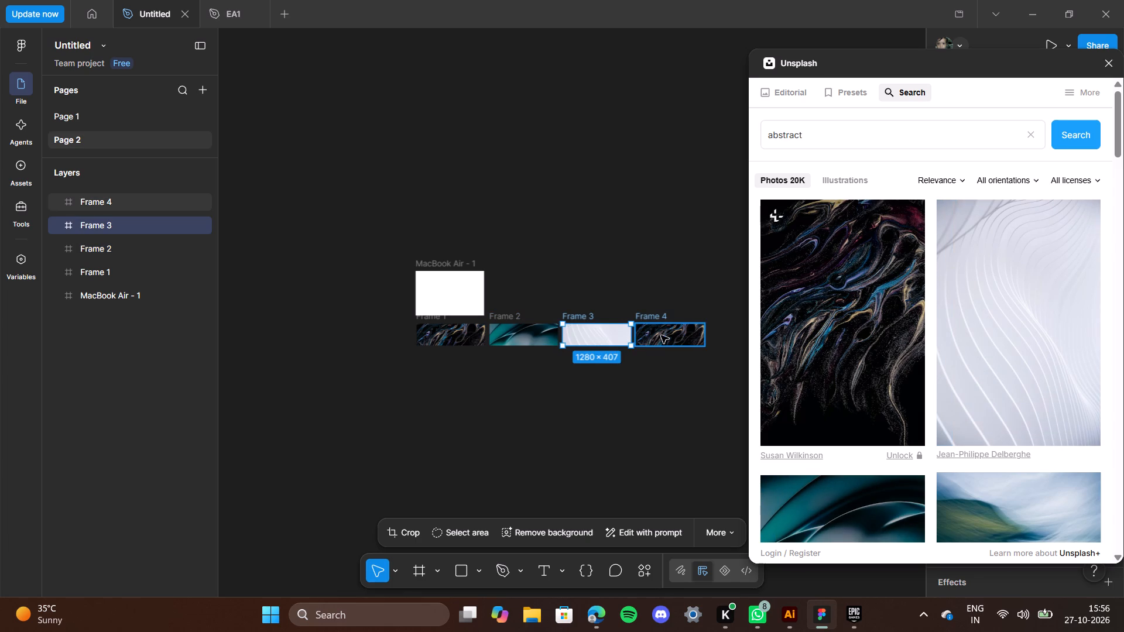
{"action": "left_click", "coordinate": [661, 335]}
{"action": "left_click", "coordinate": [1009, 506]}
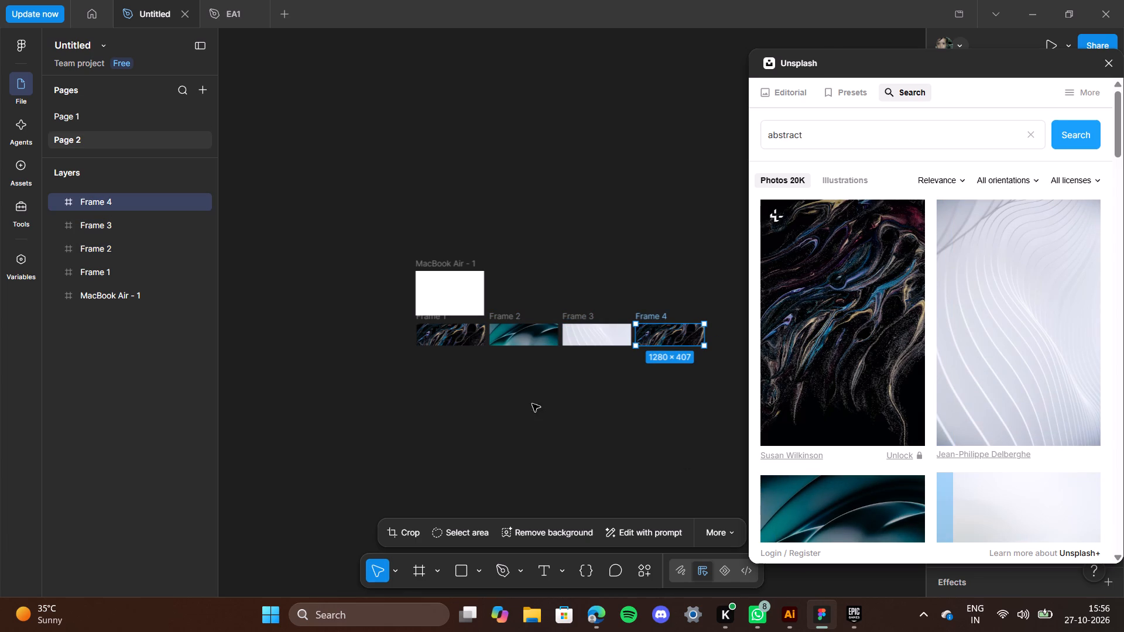
Close Unsplash and combine Frames 1 to 4 into a component set.
{"action": "left_click_drag", "start_coordinate": [531, 397], "coordinate": [604, 178]}
{"action": "scroll", "coordinate": [604, 178], "scroll_direction": "down", "scroll_amount": 1}
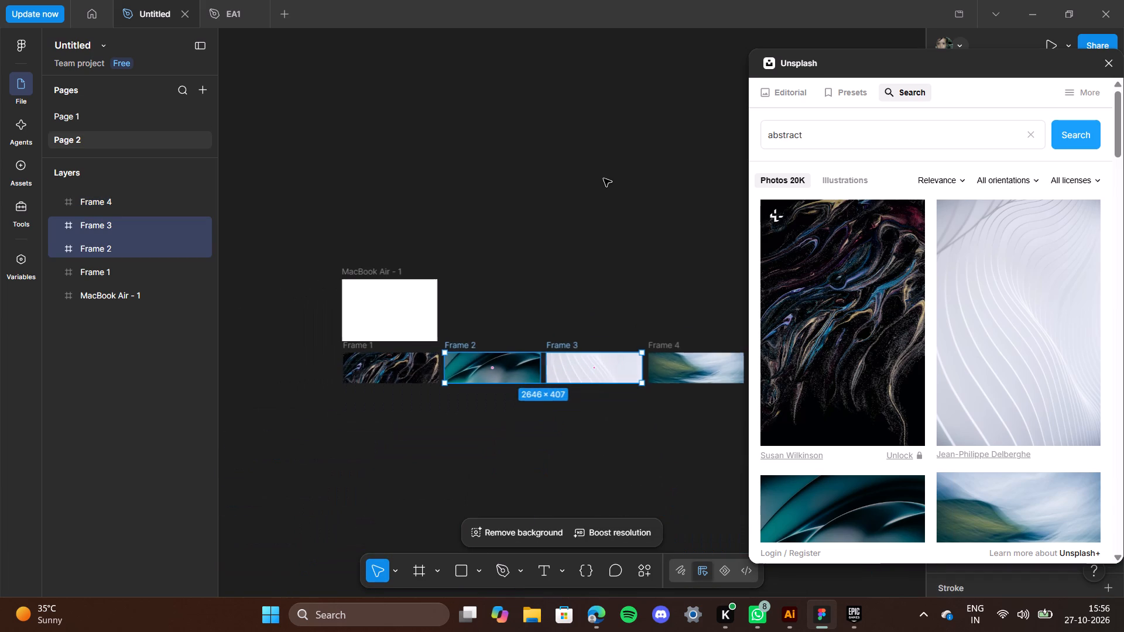
{"action": "left_click", "coordinate": [604, 178]}
{"action": "scroll", "coordinate": [505, 322], "scroll_direction": "left", "scroll_amount": 1}
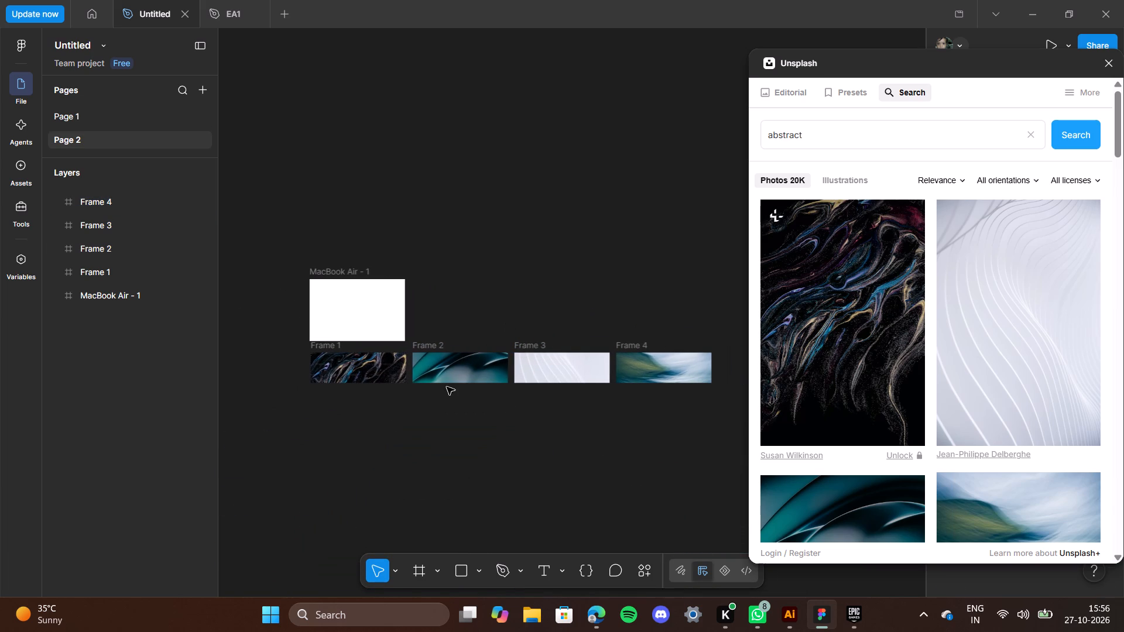
{"action": "left_click_drag", "start_coordinate": [306, 420], "coordinate": [432, 395]}
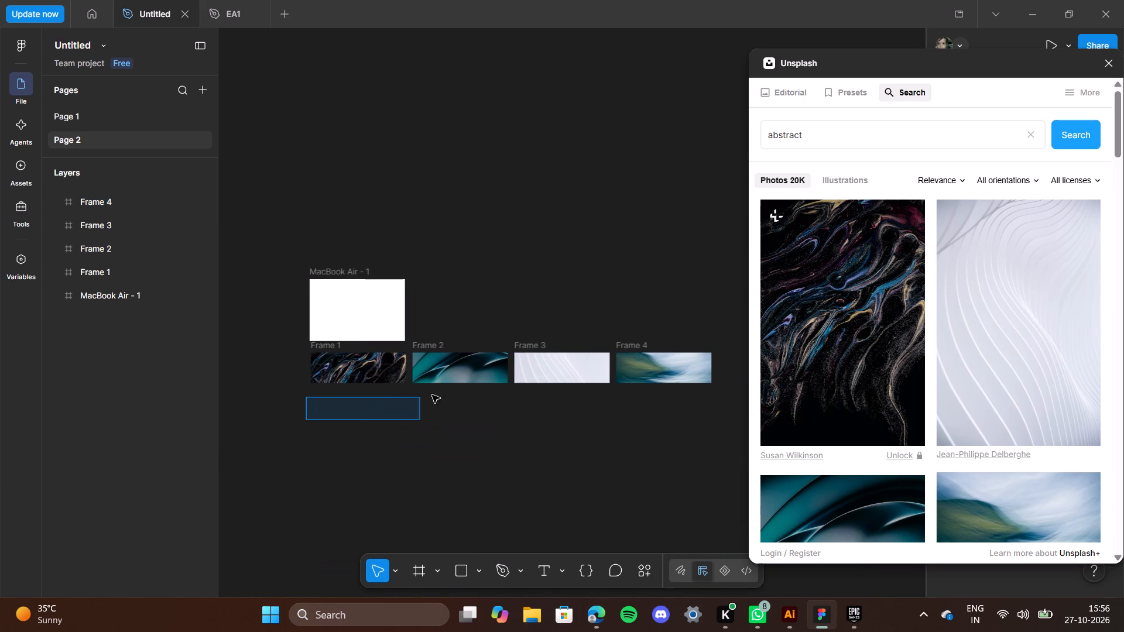
{"action": "left_click_drag", "start_coordinate": [432, 395], "coordinate": [721, 351]}
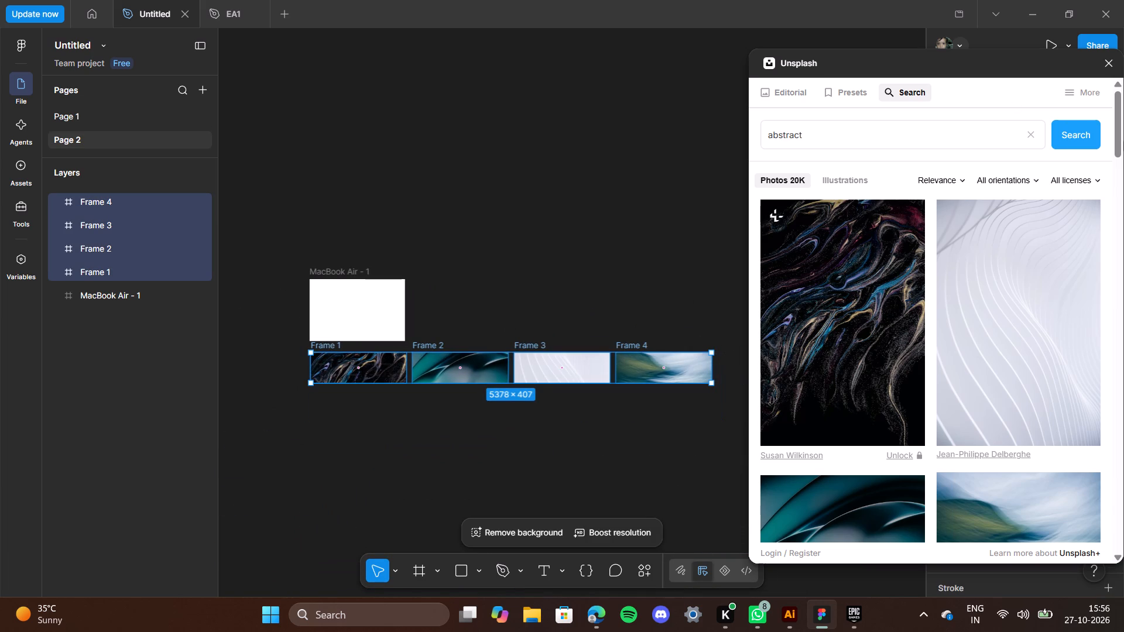
{"action": "left_click", "coordinate": [1111, 62]}
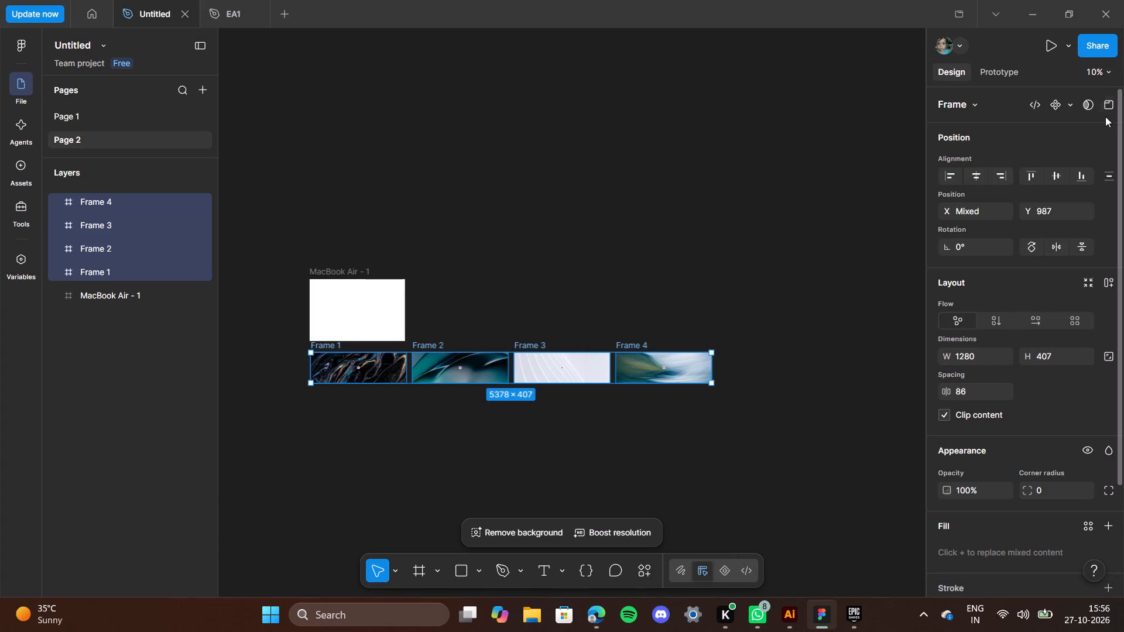
{"action": "left_click", "coordinate": [1070, 103]}
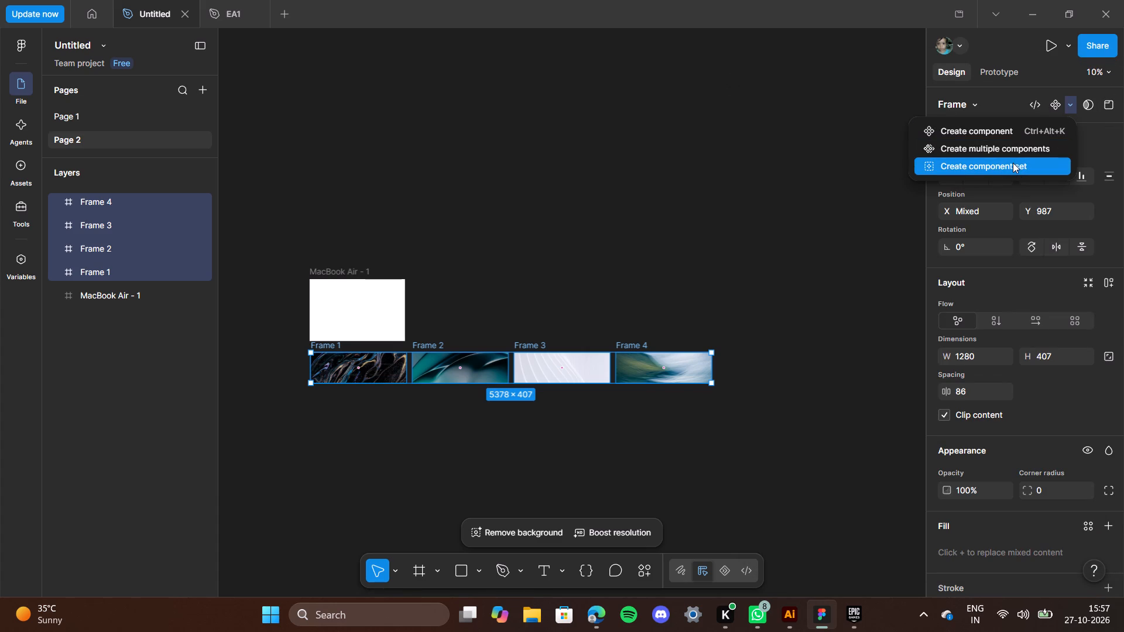
{"action": "left_click", "coordinate": [1013, 163]}
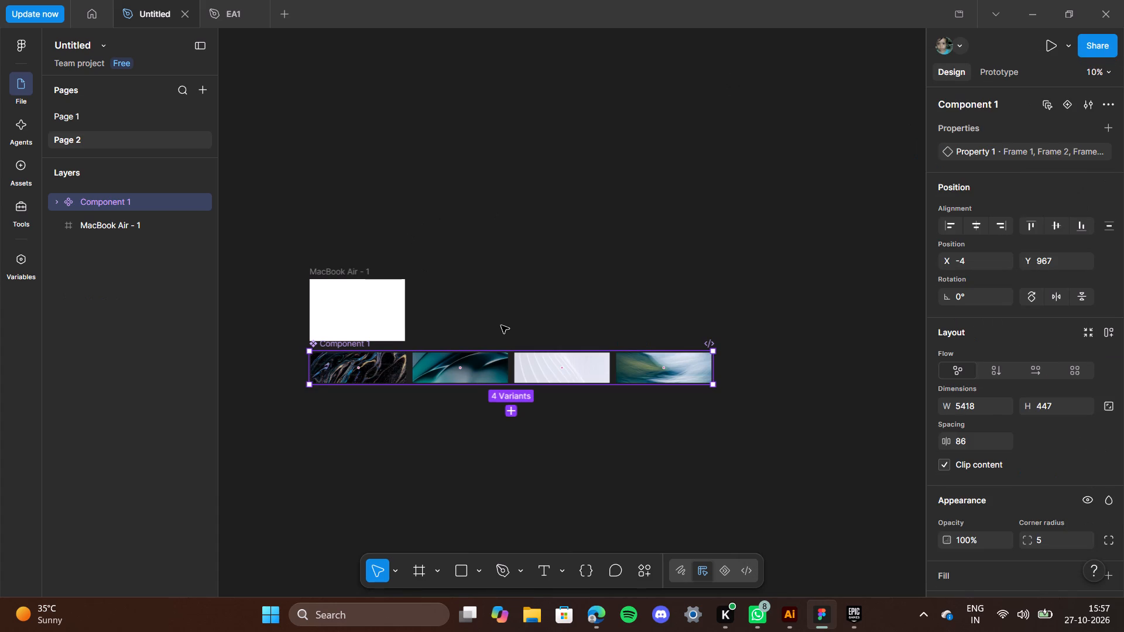
Connect Frame 1 to Frame 2 with a Change to interaction triggered after an 800 ms delay, using a Dissolve animation.
{"action": "left_click", "coordinate": [501, 325]}
{"action": "left_click", "coordinate": [243, 348]}
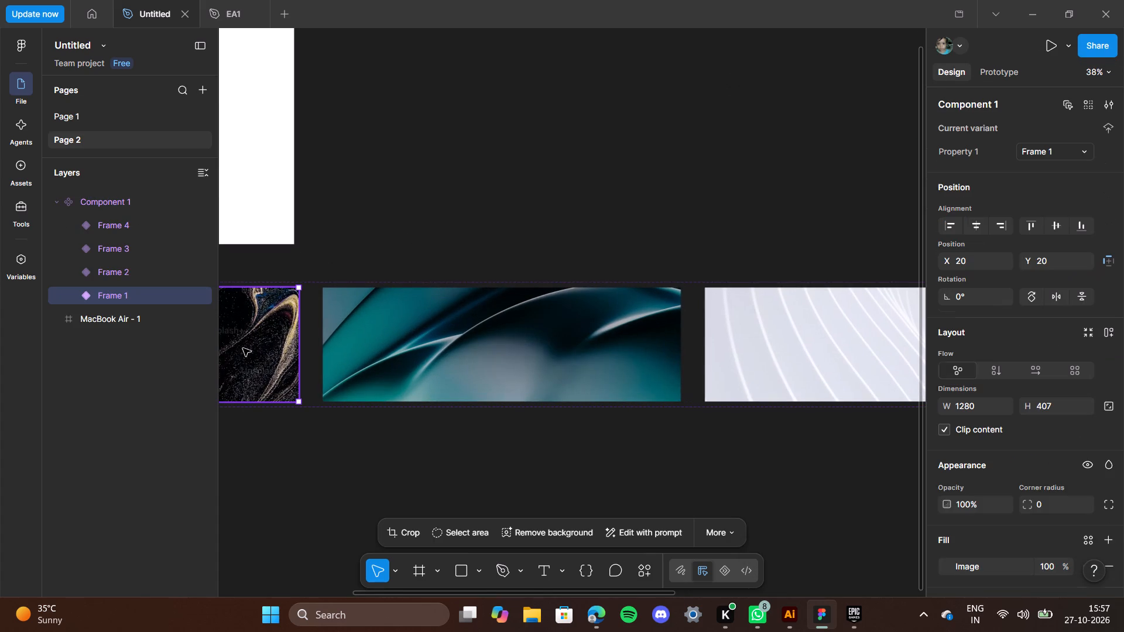
{"action": "left_click", "coordinate": [1017, 67]}
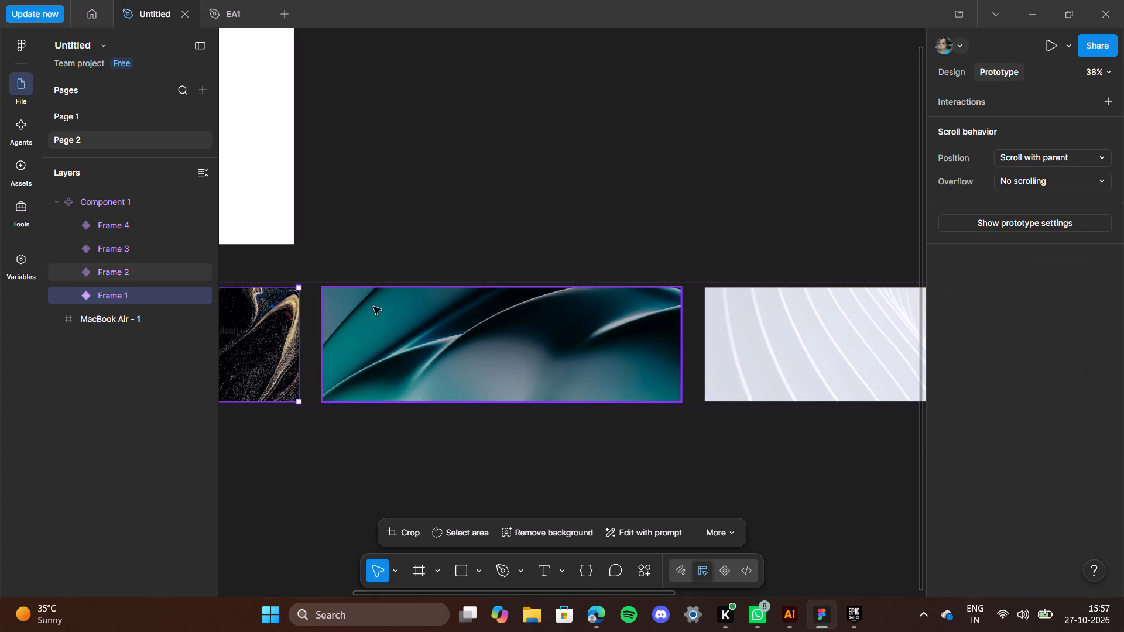
{"action": "left_click_drag", "start_coordinate": [299, 346], "coordinate": [328, 346]}
{"action": "left_click_drag", "start_coordinate": [328, 346], "coordinate": [325, 346]}
{"action": "left_click", "coordinate": [349, 421]}
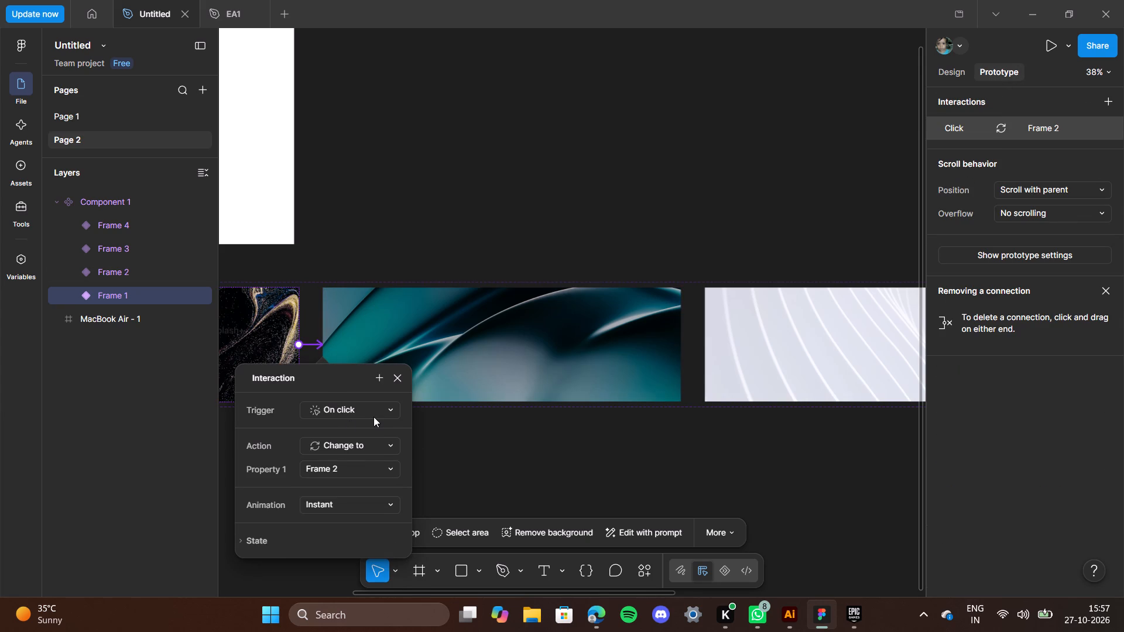
{"action": "left_click", "coordinate": [373, 417]}
{"action": "scroll", "coordinate": [347, 568], "scroll_direction": "down", "scroll_amount": 4}
{"action": "left_click_drag", "start_coordinate": [347, 572], "coordinate": [350, 579]}
{"action": "left_click", "coordinate": [350, 579]}
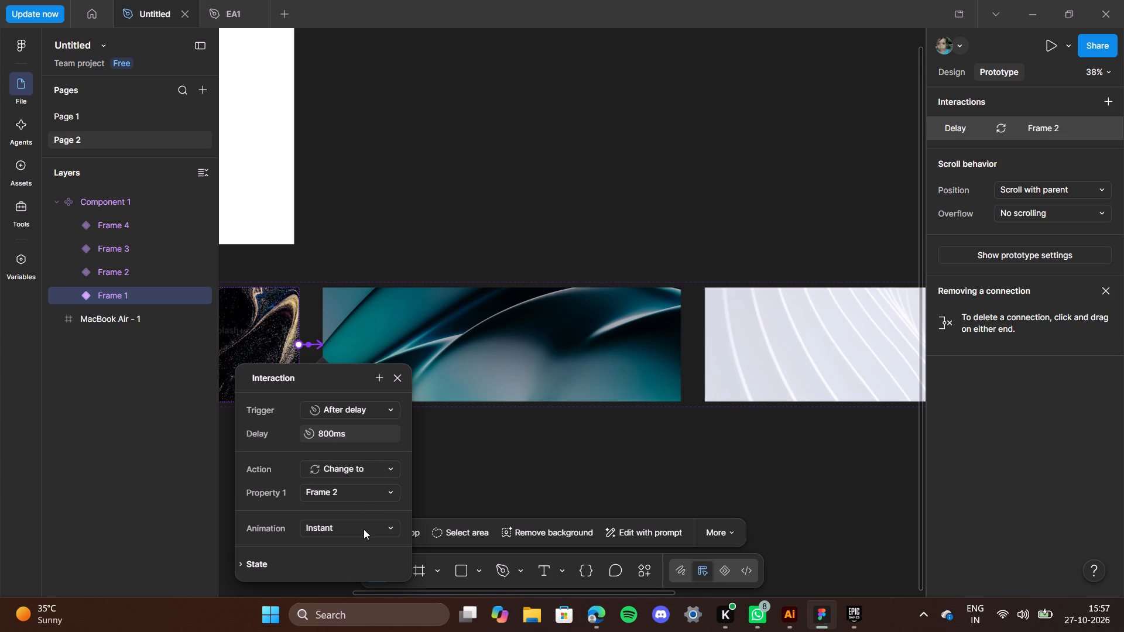
{"action": "left_click", "coordinate": [364, 529]}
{"action": "left_click", "coordinate": [359, 548]}
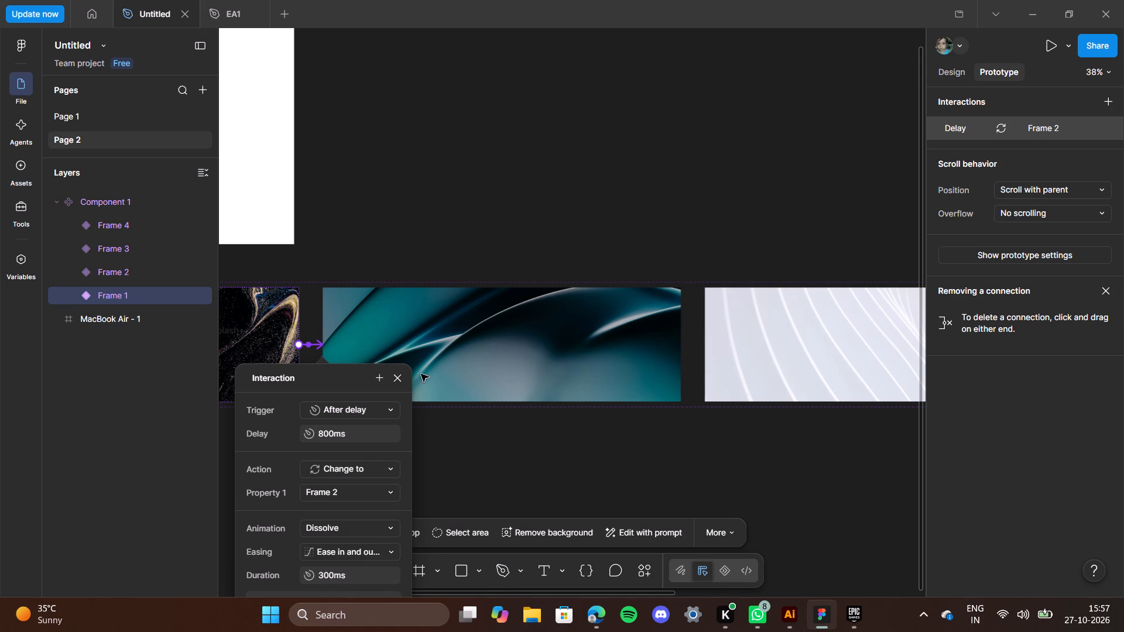
{"action": "left_click", "coordinate": [398, 366]}
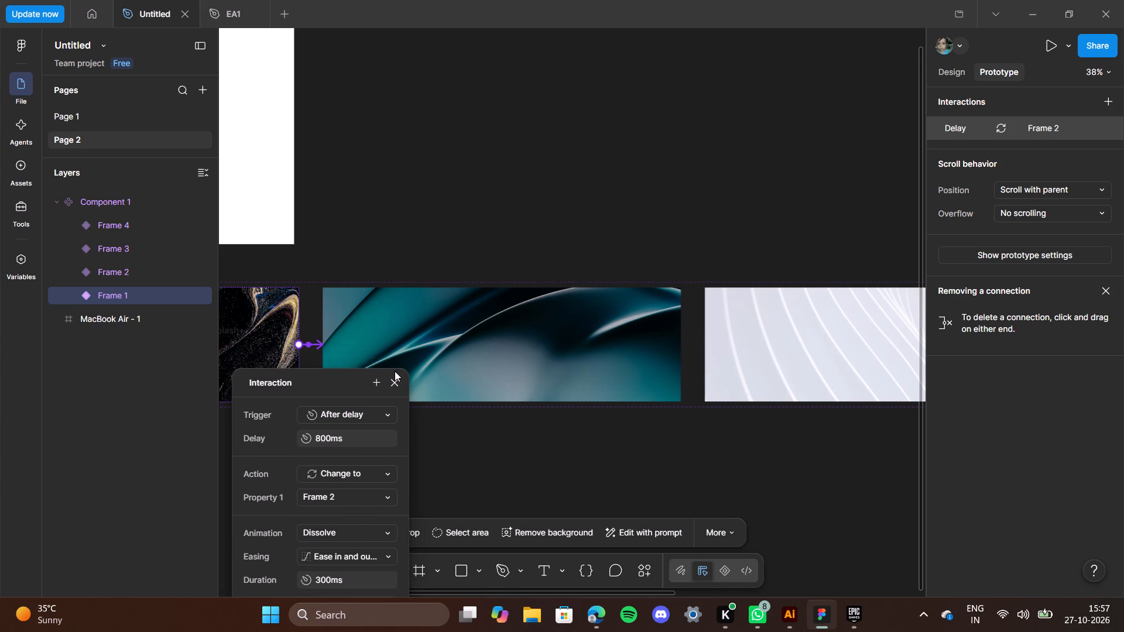
{"action": "left_click", "coordinate": [392, 381]}
Connect Frame 2 to Frame 3 with a Dissolve Change to interaction triggered after an 800 ms delay.
{"action": "scroll", "coordinate": [392, 381], "scroll_direction": "left", "scroll_amount": 4}
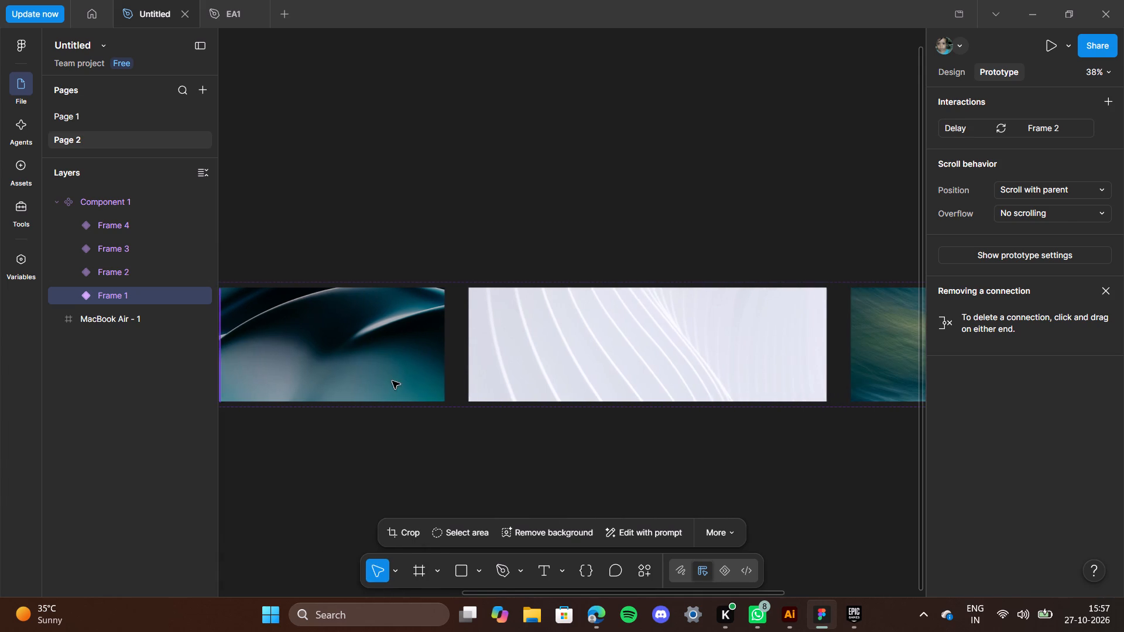
{"action": "left_click", "coordinate": [392, 381]}
{"action": "left_click_drag", "start_coordinate": [447, 346], "coordinate": [468, 347]}
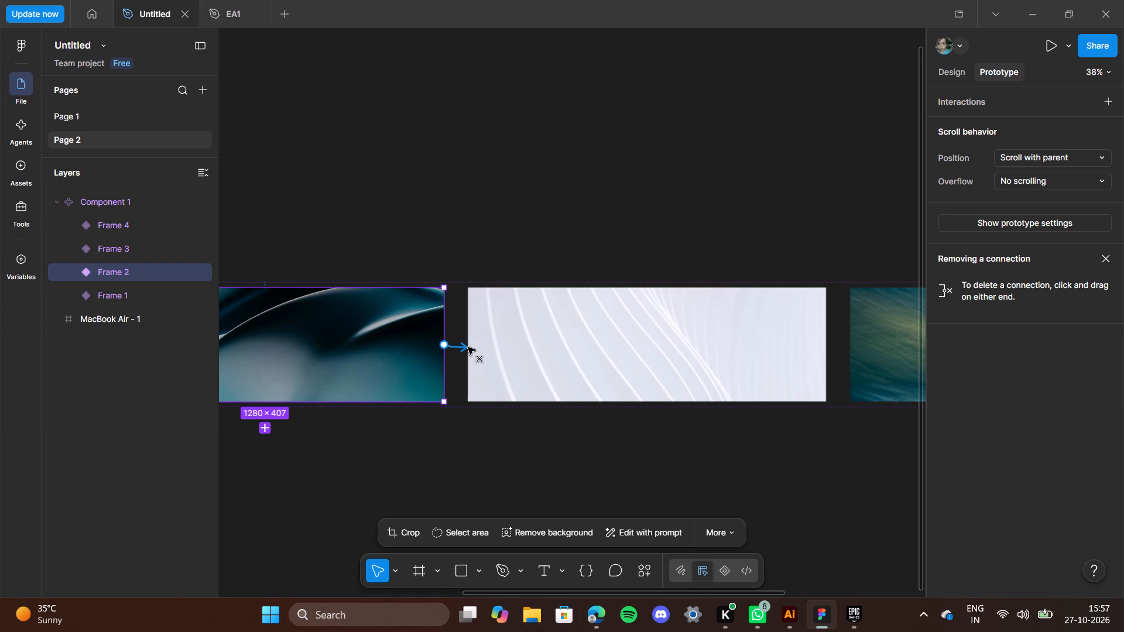
{"action": "left_click_drag", "start_coordinate": [468, 347], "coordinate": [471, 347]}
{"action": "left_click", "coordinate": [478, 408]}
{"action": "scroll", "coordinate": [470, 520], "scroll_direction": "down", "scroll_amount": 2}
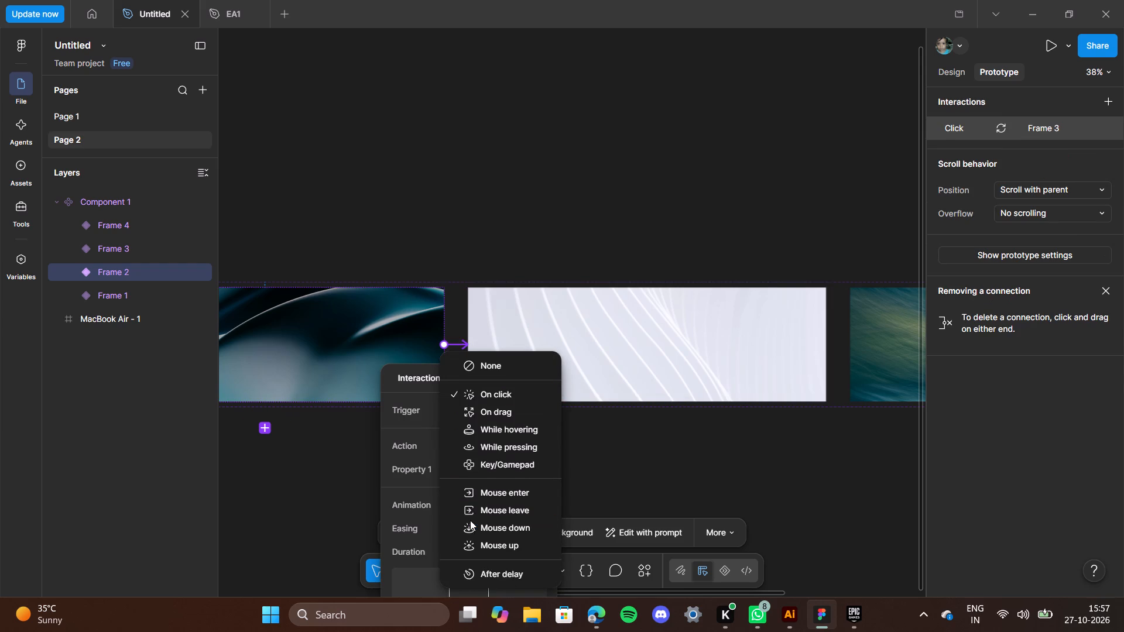
{"action": "left_click", "coordinate": [493, 576]}
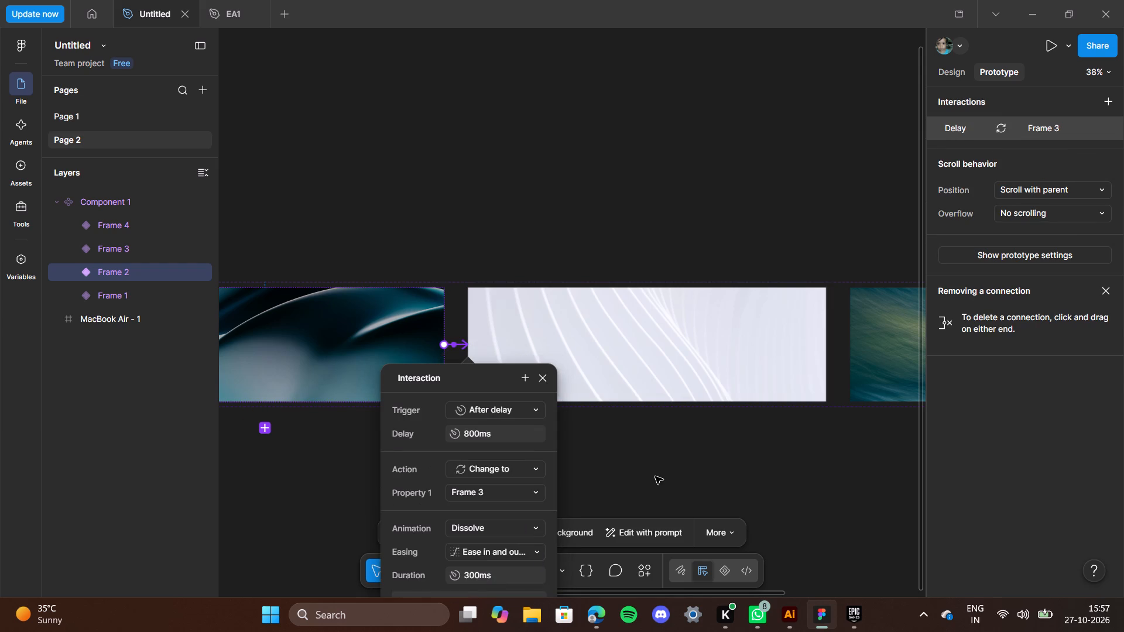
{"action": "left_click", "coordinate": [655, 476]}
Connect Frame 3 to Frame 4 with a Dissolve Change to interaction triggered after an 800 ms delay.
{"action": "scroll", "coordinate": [655, 476], "scroll_direction": "left", "scroll_amount": 5}
{"action": "left_click_drag", "start_coordinate": [413, 392], "coordinate": [529, 324]}
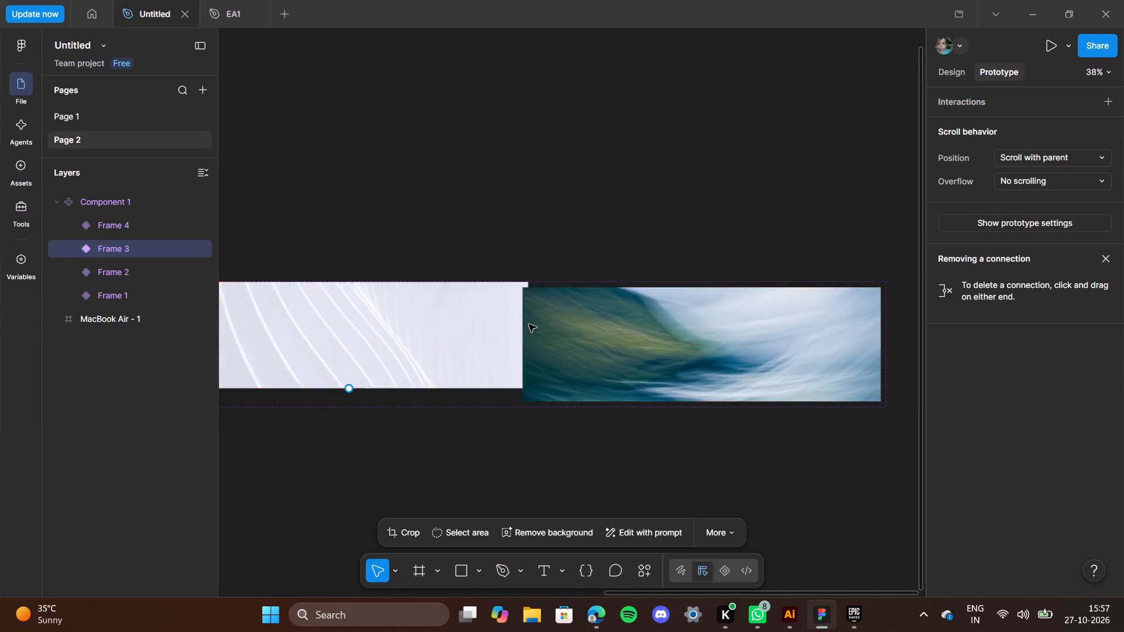
{"action": "left_click_drag", "start_coordinate": [529, 324], "coordinate": [421, 397]}
{"action": "left_click", "coordinate": [421, 397]}
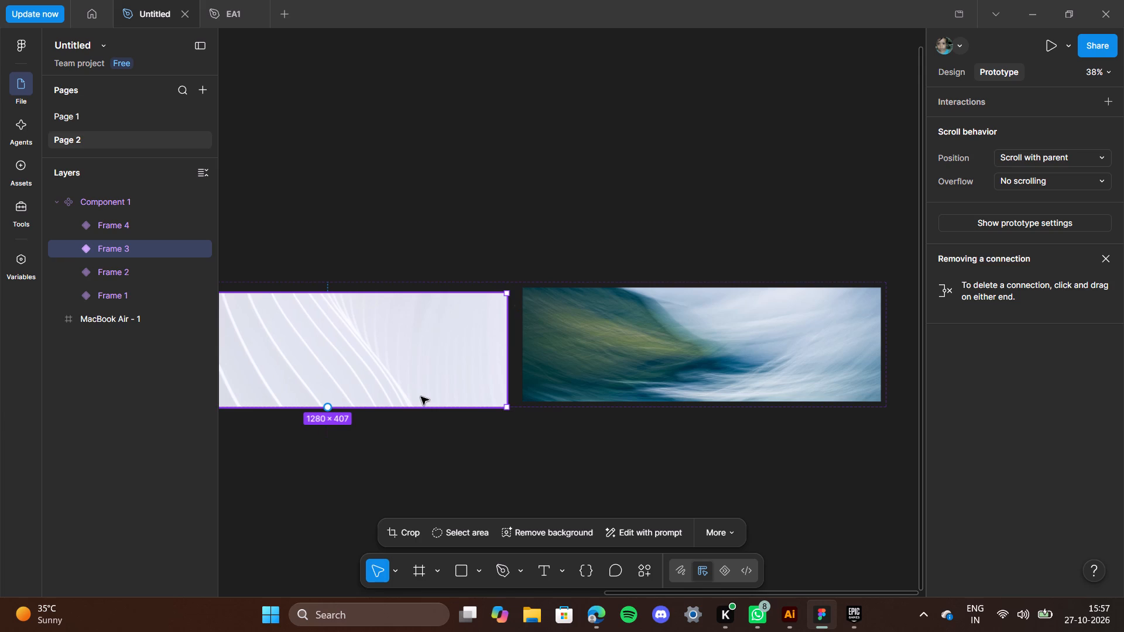
{"action": "left_click_drag", "start_coordinate": [507, 353], "coordinate": [519, 353]}
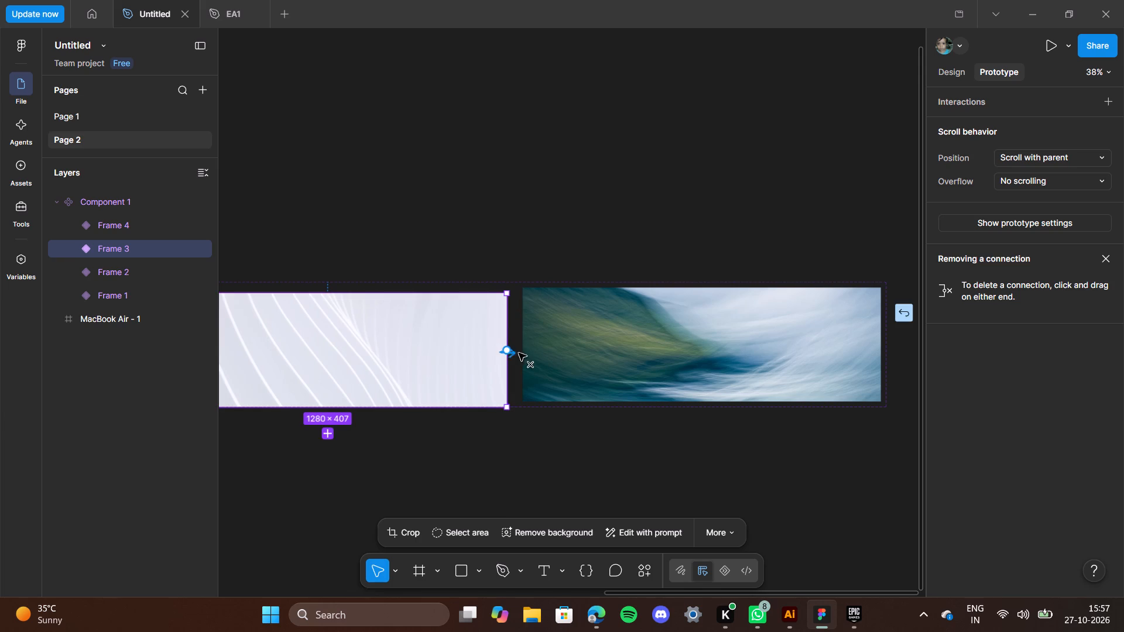
{"action": "left_click_drag", "start_coordinate": [519, 353], "coordinate": [526, 354]}
{"action": "left_click", "coordinate": [567, 416]}
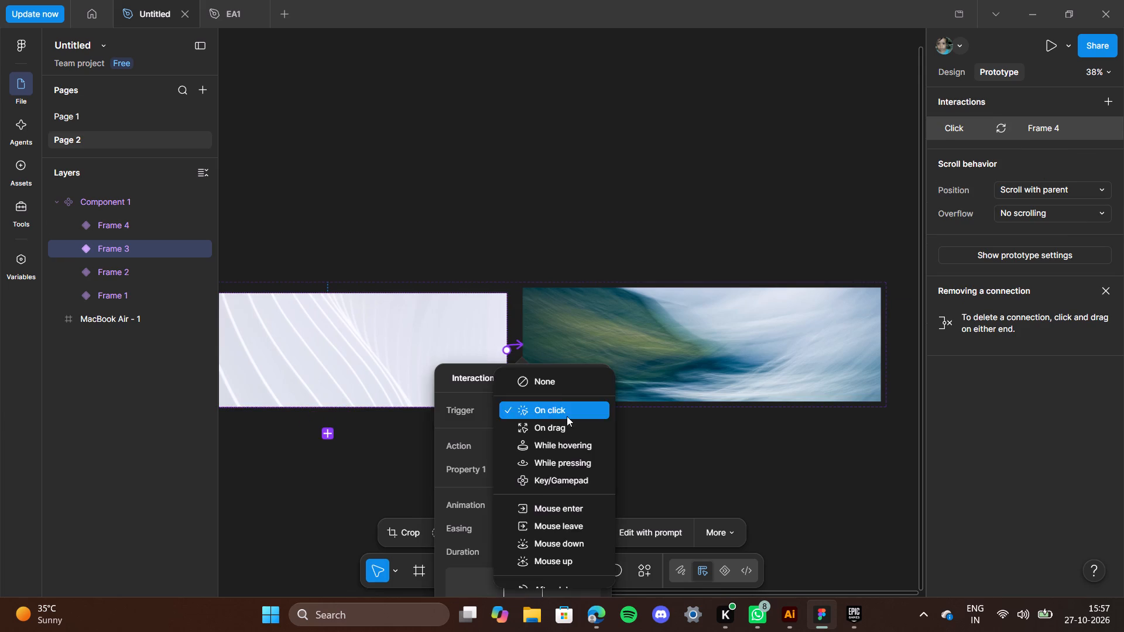
{"action": "scroll", "coordinate": [540, 525], "scroll_direction": "down", "scroll_amount": 2}
{"action": "left_click", "coordinate": [546, 575]}
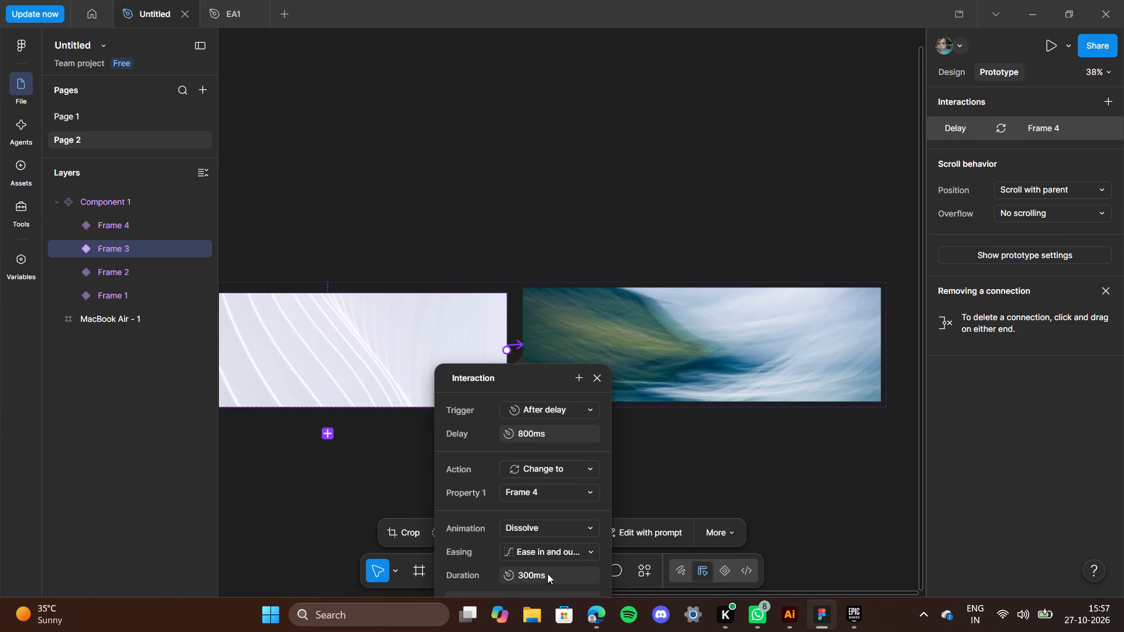
{"action": "scroll", "coordinate": [558, 491], "scroll_direction": "down", "scroll_amount": 1}
{"action": "left_click", "coordinate": [705, 379]}
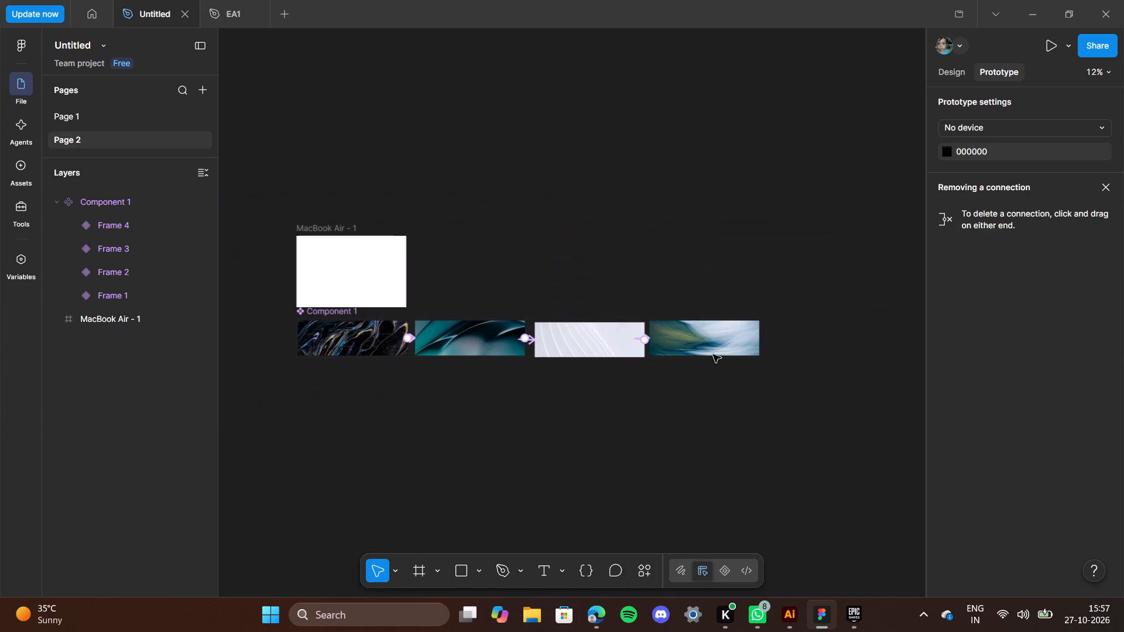
Connect Frame 4 back to Frame 1 with a Dissolve Change to interaction triggered after delay, closing the loop.
{"action": "left_click", "coordinate": [717, 341]}
{"action": "left_click_drag", "start_coordinate": [705, 357], "coordinate": [365, 391]}
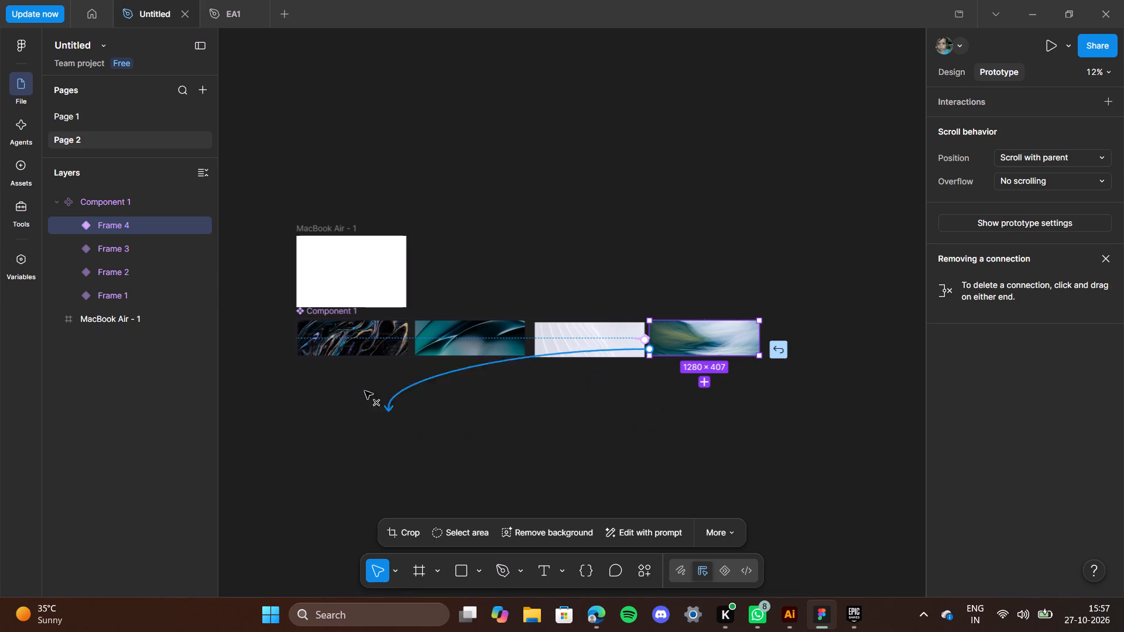
{"action": "left_click_drag", "start_coordinate": [365, 391], "coordinate": [340, 346]}
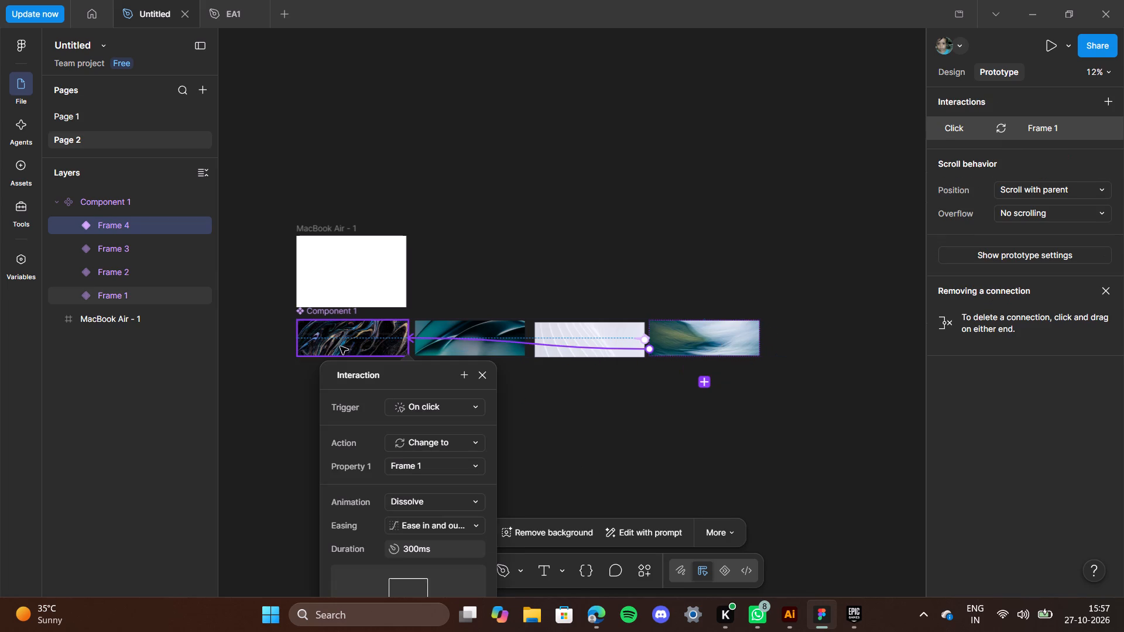
{"action": "left_click", "coordinate": [462, 408]}
{"action": "scroll", "coordinate": [462, 408], "scroll_direction": "down", "scroll_amount": 1}
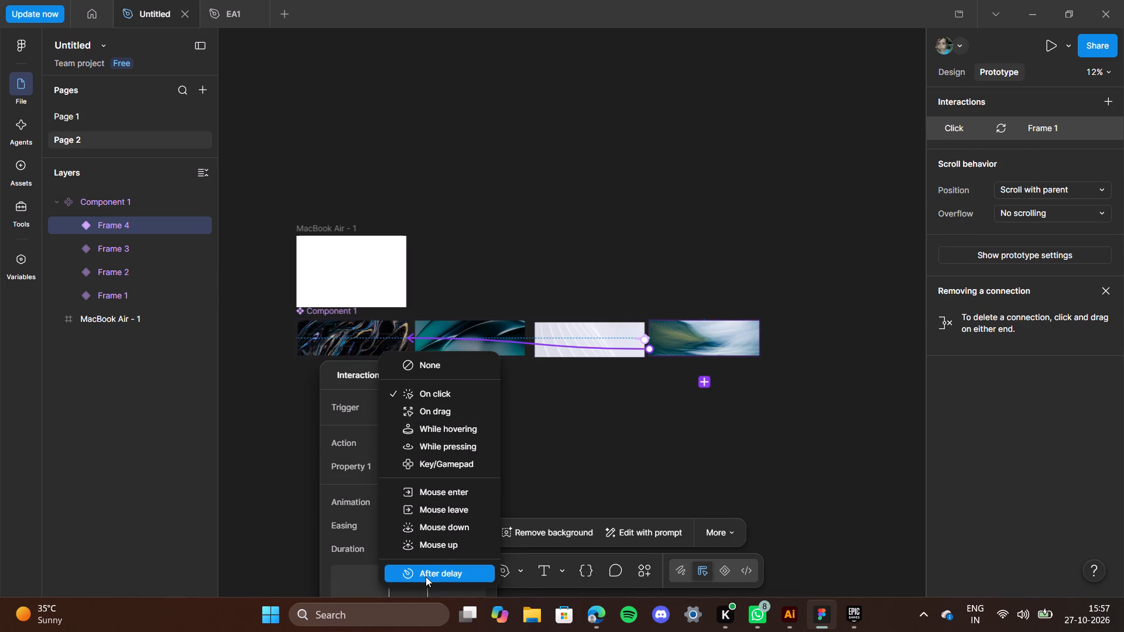
{"action": "left_click", "coordinate": [427, 576]}
{"action": "left_click", "coordinate": [574, 453]}
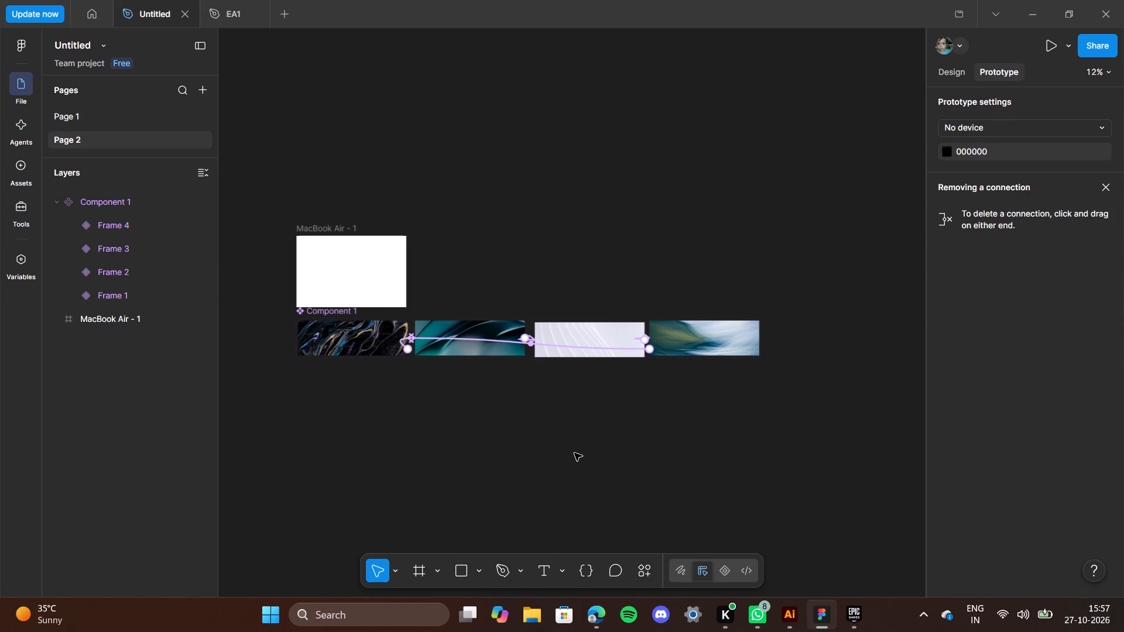
Move the MacBook Air - 1 frame up, clear of Component 1, to about X 247, Y -571.
{"action": "left_click", "coordinate": [323, 174]}
{"action": "left_click", "coordinate": [941, 76]}
{"action": "left_click", "coordinate": [344, 229]}
{"action": "left_click_drag", "start_coordinate": [344, 229], "coordinate": [379, 177]}
{"action": "left_click", "coordinate": [379, 177]}
{"action": "left_click_drag", "start_coordinate": [379, 177], "coordinate": [406, 208]}
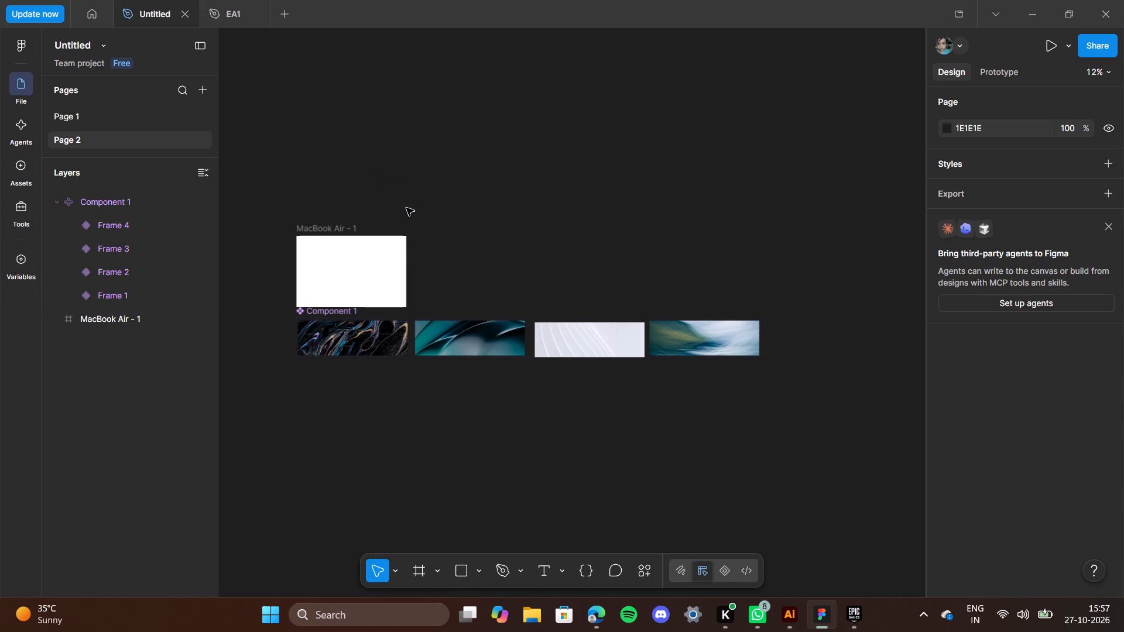
{"action": "left_click_drag", "start_coordinate": [406, 208], "coordinate": [434, 183]}
{"action": "left_click", "coordinate": [434, 183]}
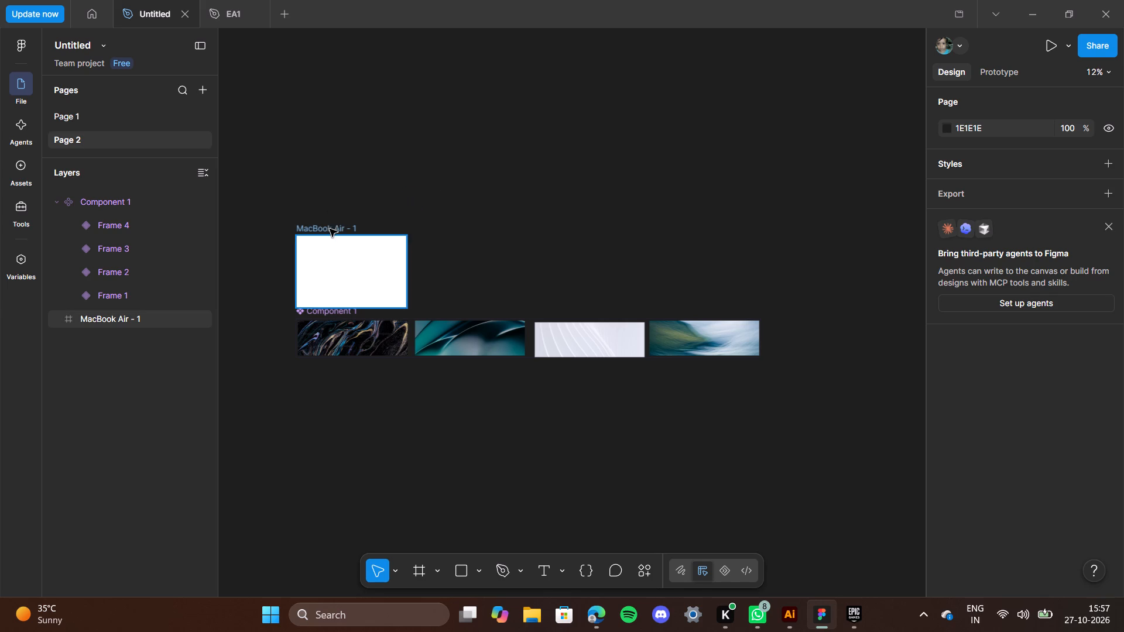
{"action": "left_click_drag", "start_coordinate": [337, 225], "coordinate": [359, 176]}
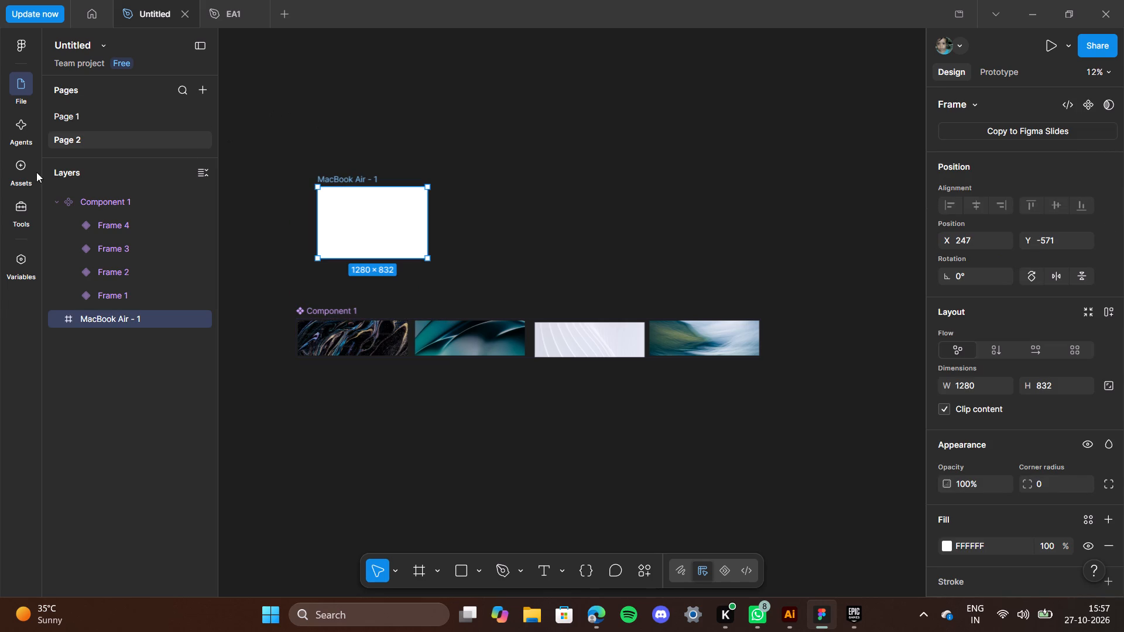
Insert an instance of Component 1 from this file's Page 2 assets over the middle of the MacBook Air - 1 frame.
{"action": "left_click", "coordinate": [21, 163]}
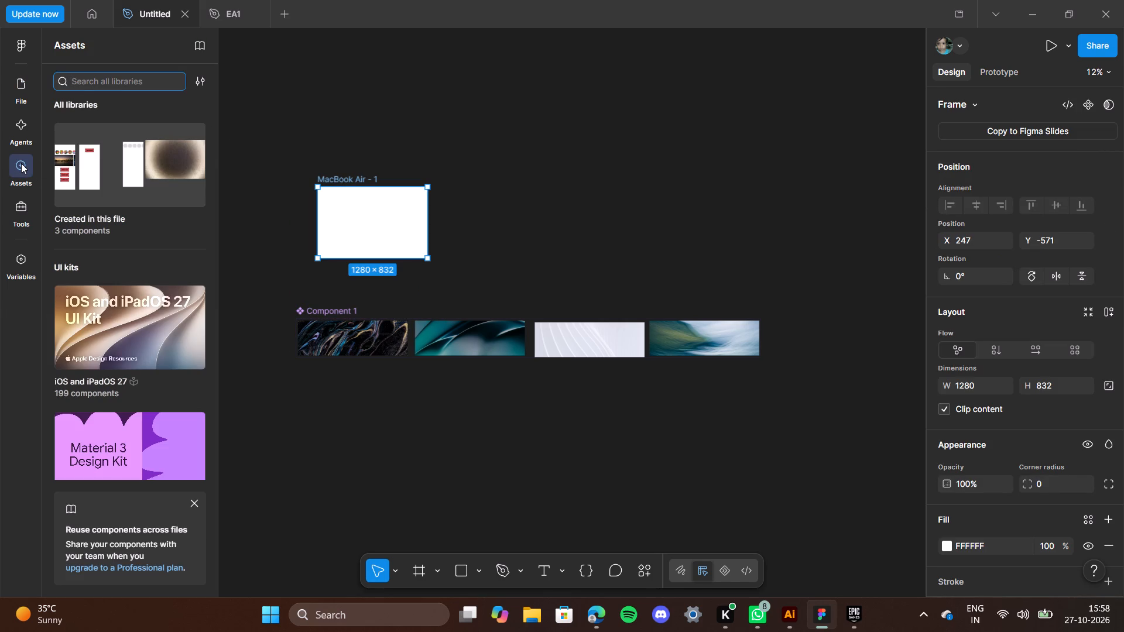
{"action": "left_click", "coordinate": [161, 183]}
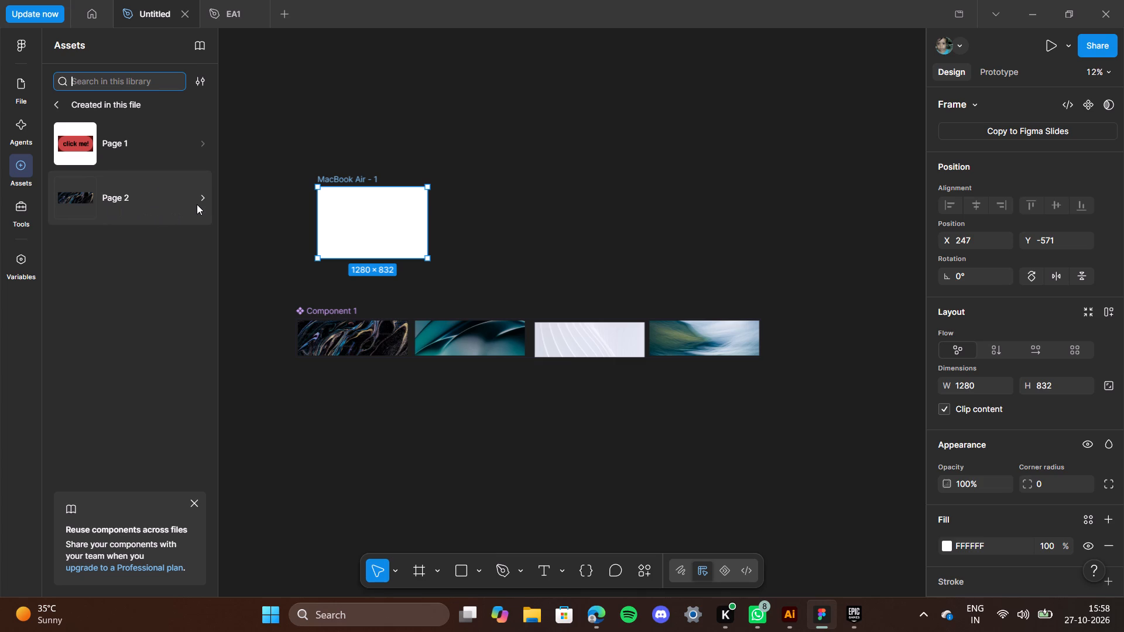
{"action": "left_click", "coordinate": [172, 200]}
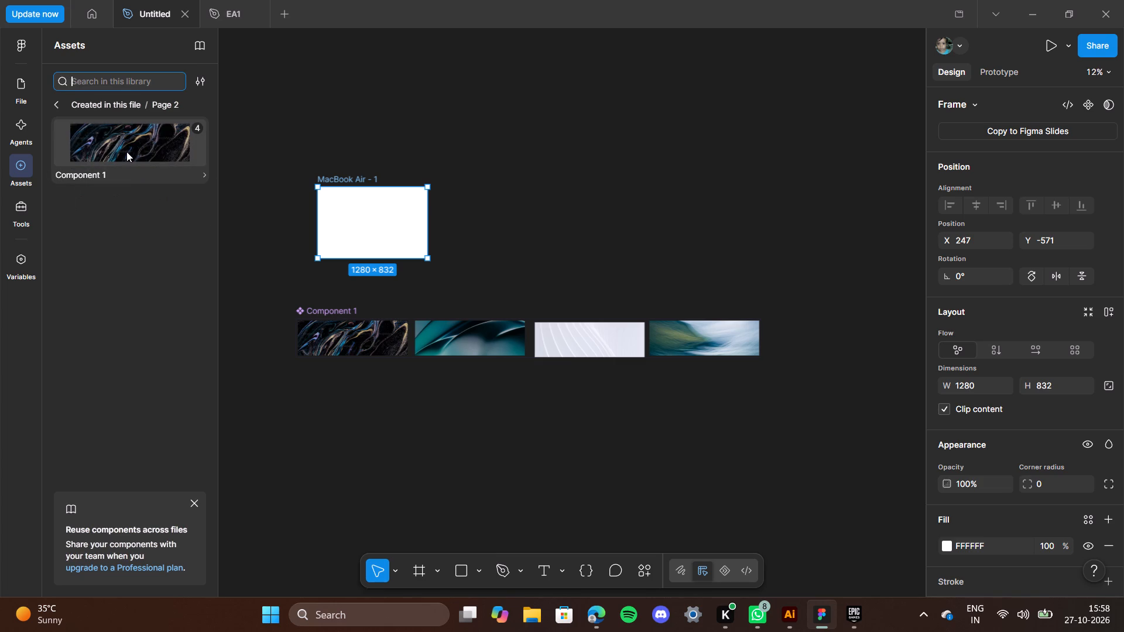
{"action": "left_click", "coordinate": [126, 152]}
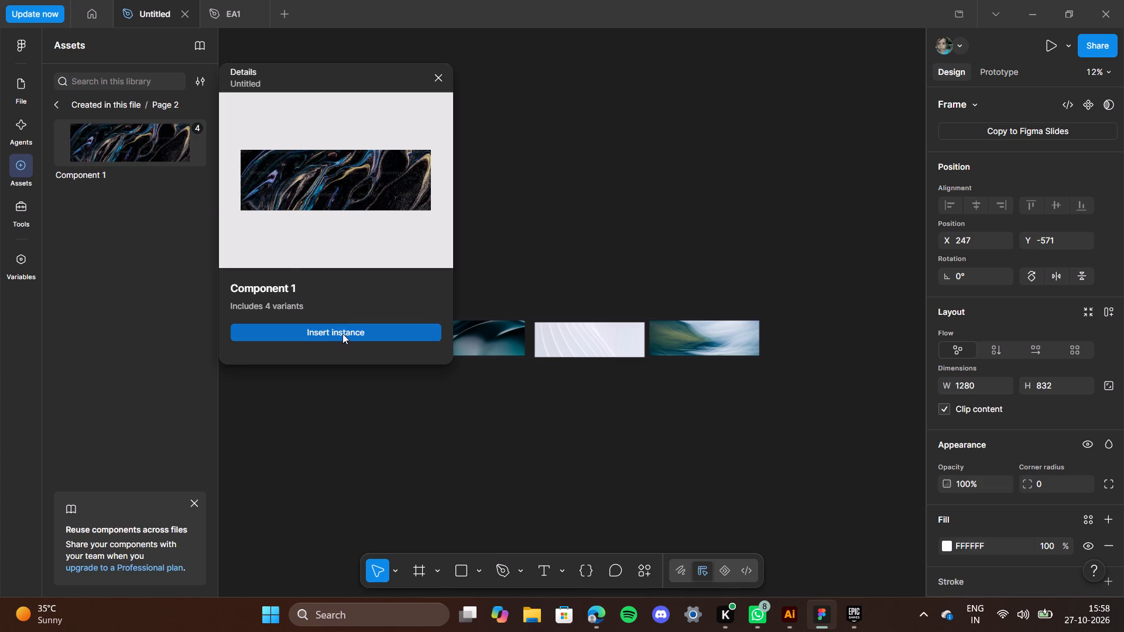
{"action": "left_click", "coordinate": [341, 326]}
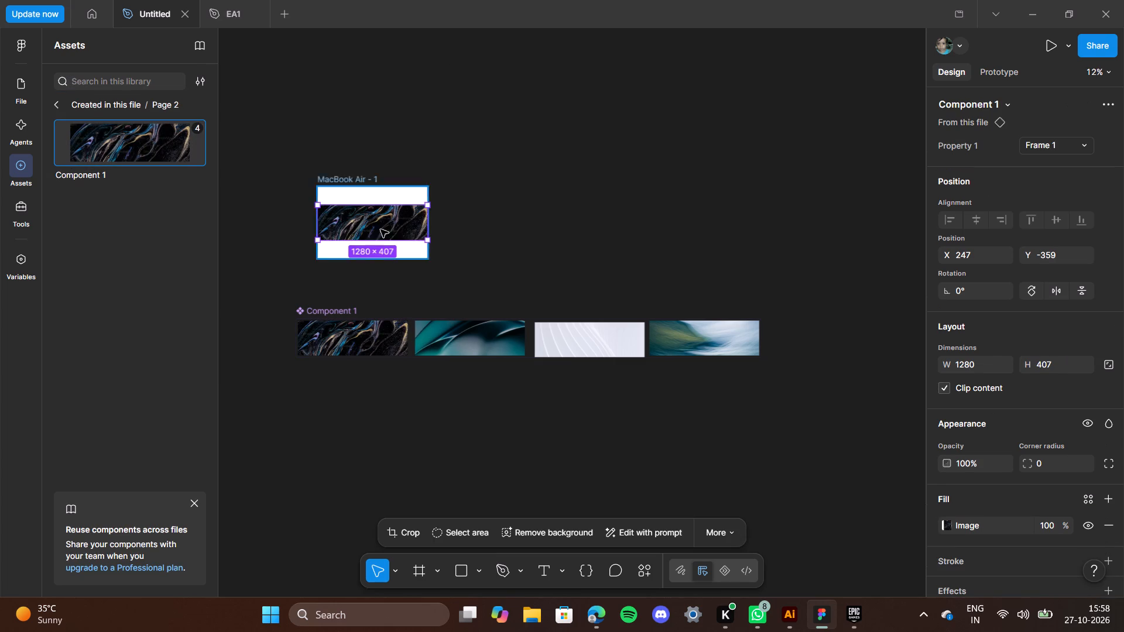
{"action": "left_click_drag", "start_coordinate": [497, 189], "coordinate": [520, 145]}
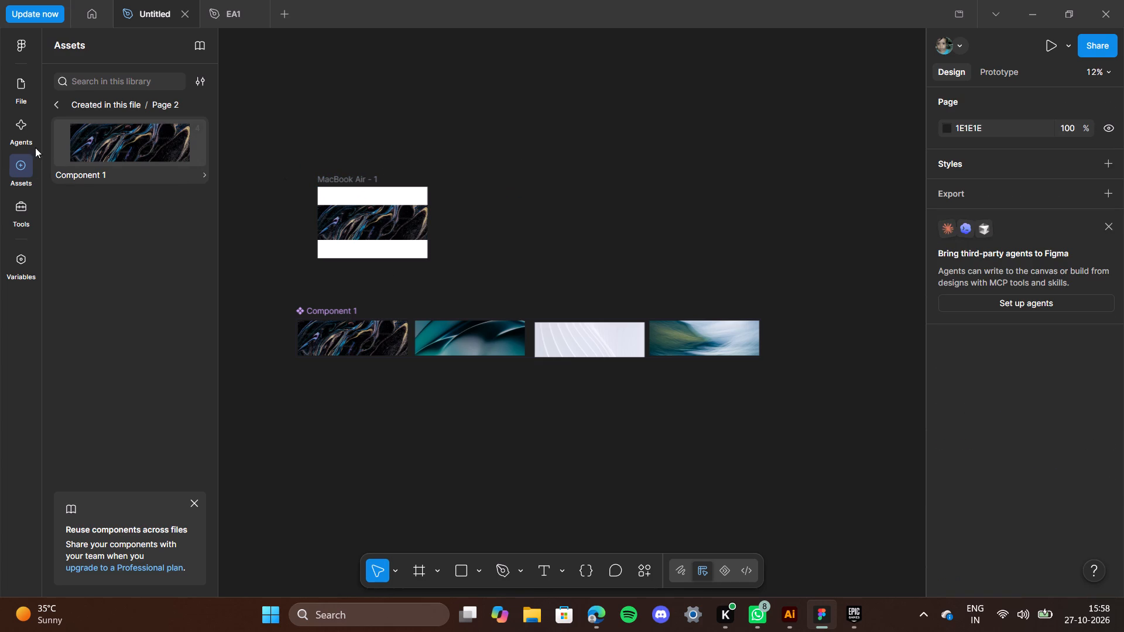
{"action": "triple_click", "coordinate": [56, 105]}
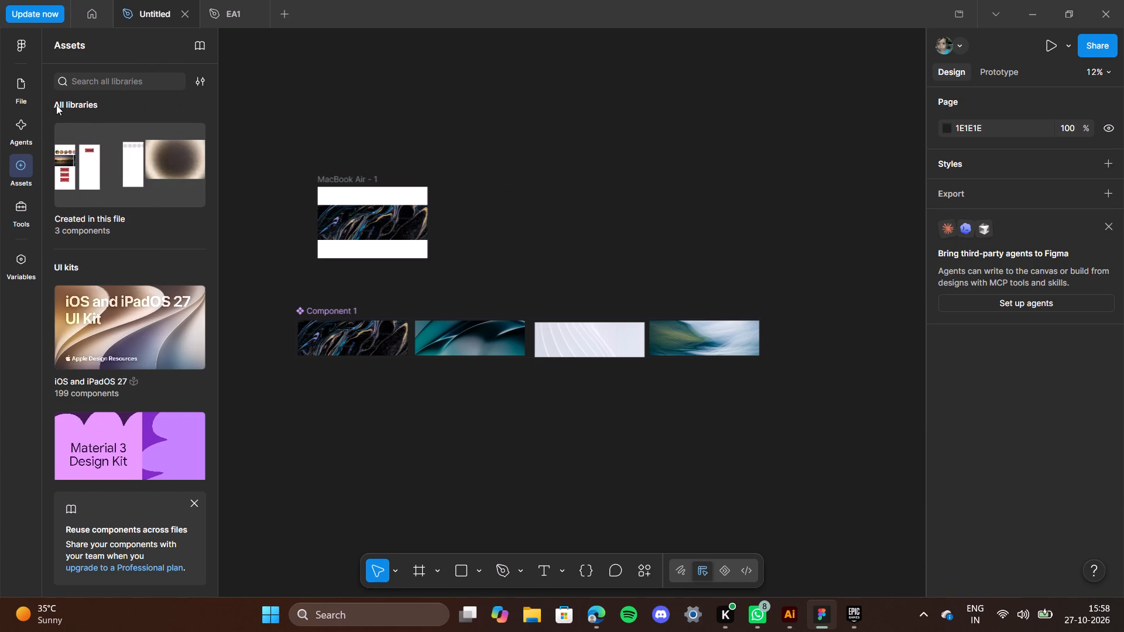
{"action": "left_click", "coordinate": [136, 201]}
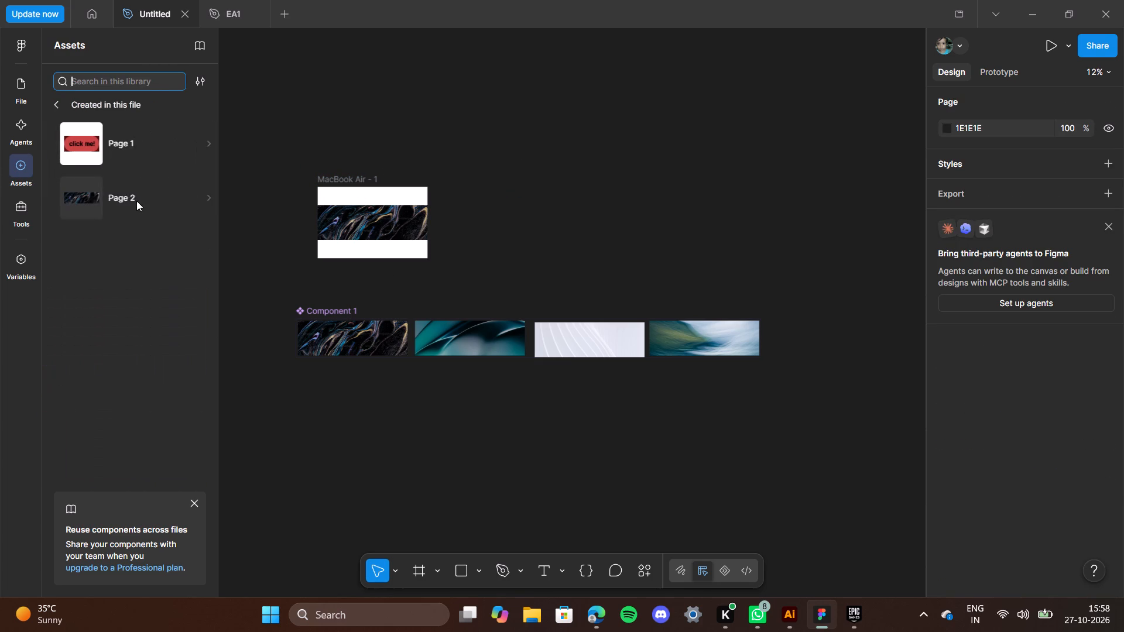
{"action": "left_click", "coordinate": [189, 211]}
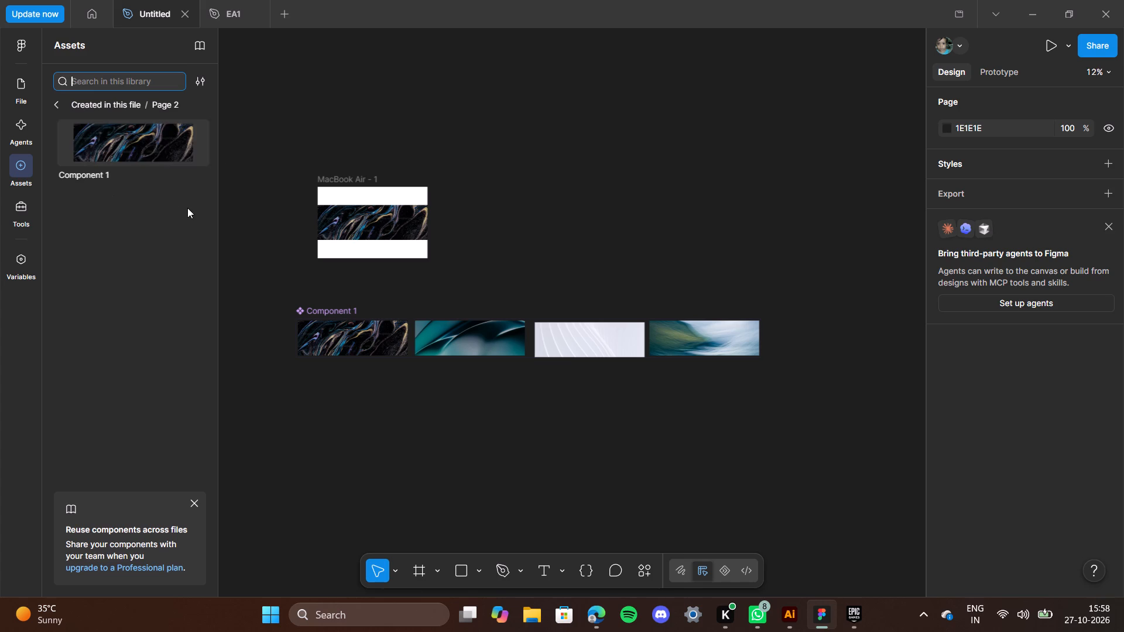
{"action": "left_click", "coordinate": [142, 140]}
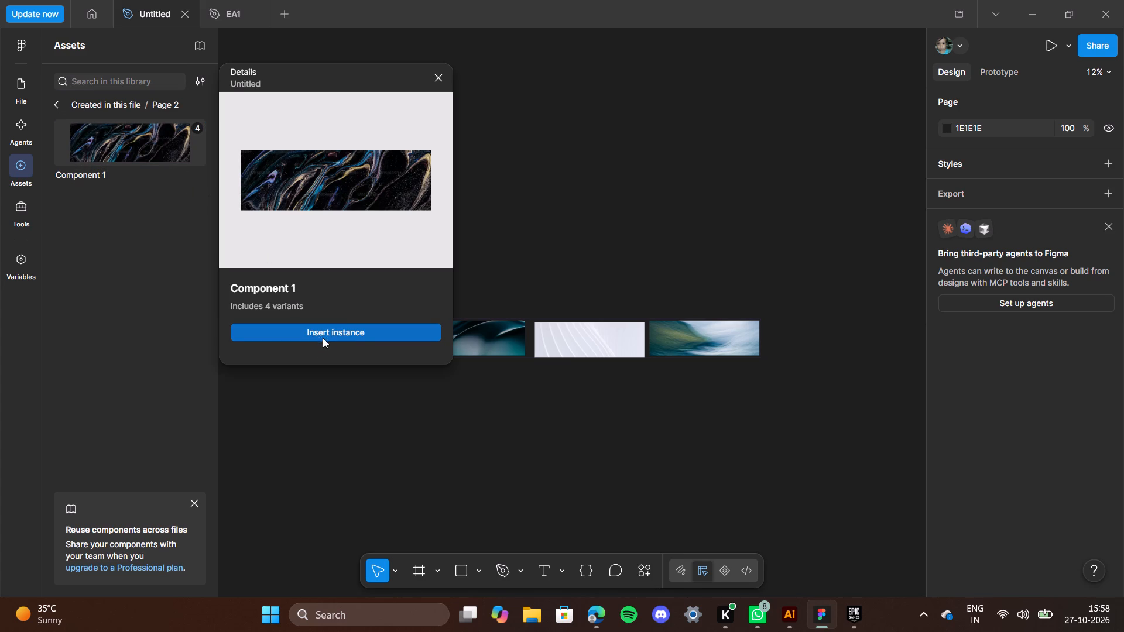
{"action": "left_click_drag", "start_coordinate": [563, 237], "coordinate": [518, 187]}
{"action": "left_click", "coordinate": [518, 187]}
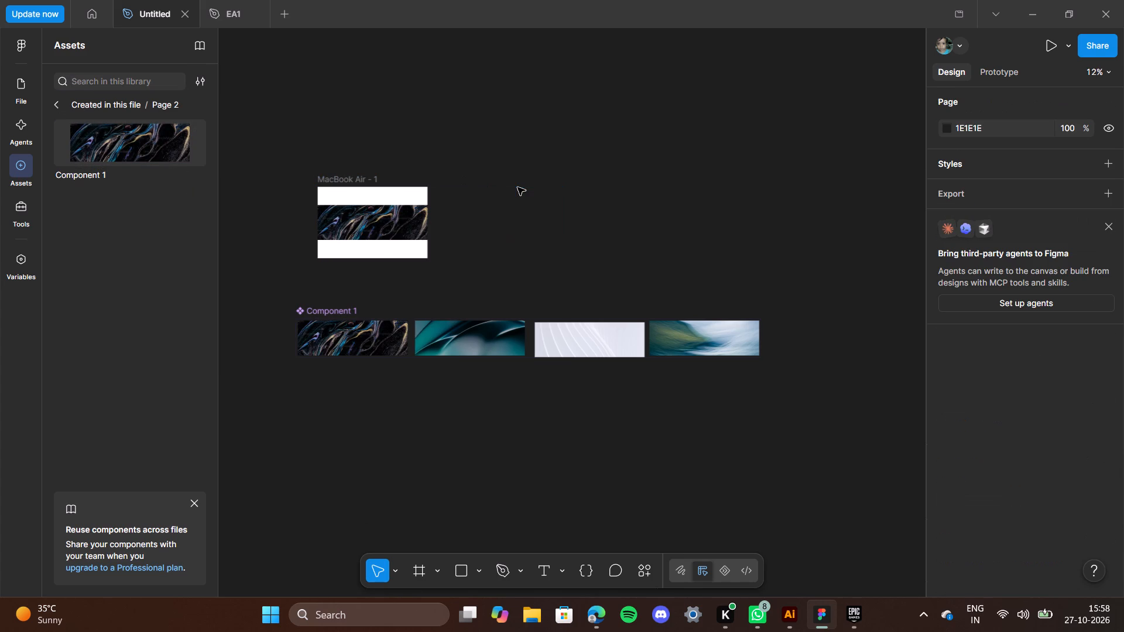
Preview the MacBook Air - 1 frame as a prototype, checking whether the placed component plays, and close the preview.
{"action": "left_click", "coordinate": [353, 178]}
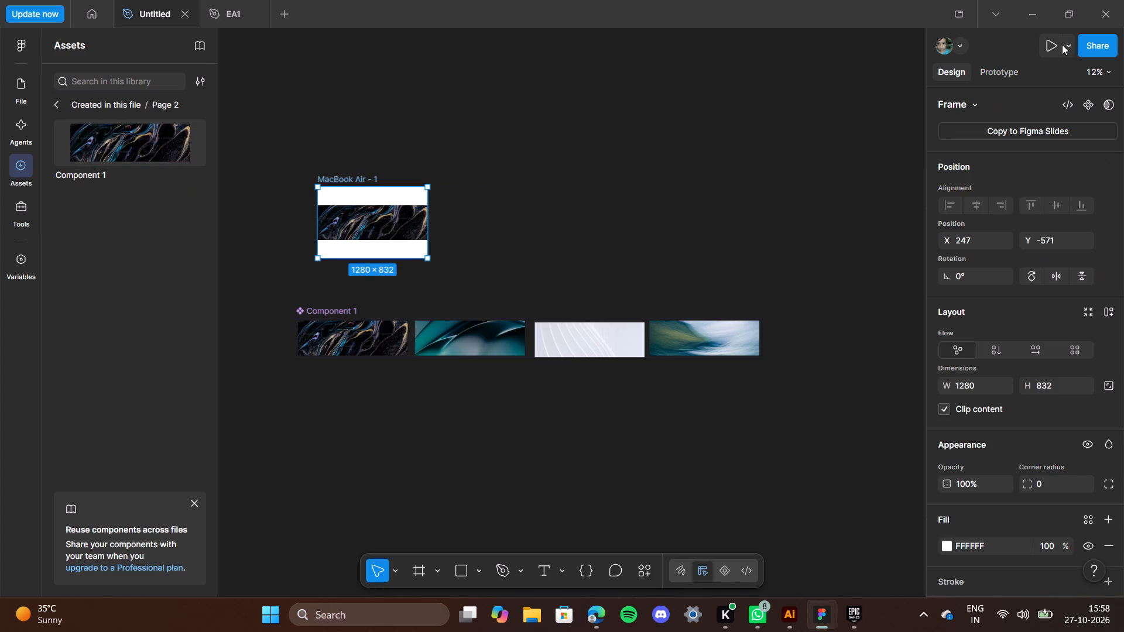
{"action": "left_click", "coordinate": [1048, 47]}
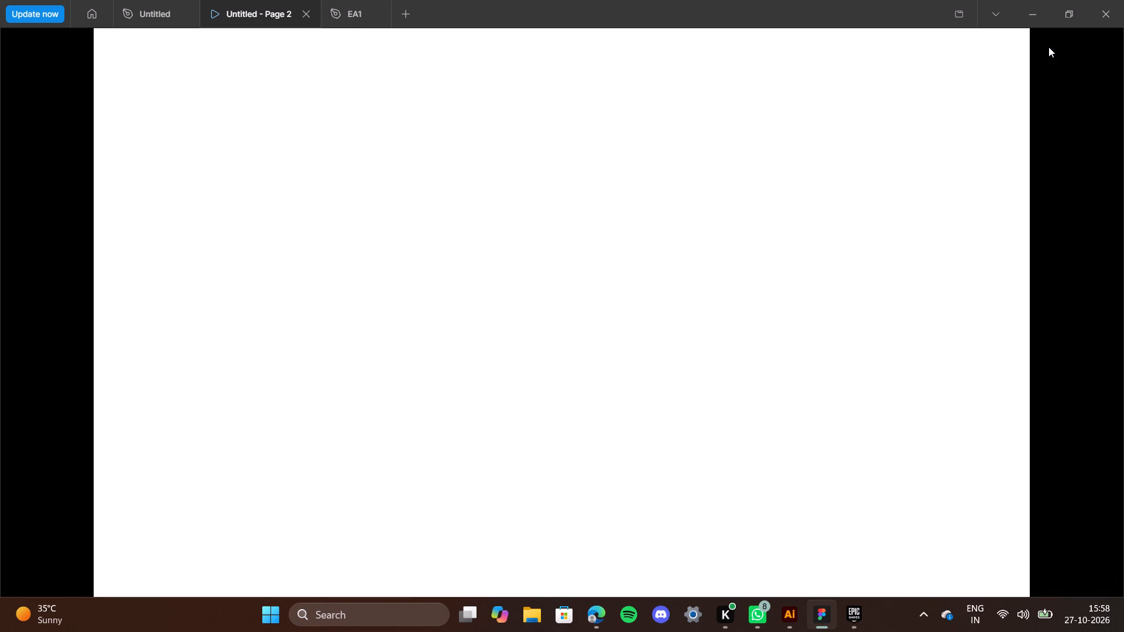
{"action": "key", "text": "Right"}
{"action": "key", "text": "Right"}
{"action": "key", "text": "Right"}
{"action": "key", "text": "Right"}
{"action": "key", "text": "Right"}
{"action": "key", "text": "Right"}
{"action": "key", "text": "Left"}
{"action": "key", "text": "Left"}
{"action": "key", "text": "Left"}
{"action": "key", "text": "Left"}
{"action": "key", "text": "Left"}
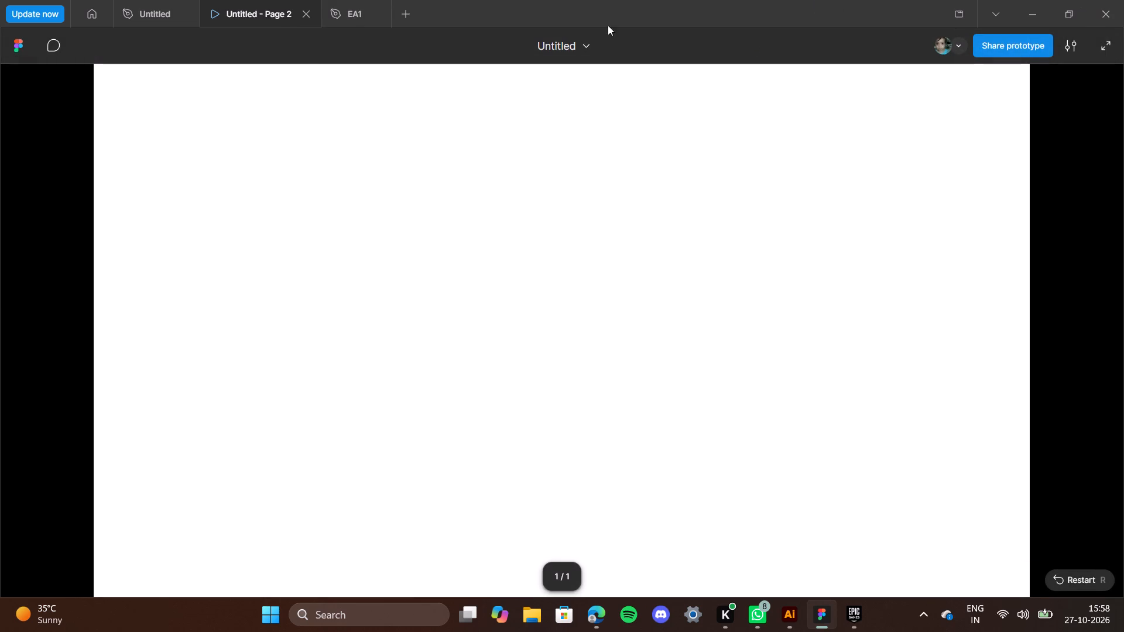
{"action": "left_click", "coordinate": [301, 16]}
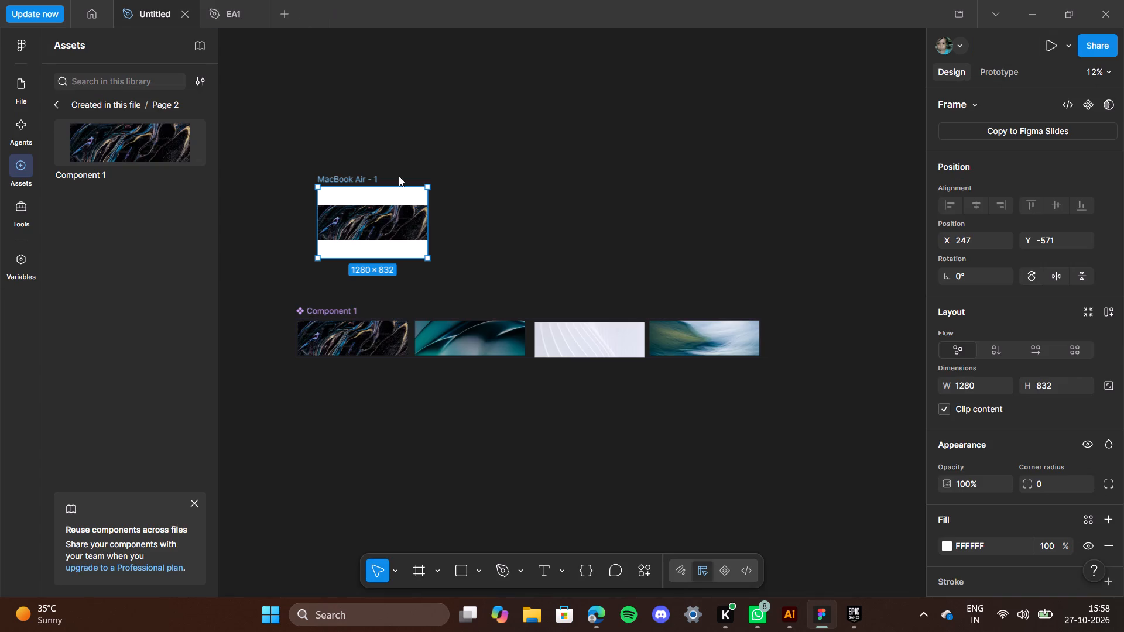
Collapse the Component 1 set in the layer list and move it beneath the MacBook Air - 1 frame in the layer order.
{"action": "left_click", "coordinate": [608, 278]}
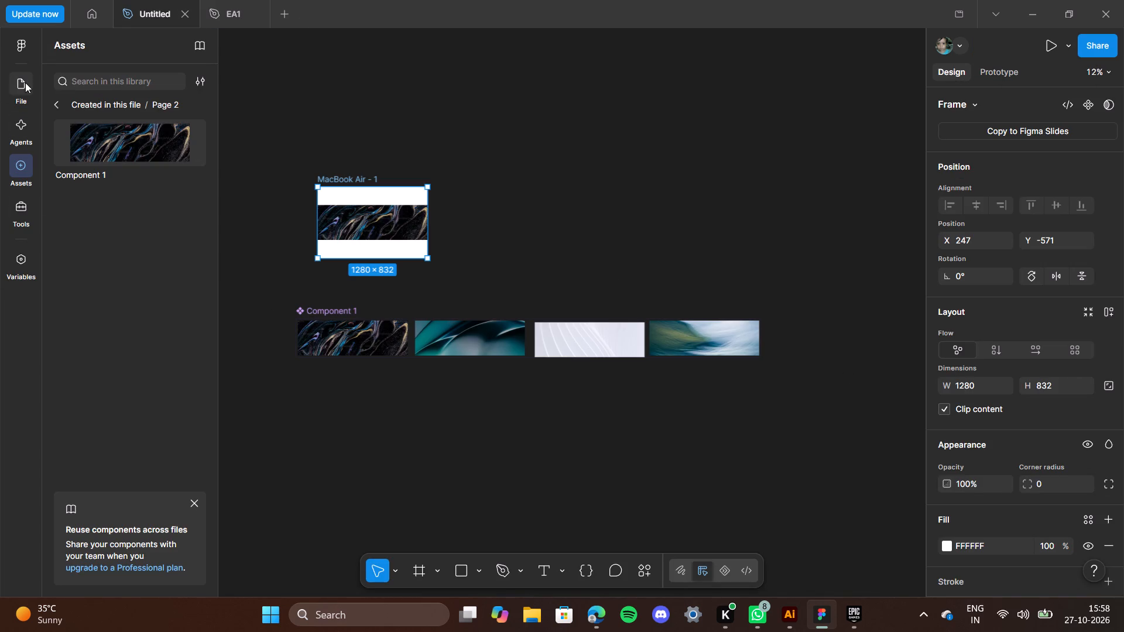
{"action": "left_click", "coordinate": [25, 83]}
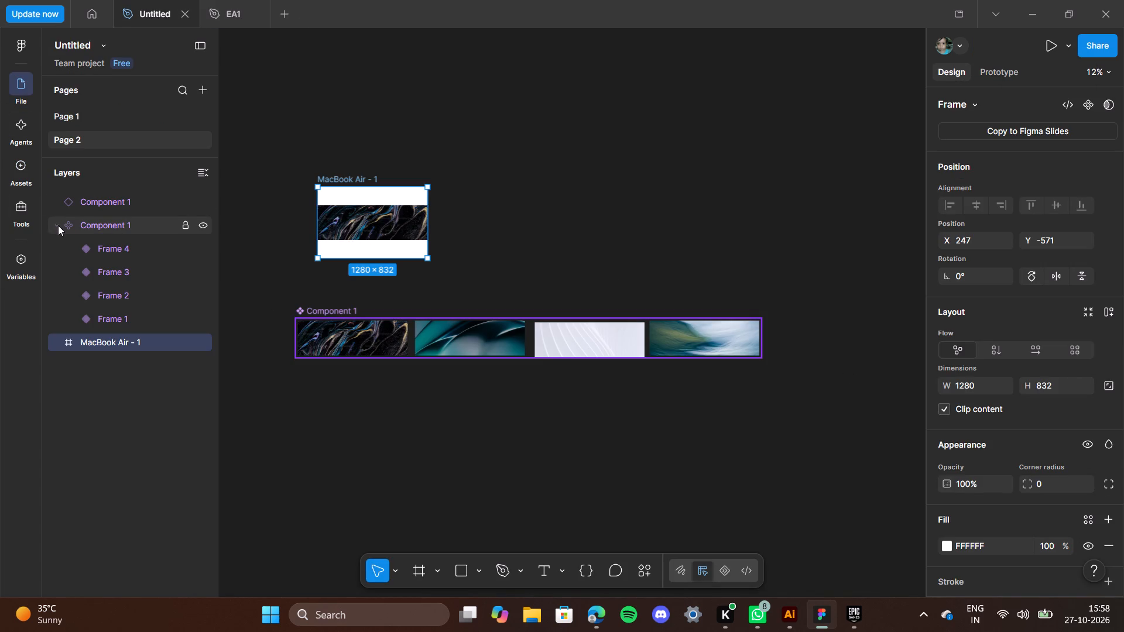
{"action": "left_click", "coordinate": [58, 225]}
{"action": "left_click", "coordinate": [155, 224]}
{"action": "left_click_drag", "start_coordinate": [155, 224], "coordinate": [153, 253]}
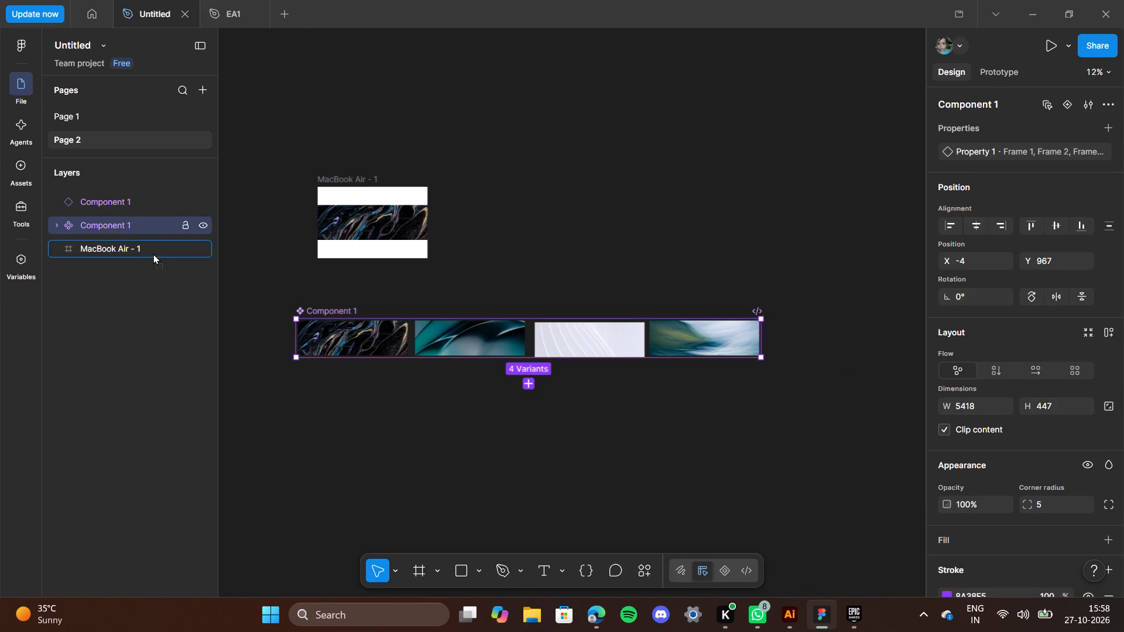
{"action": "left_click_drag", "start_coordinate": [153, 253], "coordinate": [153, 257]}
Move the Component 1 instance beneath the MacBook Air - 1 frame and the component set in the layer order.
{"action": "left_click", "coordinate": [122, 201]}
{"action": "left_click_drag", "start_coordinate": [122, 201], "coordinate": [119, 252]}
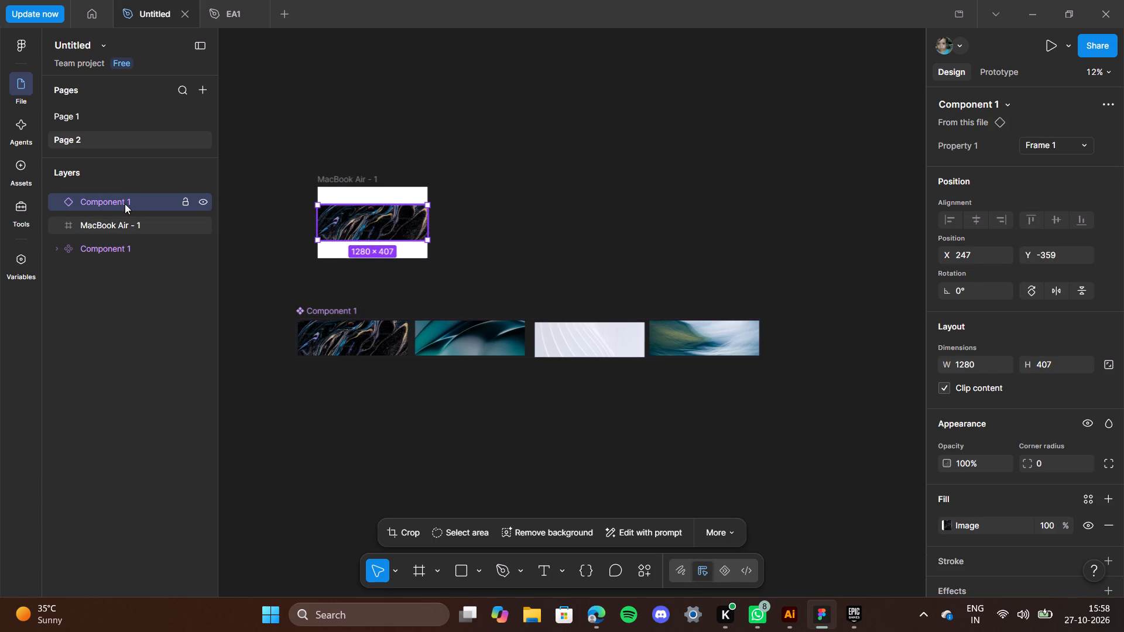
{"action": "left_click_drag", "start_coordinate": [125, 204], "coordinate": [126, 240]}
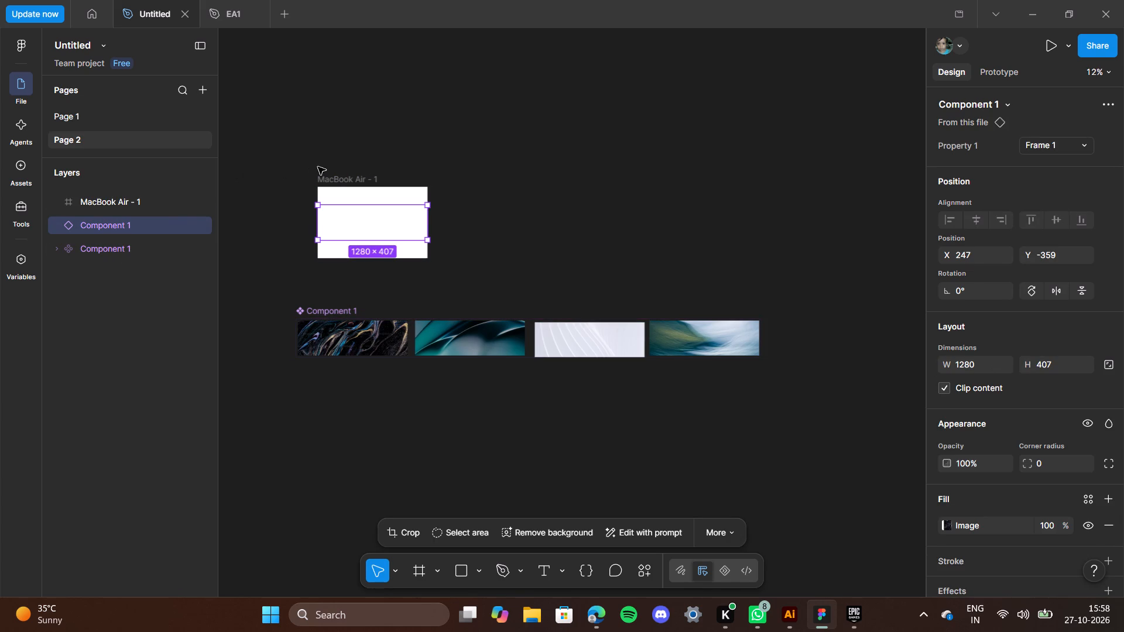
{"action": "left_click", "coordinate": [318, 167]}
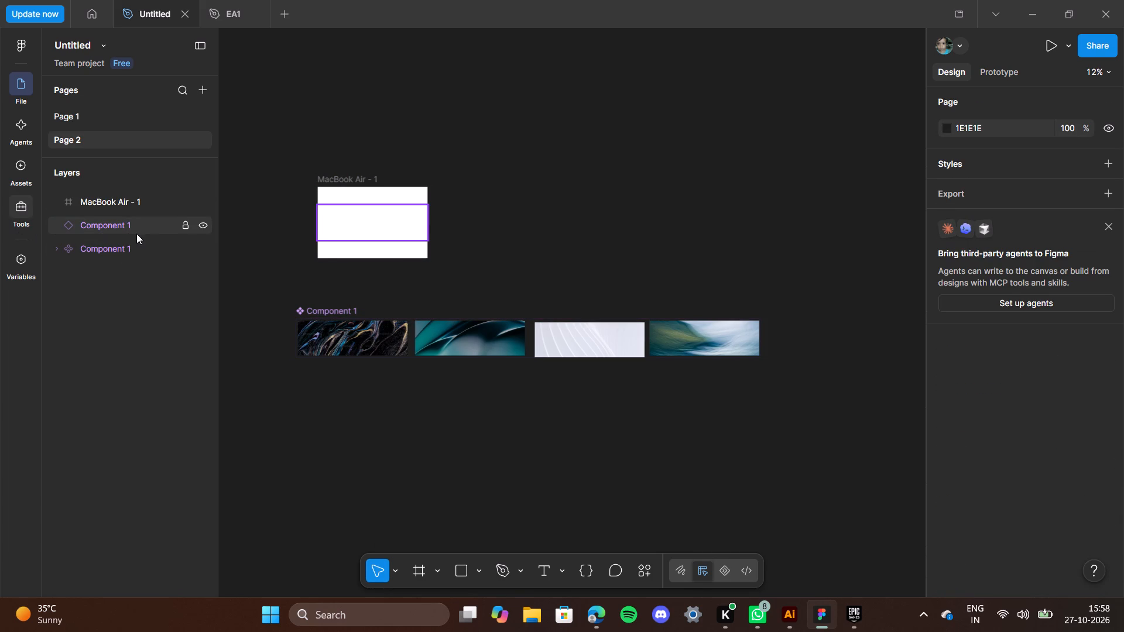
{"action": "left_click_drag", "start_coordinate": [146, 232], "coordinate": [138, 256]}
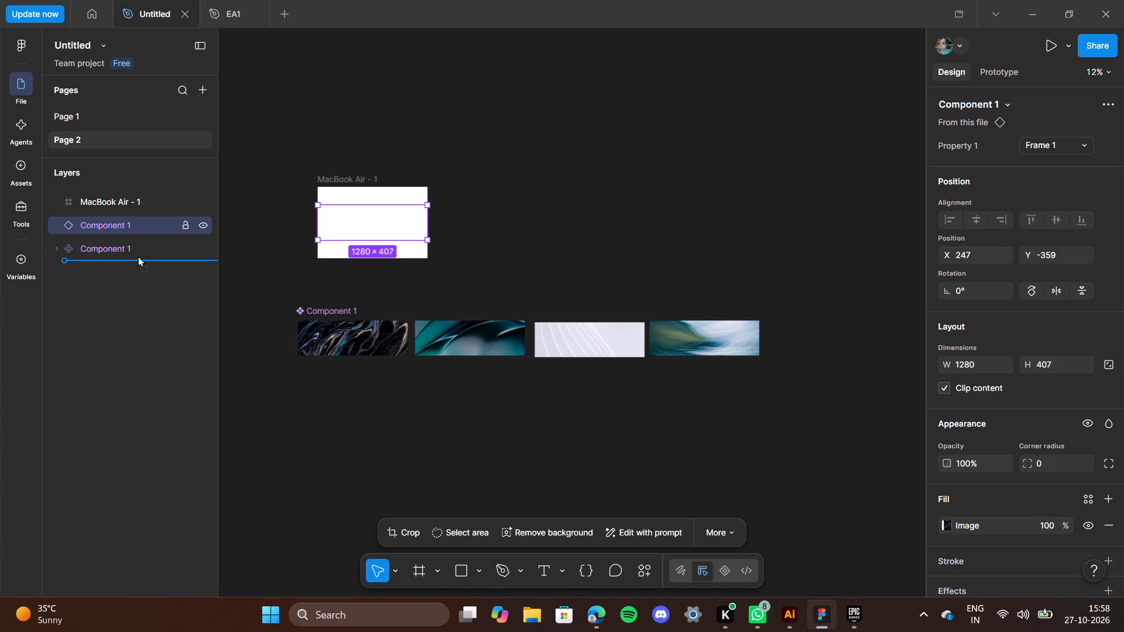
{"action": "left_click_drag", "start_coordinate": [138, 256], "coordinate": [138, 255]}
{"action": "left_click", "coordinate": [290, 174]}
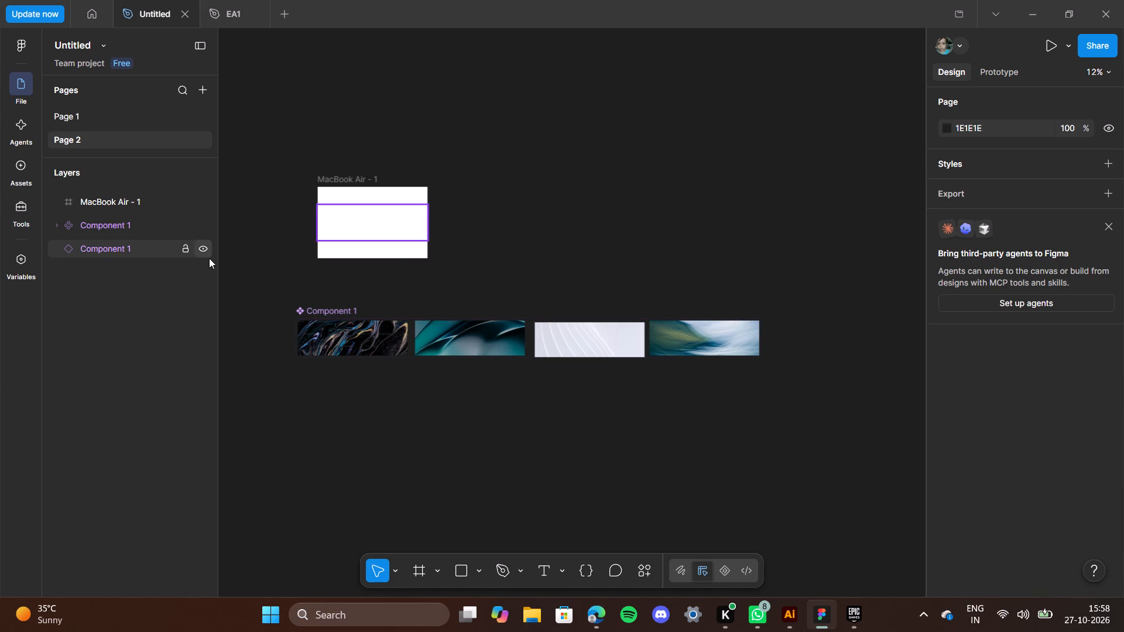
Preview the MacBook Air - 1 frame again to check the reordered layers, and close the preview.
{"action": "left_click", "coordinate": [138, 242]}
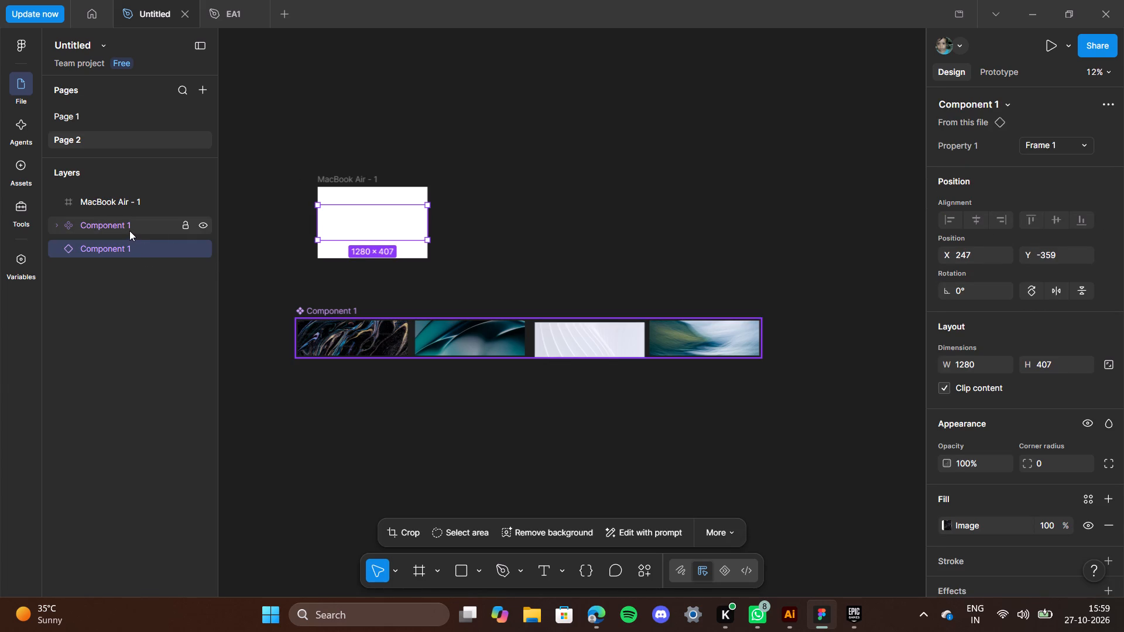
{"action": "left_click", "coordinate": [129, 231]}
{"action": "left_click", "coordinate": [124, 211]}
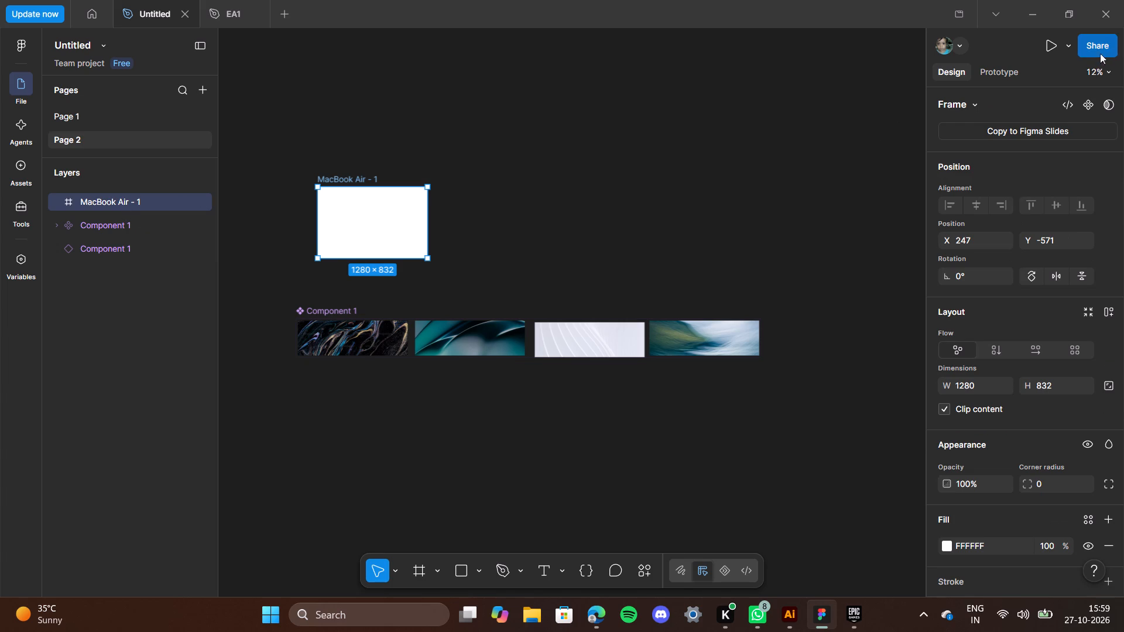
{"action": "left_click", "coordinate": [1047, 51]}
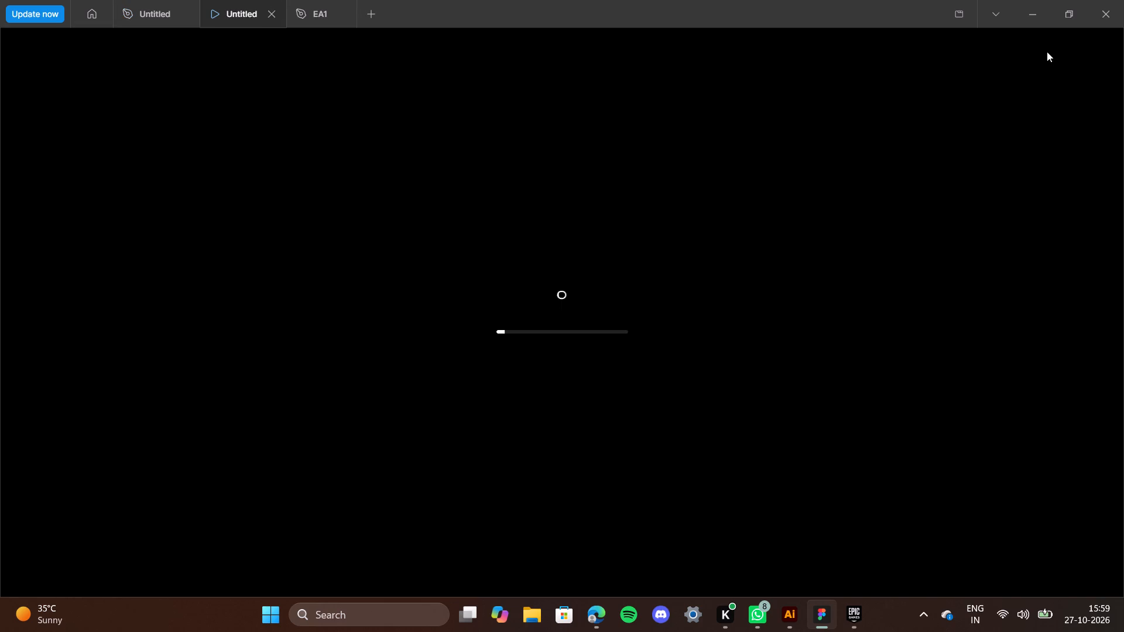
{"action": "key", "text": "Right"}
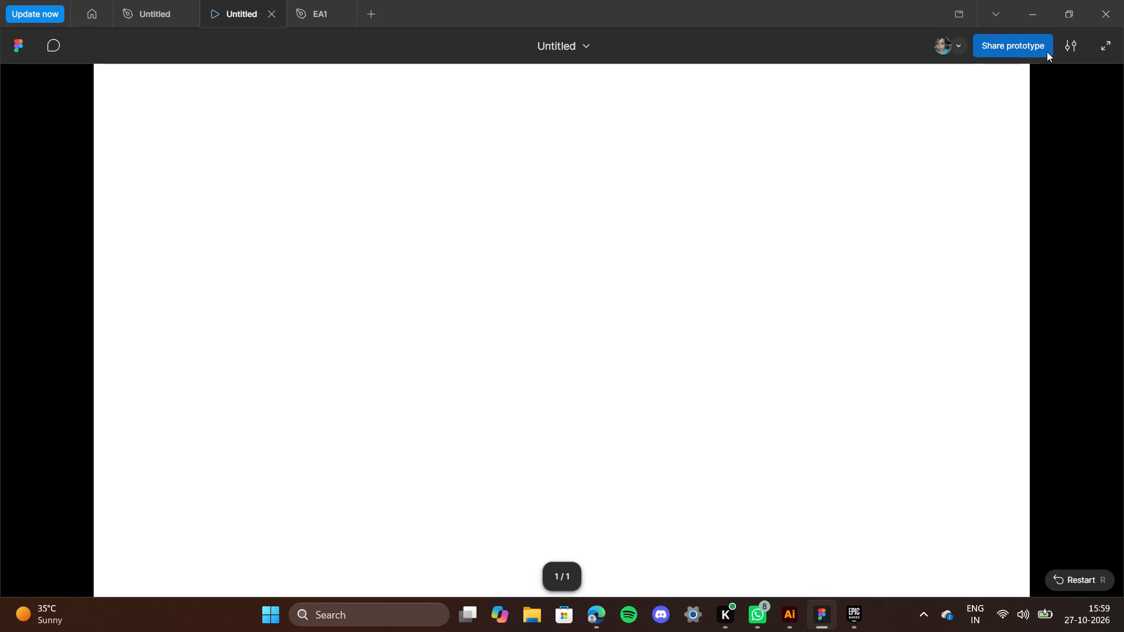
{"action": "key", "text": "Right"}
{"action": "key", "text": "Left"}
{"action": "key", "text": "Left"}
{"action": "key", "text": "Left"}
{"action": "key", "text": "Left"}
{"action": "left_click", "coordinate": [274, 19]}
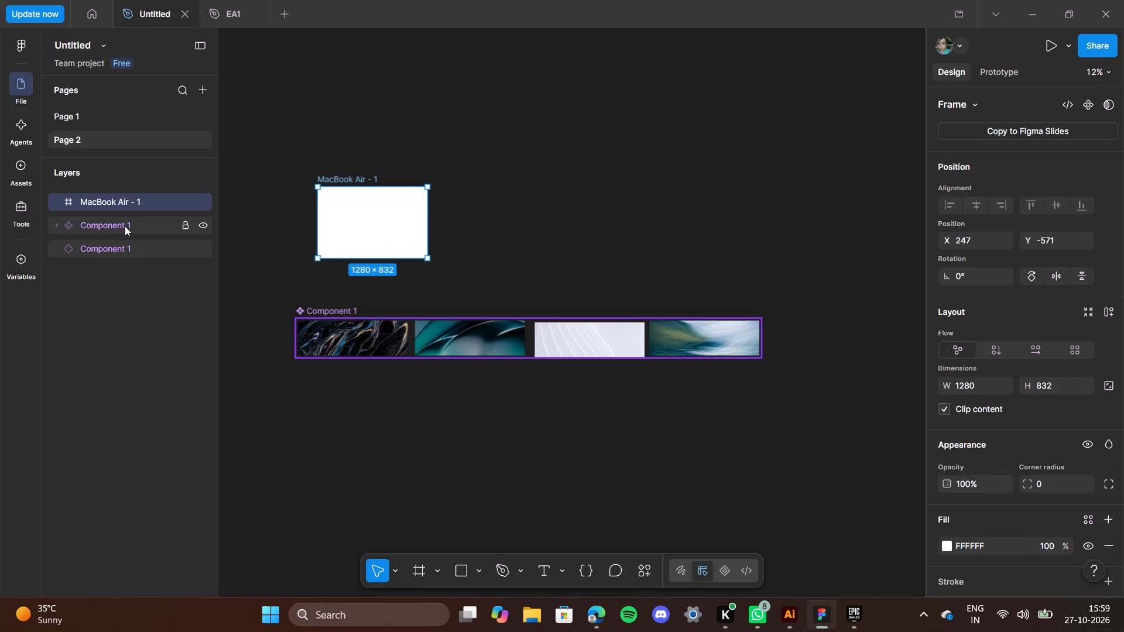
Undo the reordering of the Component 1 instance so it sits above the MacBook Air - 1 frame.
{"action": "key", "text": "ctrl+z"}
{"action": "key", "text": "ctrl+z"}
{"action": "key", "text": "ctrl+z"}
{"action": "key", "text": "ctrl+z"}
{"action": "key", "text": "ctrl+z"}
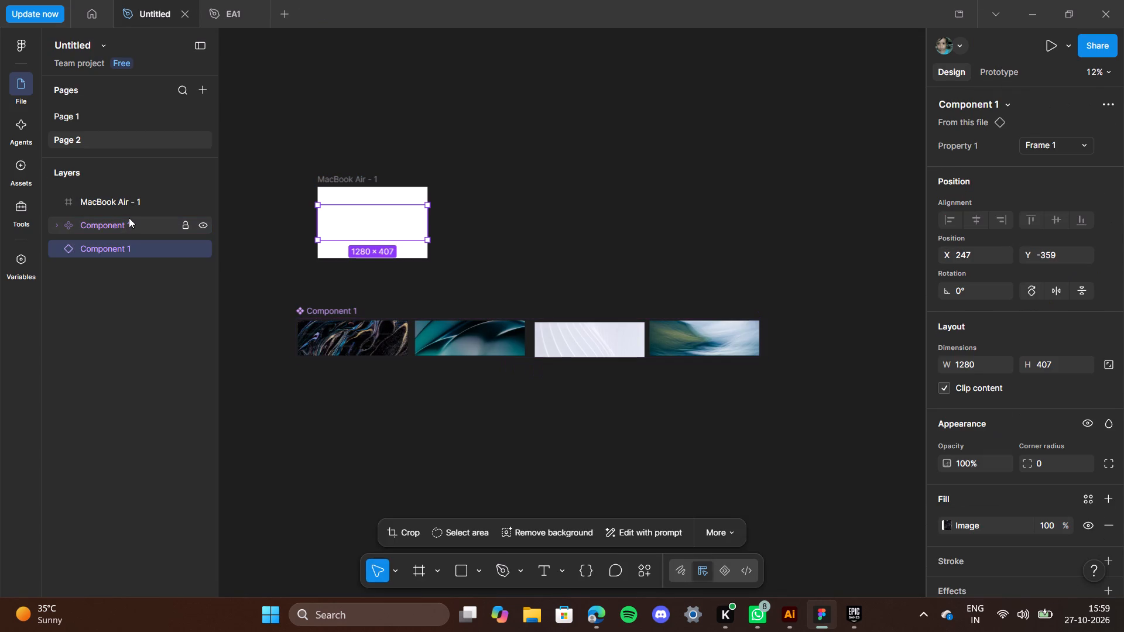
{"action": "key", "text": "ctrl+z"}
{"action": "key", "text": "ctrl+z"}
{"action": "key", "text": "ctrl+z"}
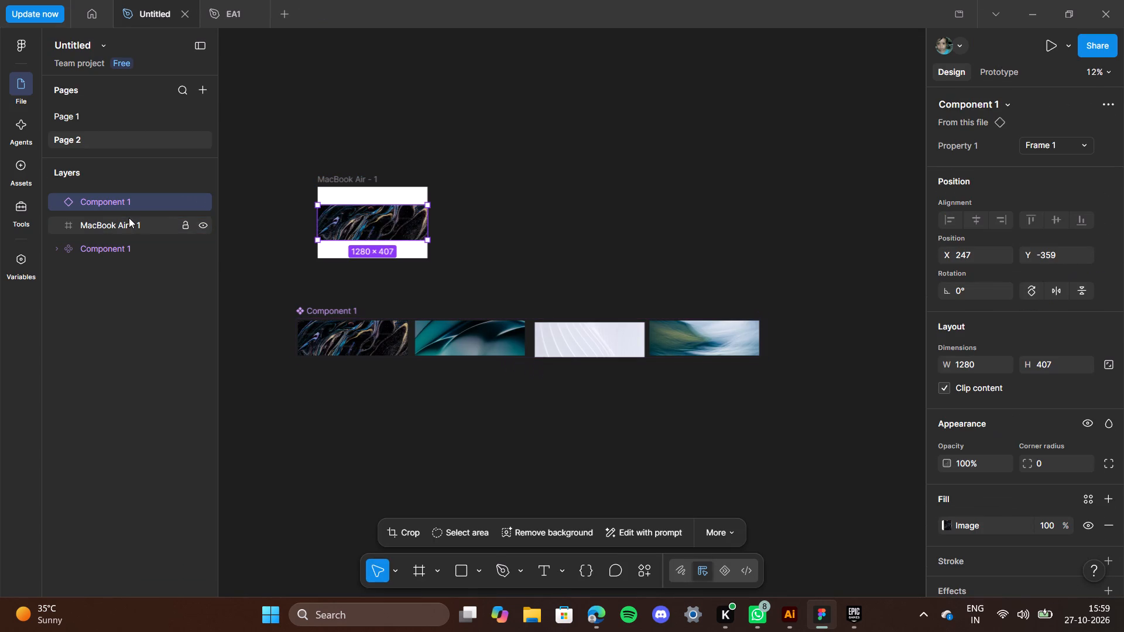
Nest the four-variant Component 1 set inside the MacBook Air - 1 frame.
{"action": "left_click_drag", "start_coordinate": [348, 77], "coordinate": [444, 312]}
{"action": "left_click", "coordinate": [444, 312]}
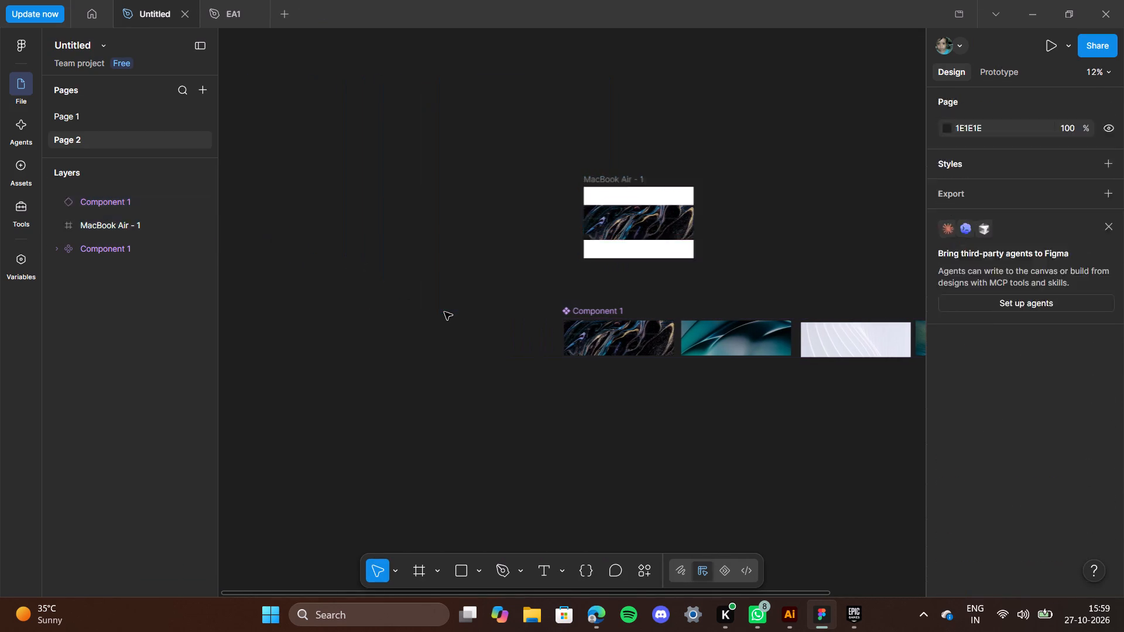
{"action": "left_click", "coordinate": [124, 227]}
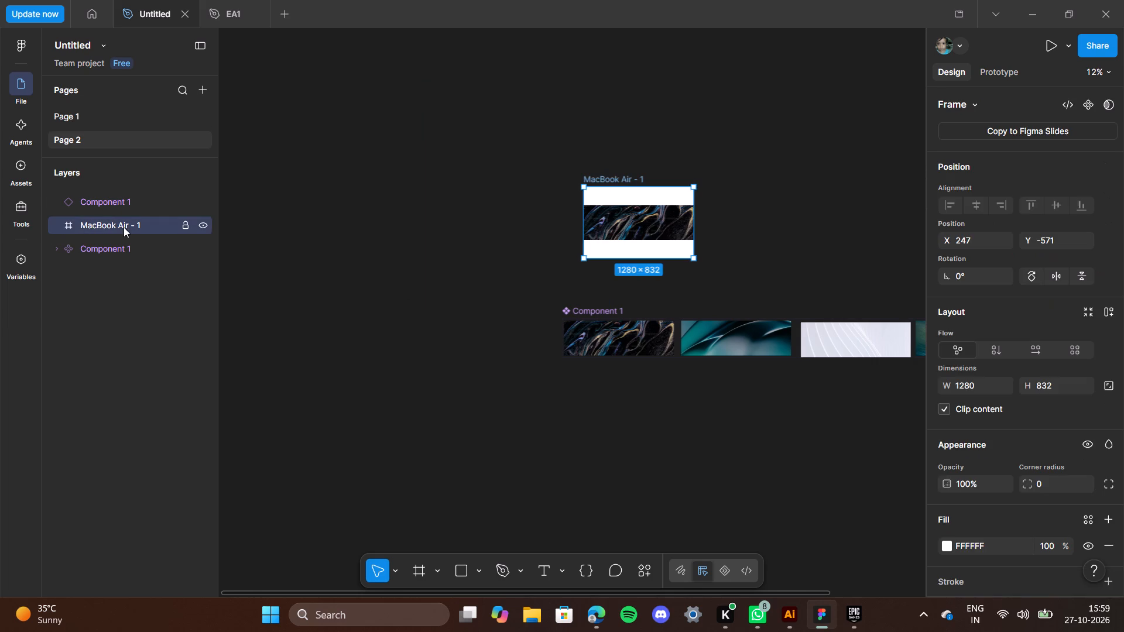
{"action": "left_click_drag", "start_coordinate": [126, 253], "coordinate": [122, 224]}
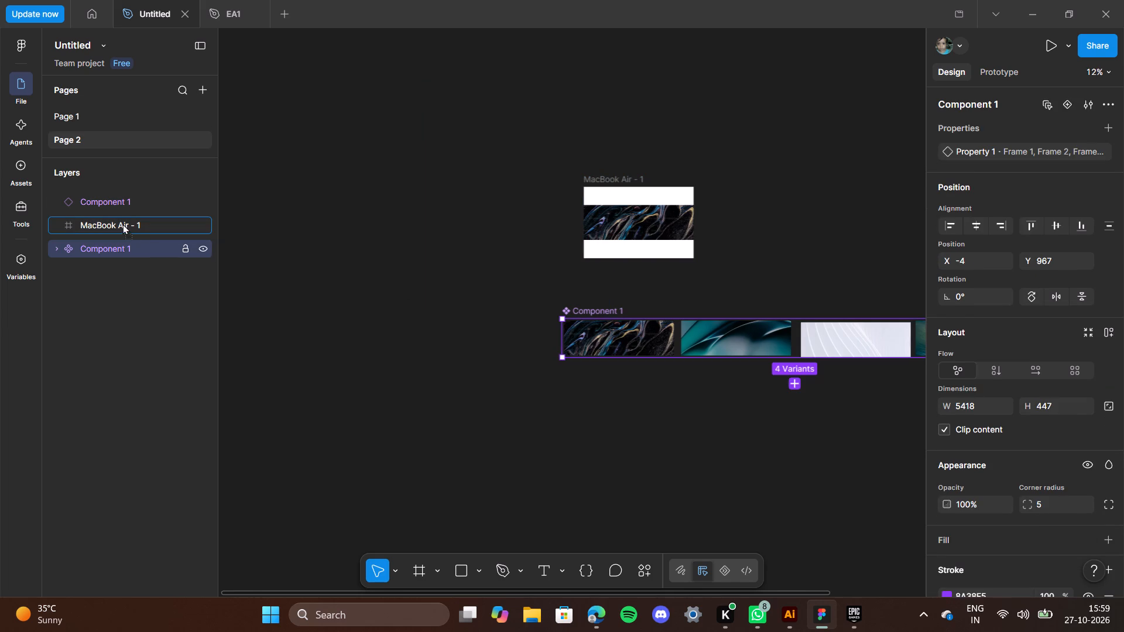
{"action": "left_click_drag", "start_coordinate": [122, 224], "coordinate": [124, 225]}
Nest the Component 1 instance inside the MacBook Air - 1 frame, above the component set.
{"action": "left_click", "coordinate": [126, 201]}
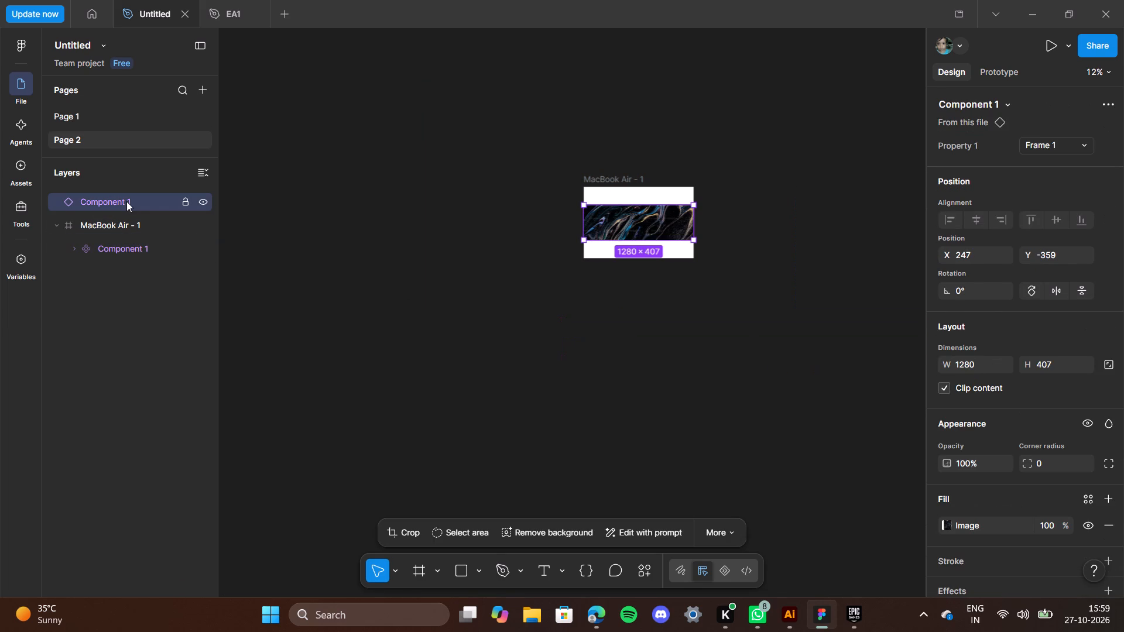
{"action": "left_click_drag", "start_coordinate": [126, 201], "coordinate": [128, 237]}
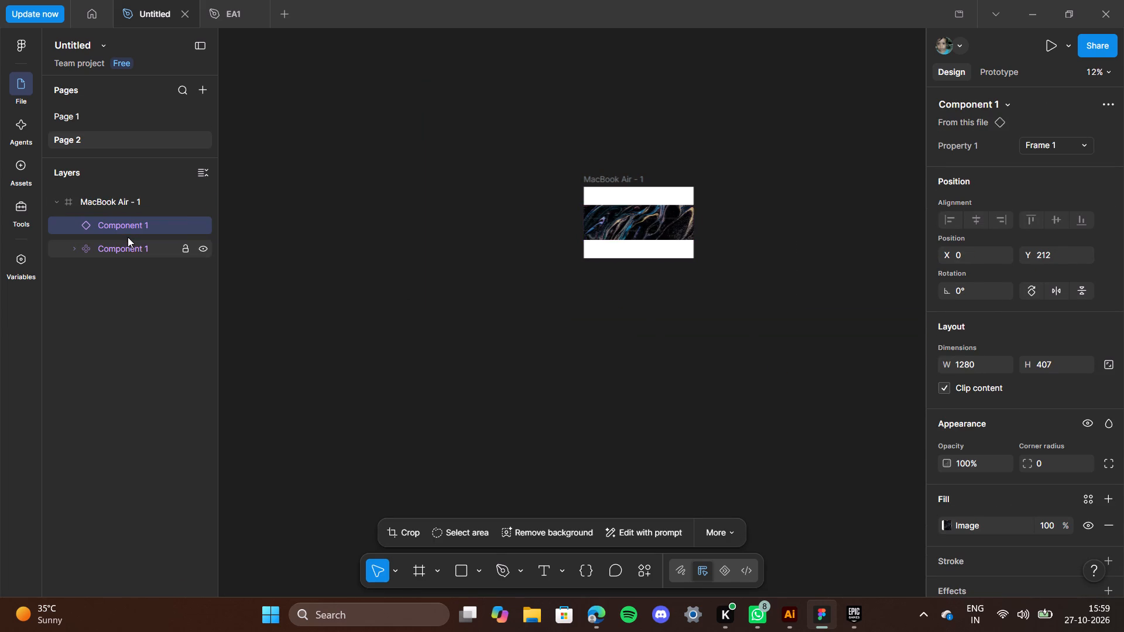
{"action": "left_click", "coordinate": [290, 246]}
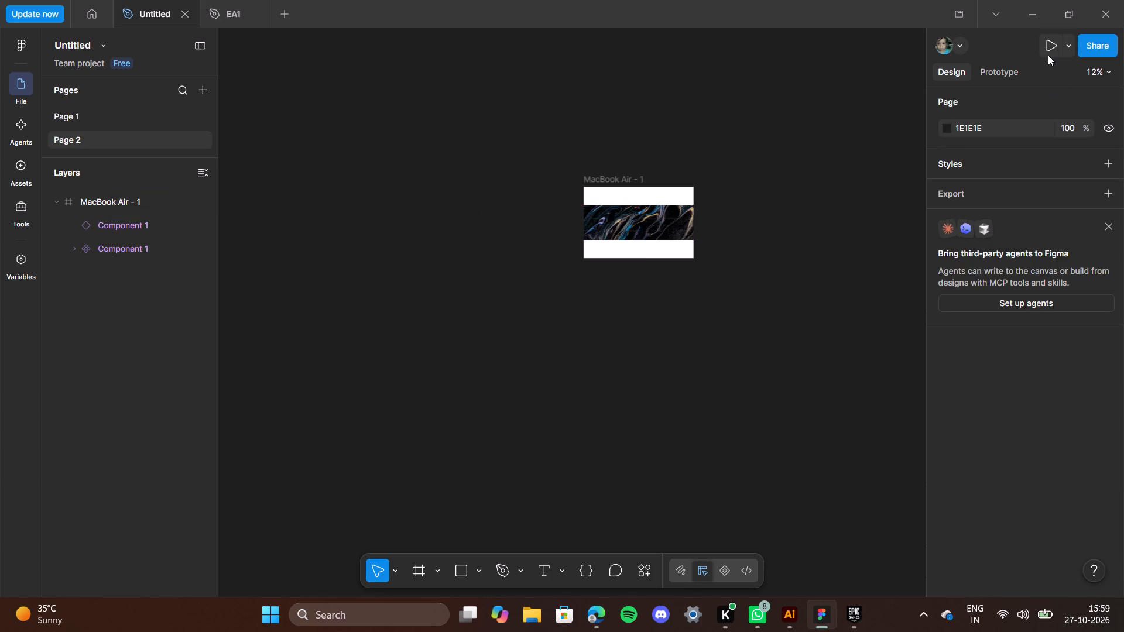
Preview the Page 2 prototype to check that the nested component cycles through its images.
{"action": "left_click", "coordinate": [1046, 51]}
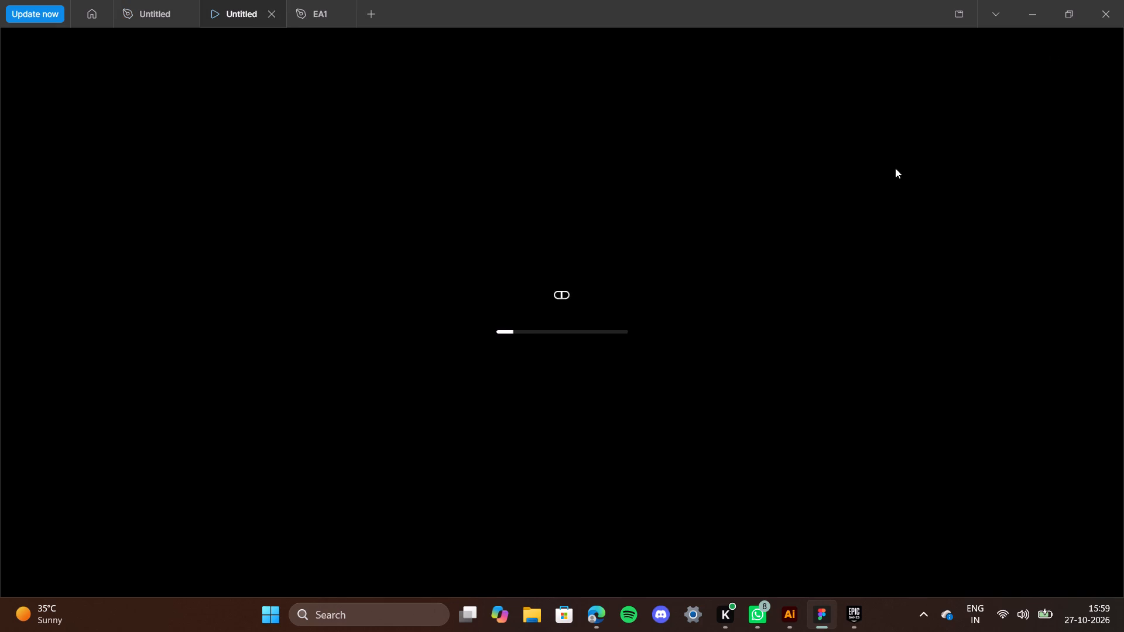
{"action": "key", "text": "Right"}
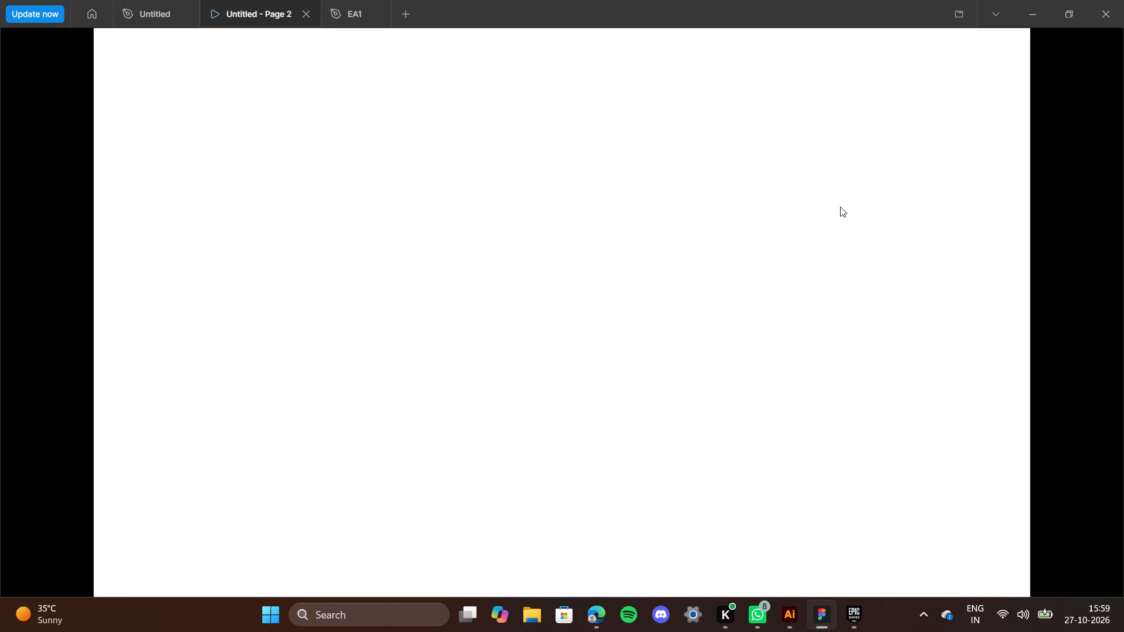
{"action": "key", "text": "Right"}
{"action": "key", "text": "Right"}
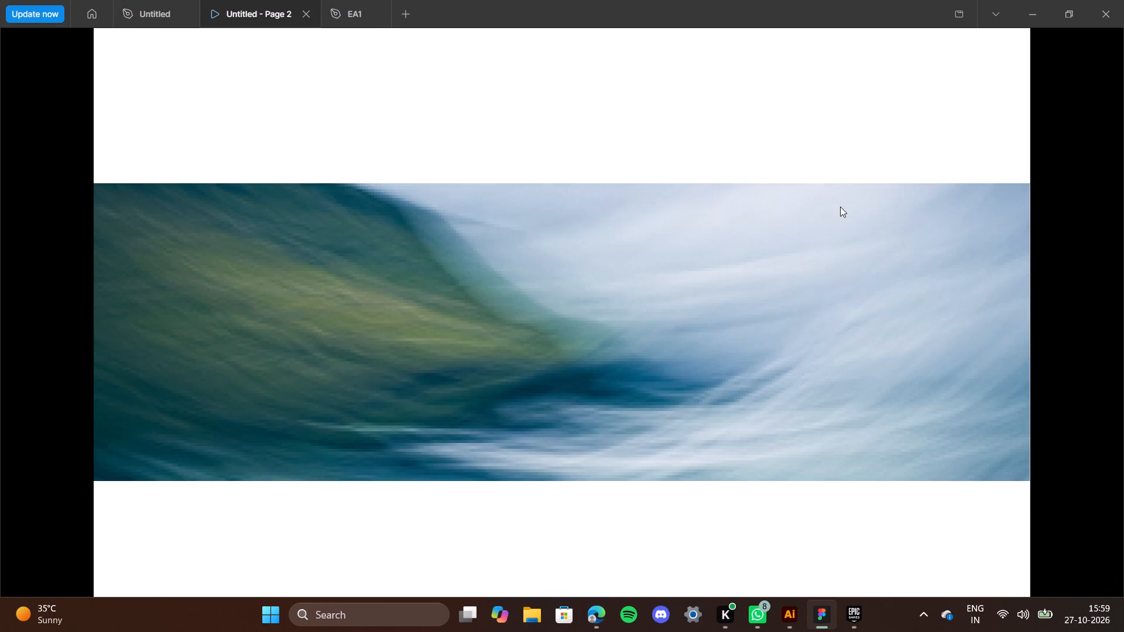